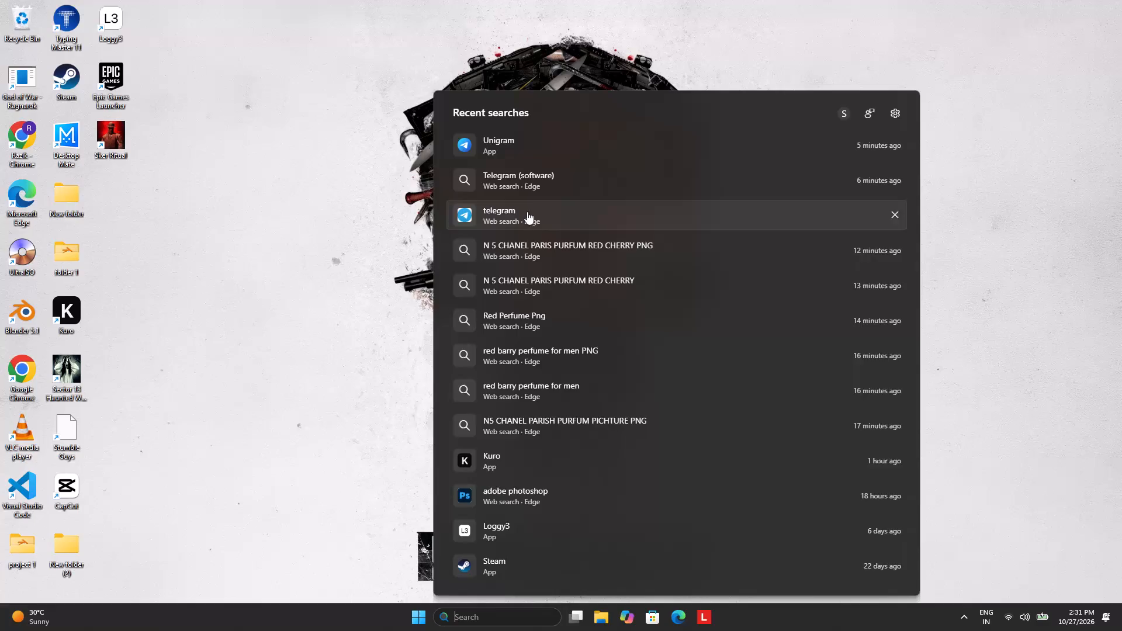
# Open Microsoft Edge and run the recent web search for canva.com.
pyautogui.click(678, 622)
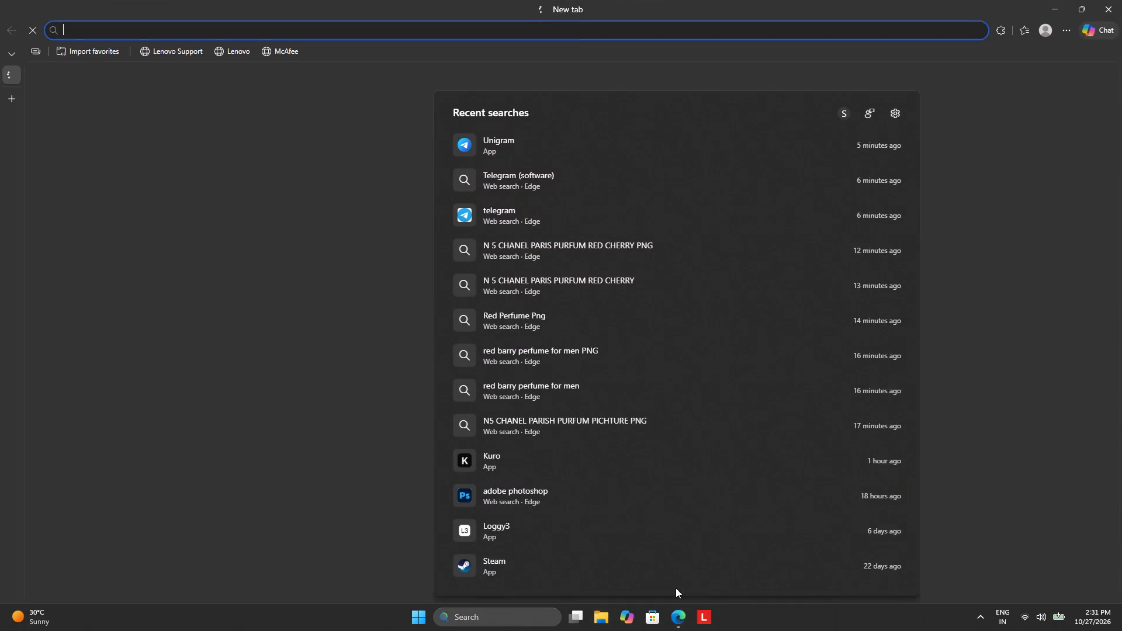
pyautogui.click(211, 31)
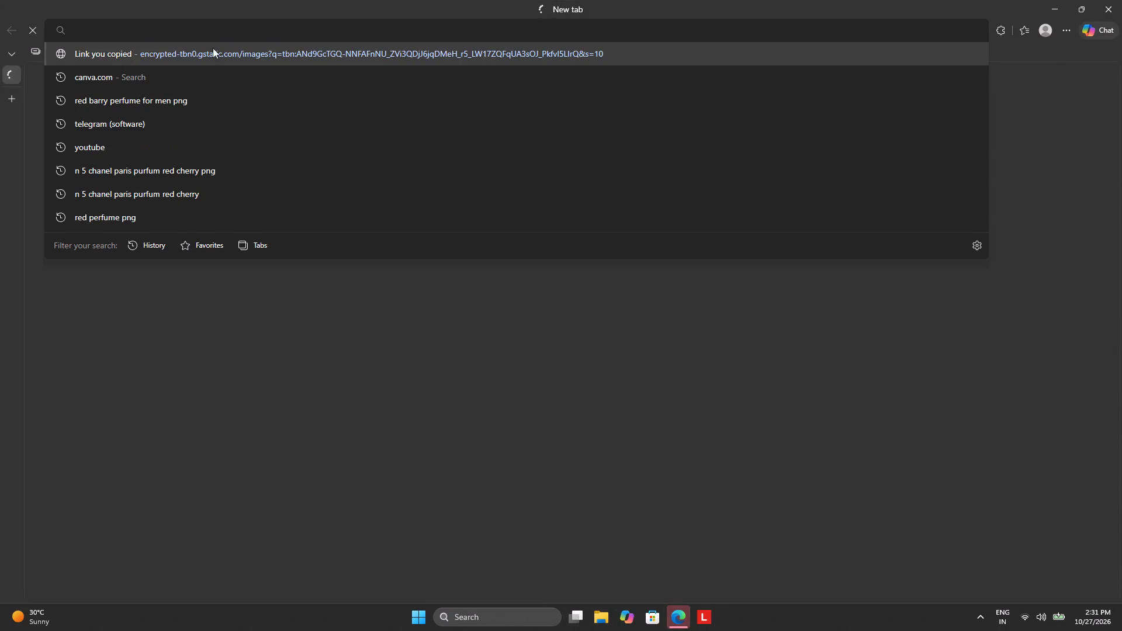
pyautogui.click(219, 82)
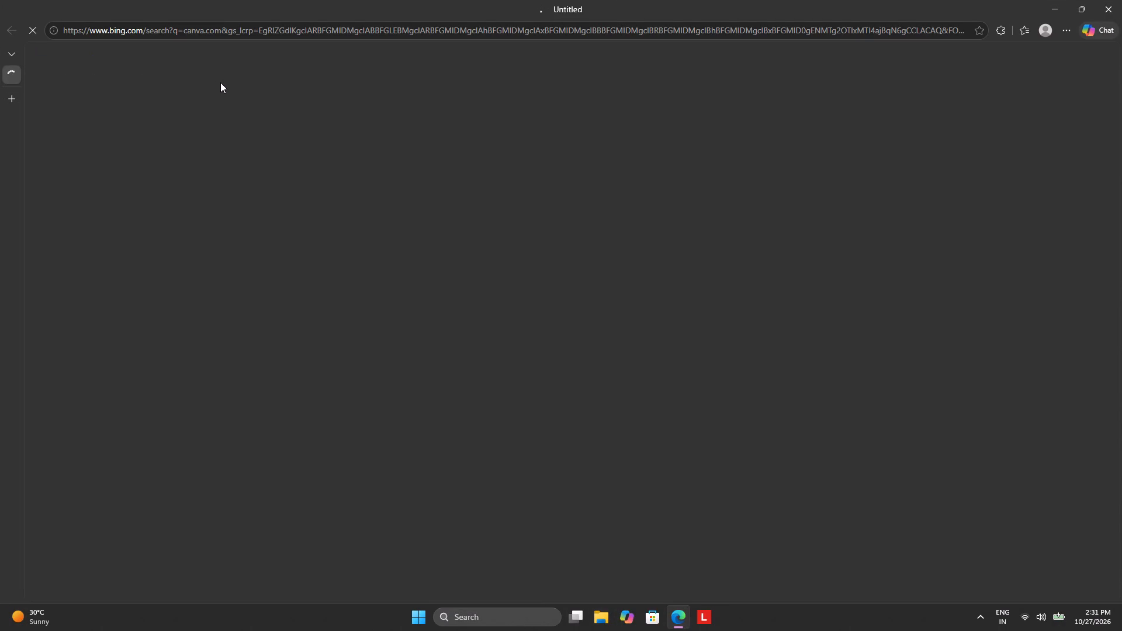
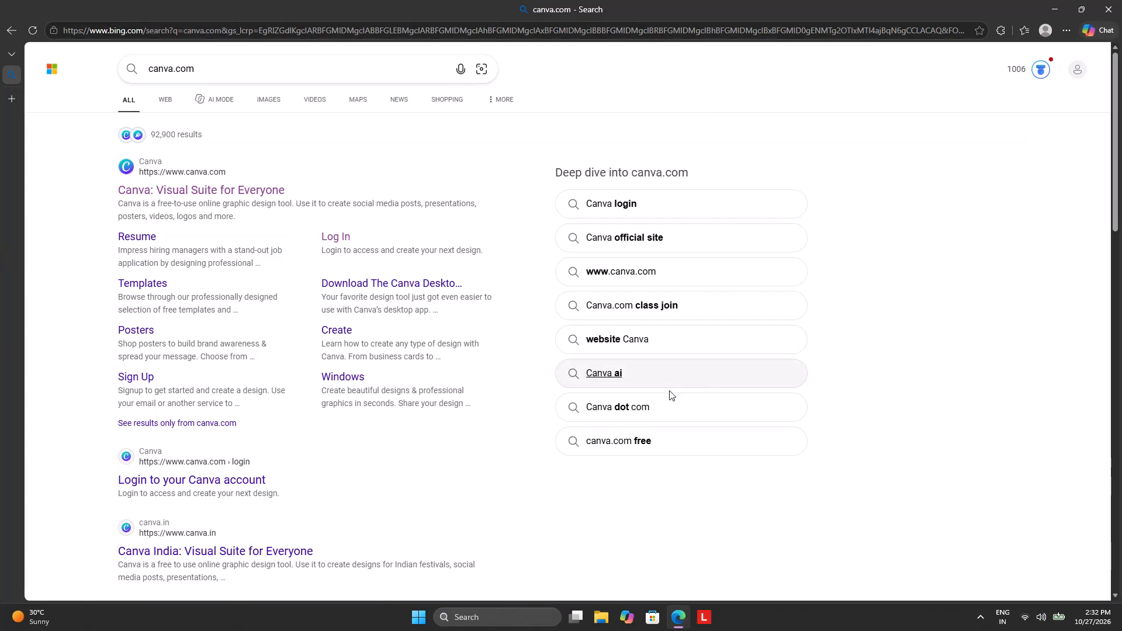
# Open the Log In page listed under the main Canva result in the canva.com search results.
pyautogui.click(346, 245)
pyautogui.click(341, 228)
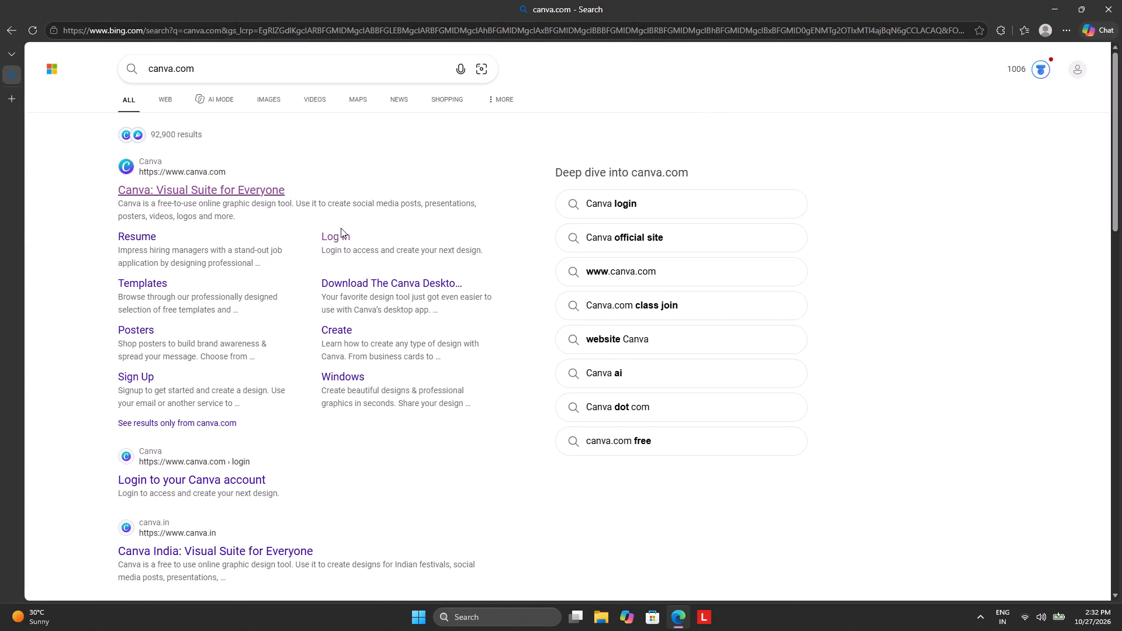
# Open Canva through the Log in link under the main canva.com search result.
pyautogui.click(343, 234)
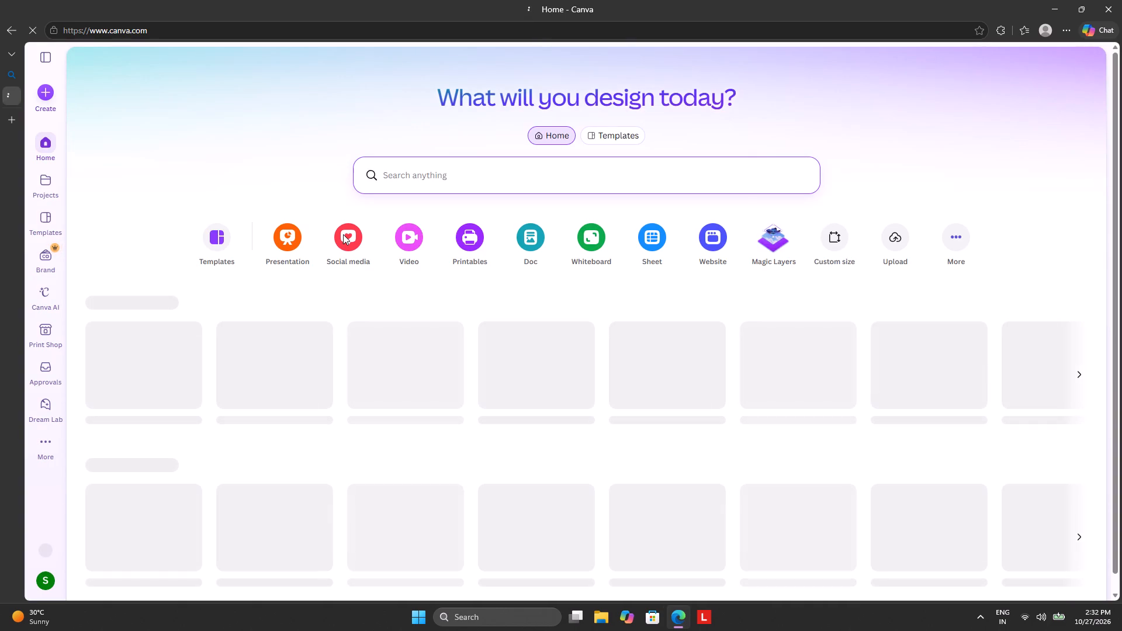
# Search Canva's design types for "inshtagram post" and create a blank Instagram Post (Square) design.
pyautogui.click(408, 236)
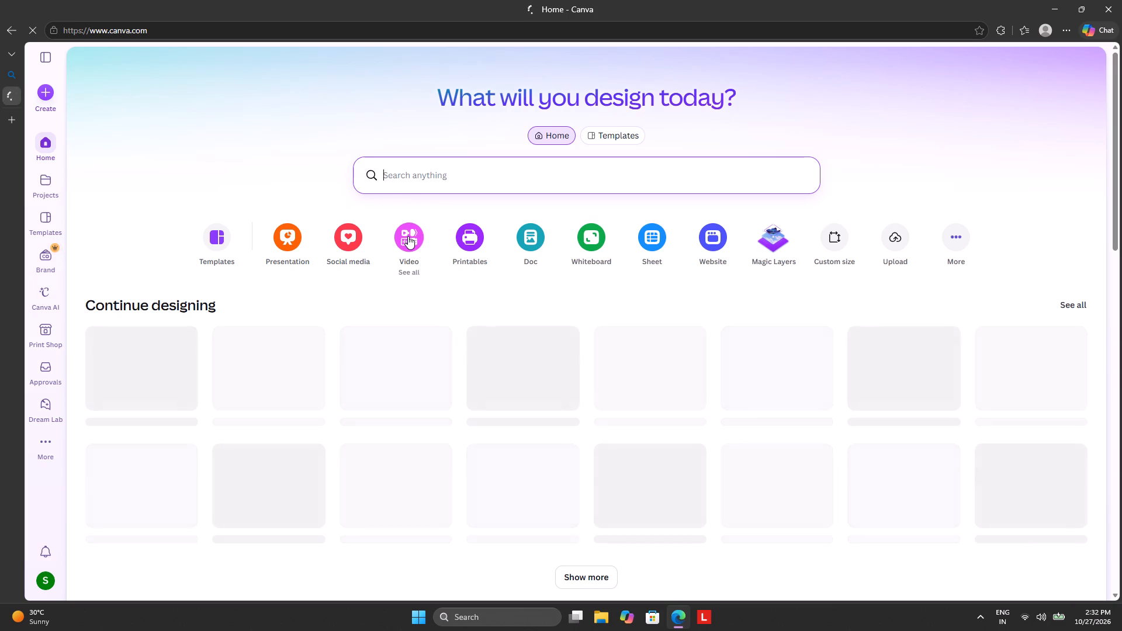
pyautogui.click(406, 240)
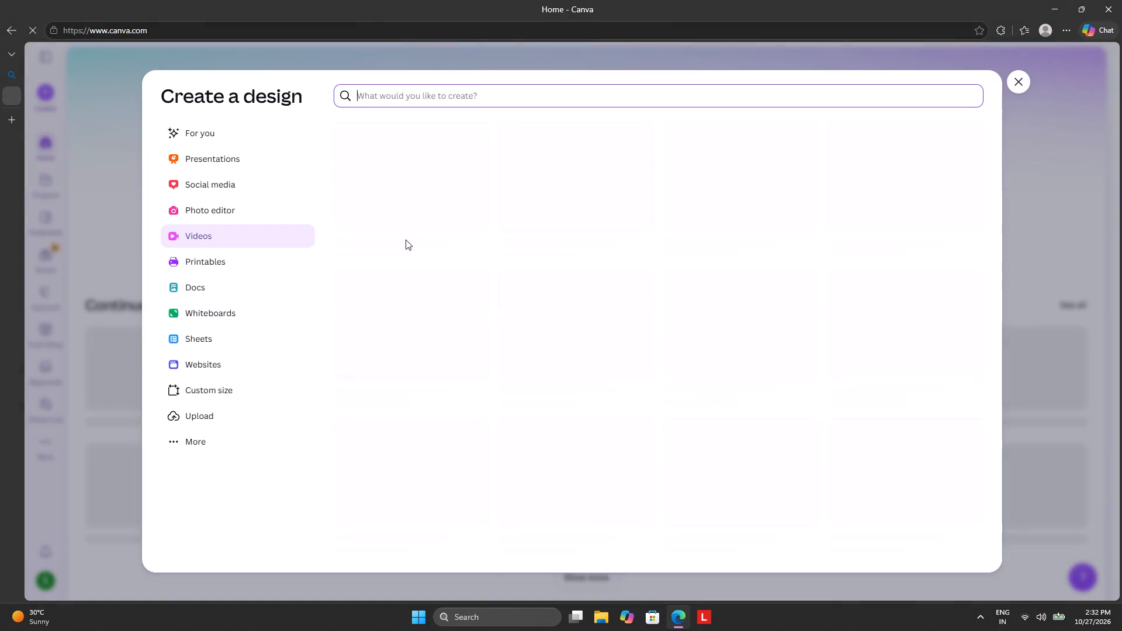
pyautogui.click(412, 97)
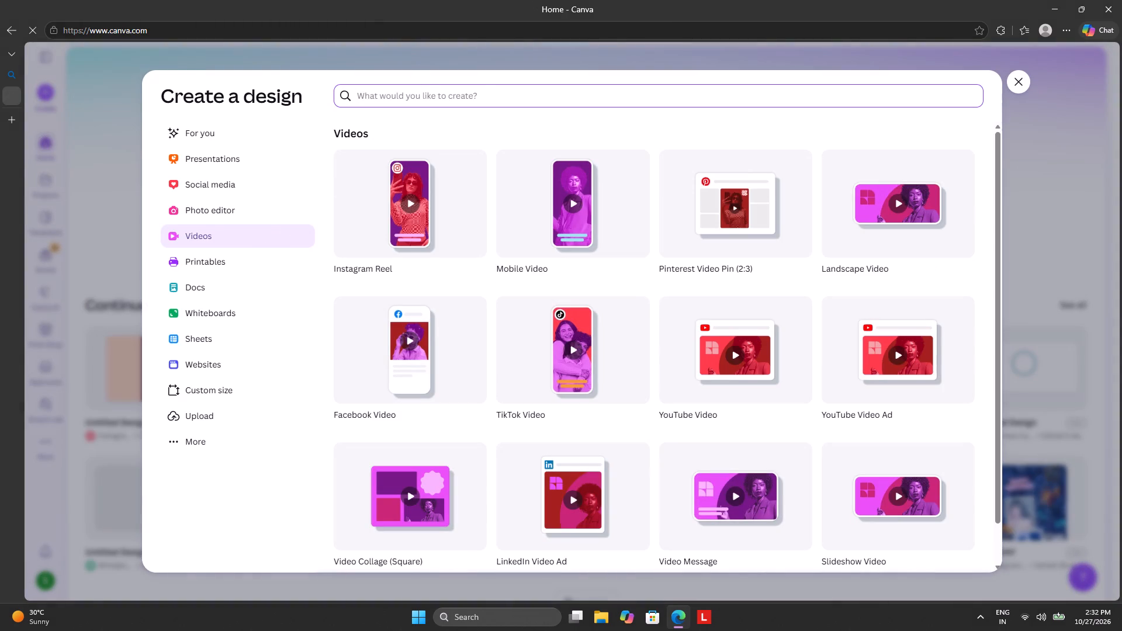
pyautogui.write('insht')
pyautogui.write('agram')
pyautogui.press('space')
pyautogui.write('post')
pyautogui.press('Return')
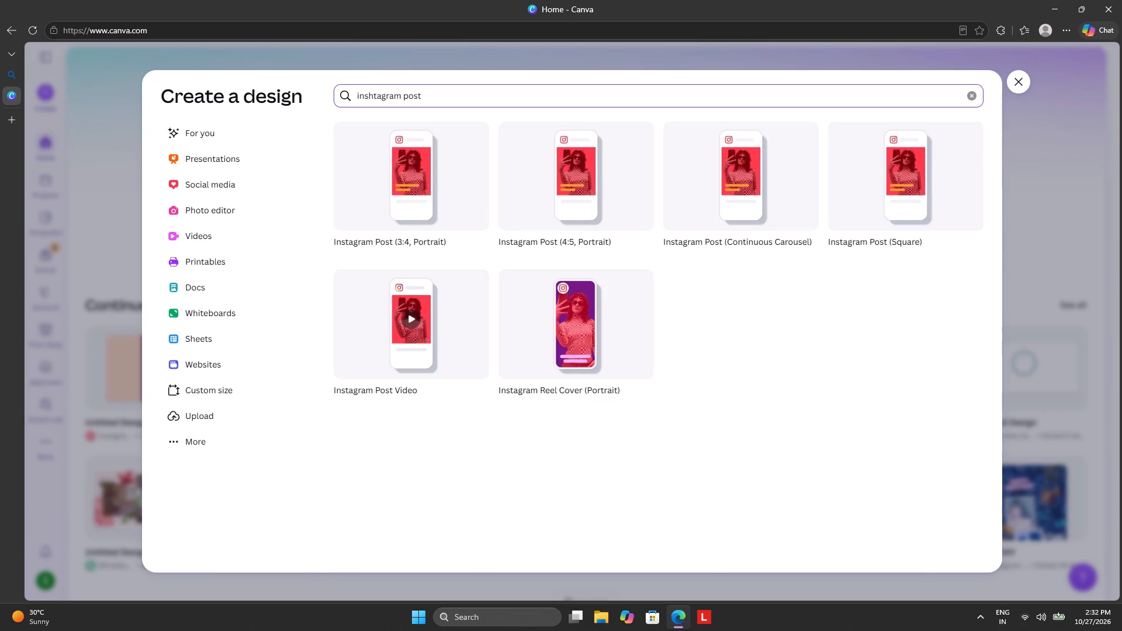
pyautogui.click(943, 183)
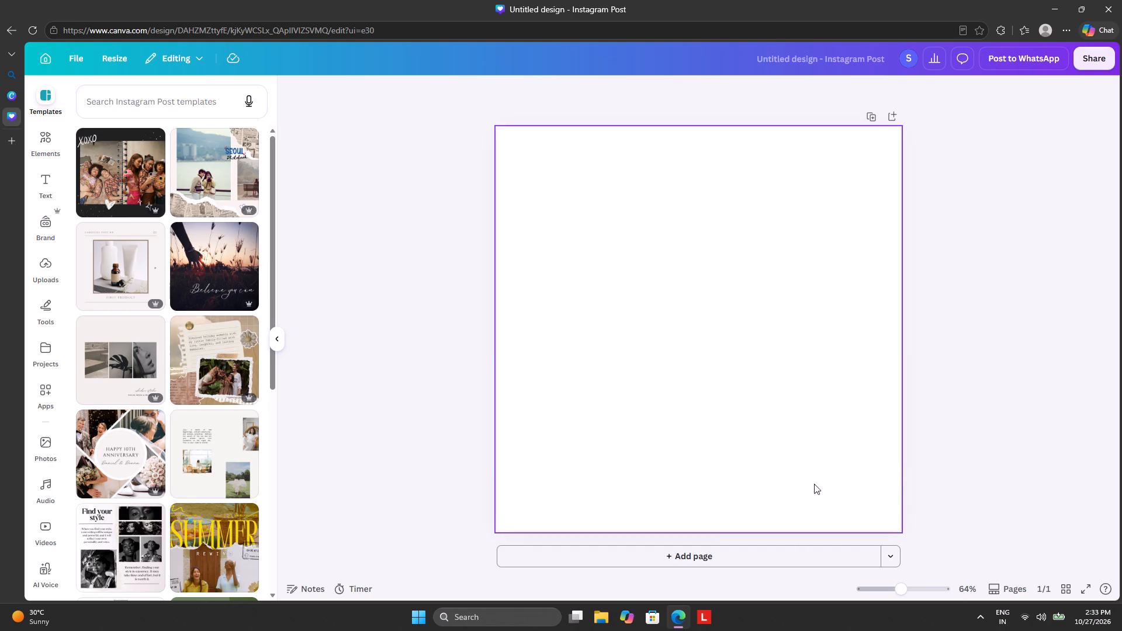
# Launch the Kuro app from the recent Windows searches.
pyautogui.click(516, 615)
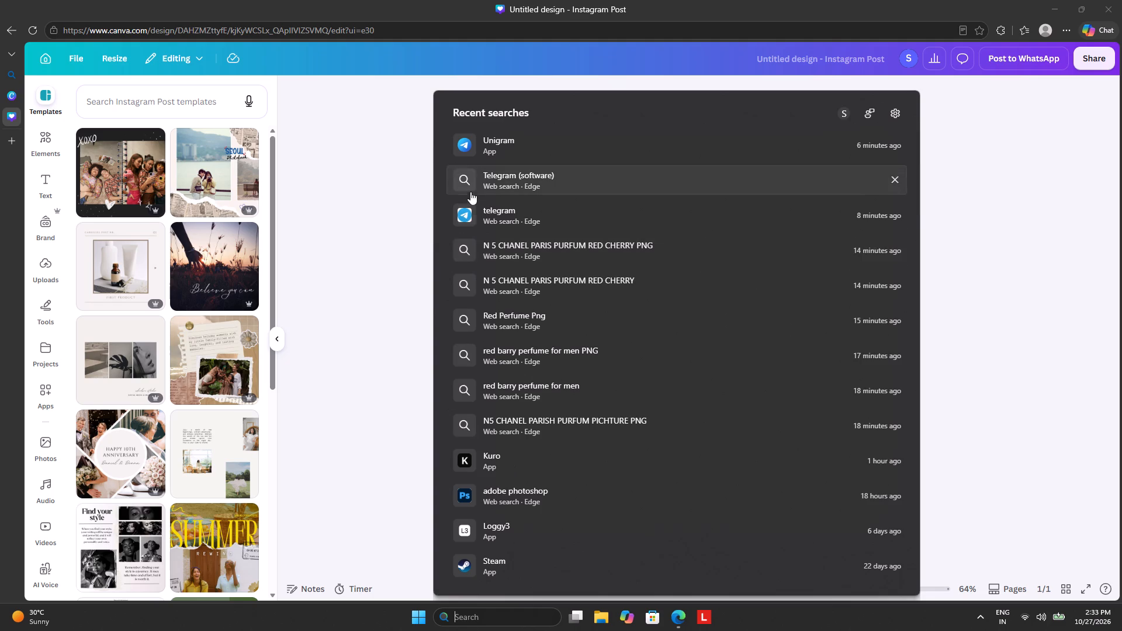
pyautogui.click(494, 466)
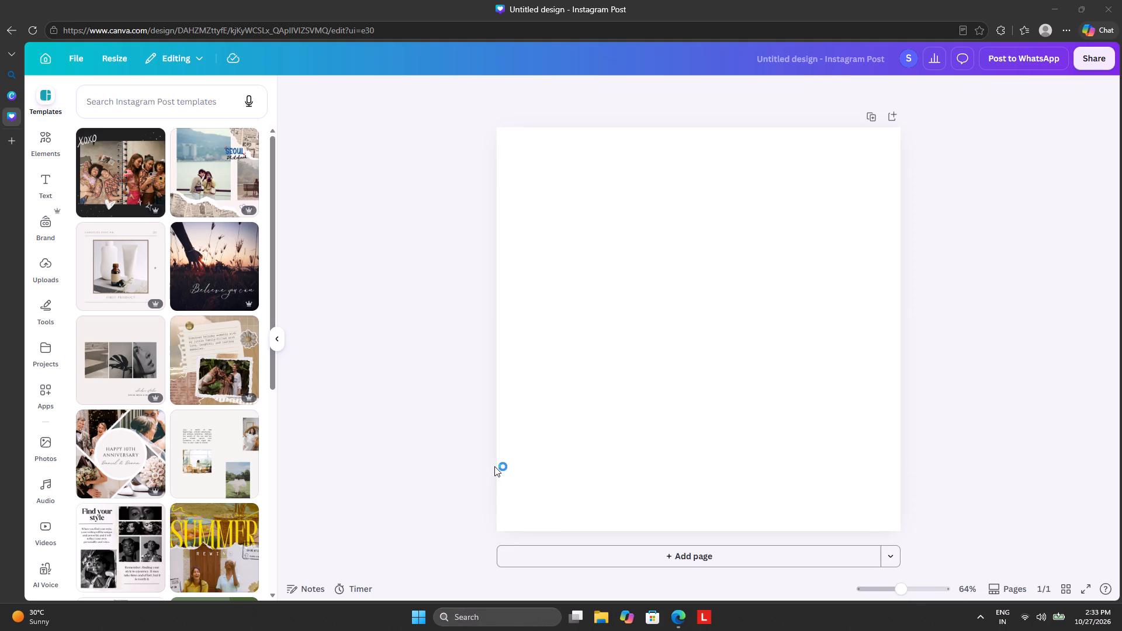
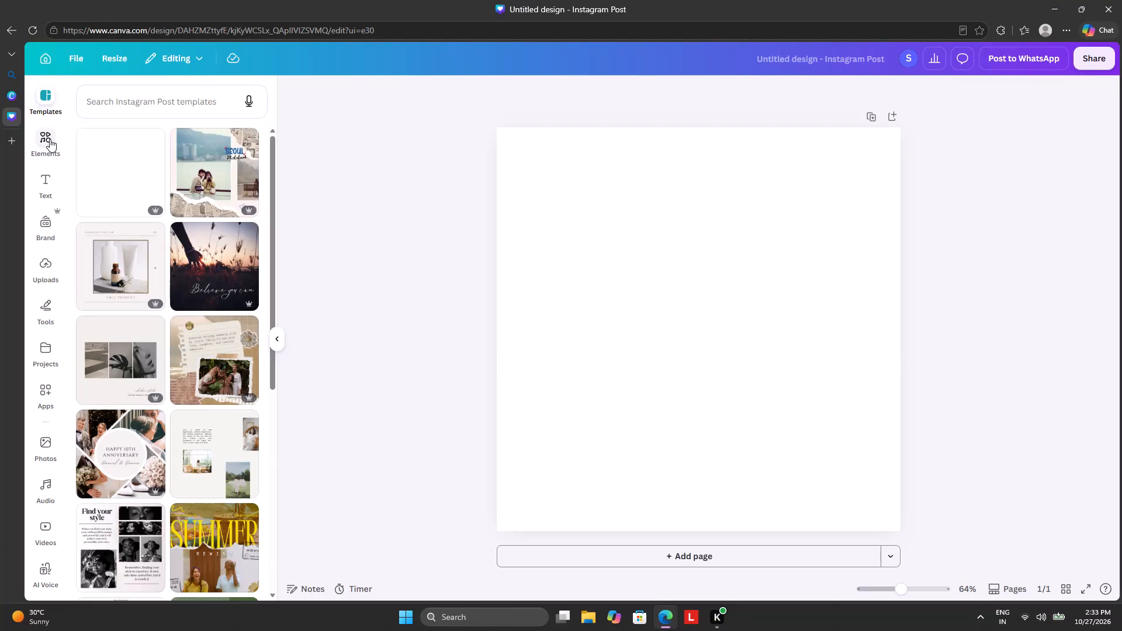
# Search the design elements for SHAPE using the recent search.
pyautogui.click(50, 139)
pyautogui.click(119, 104)
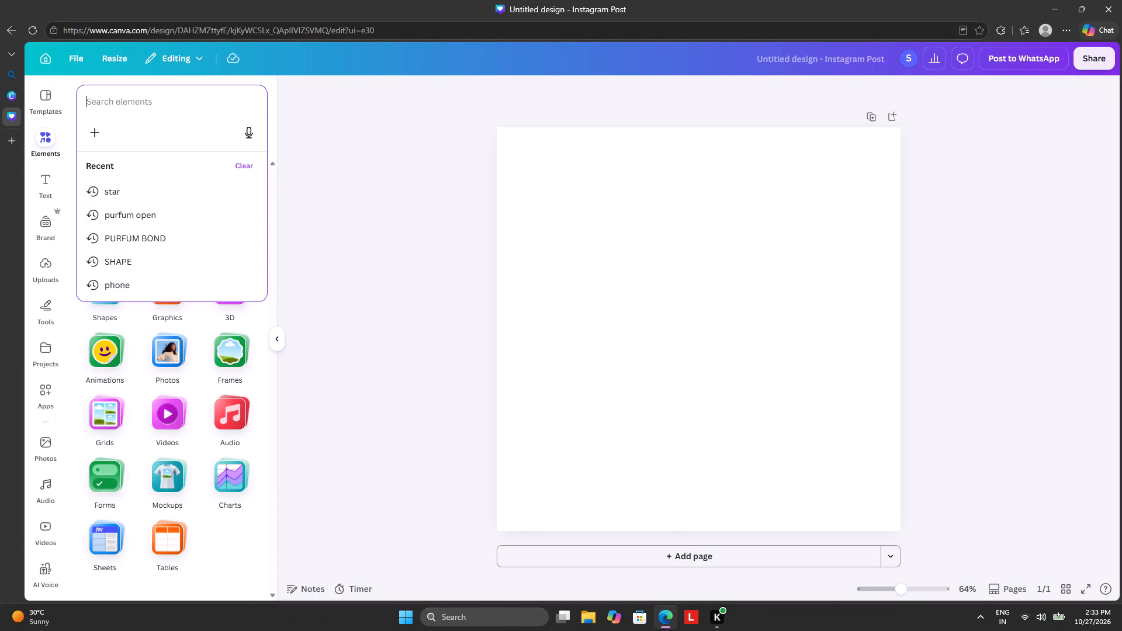
pyautogui.click(115, 251)
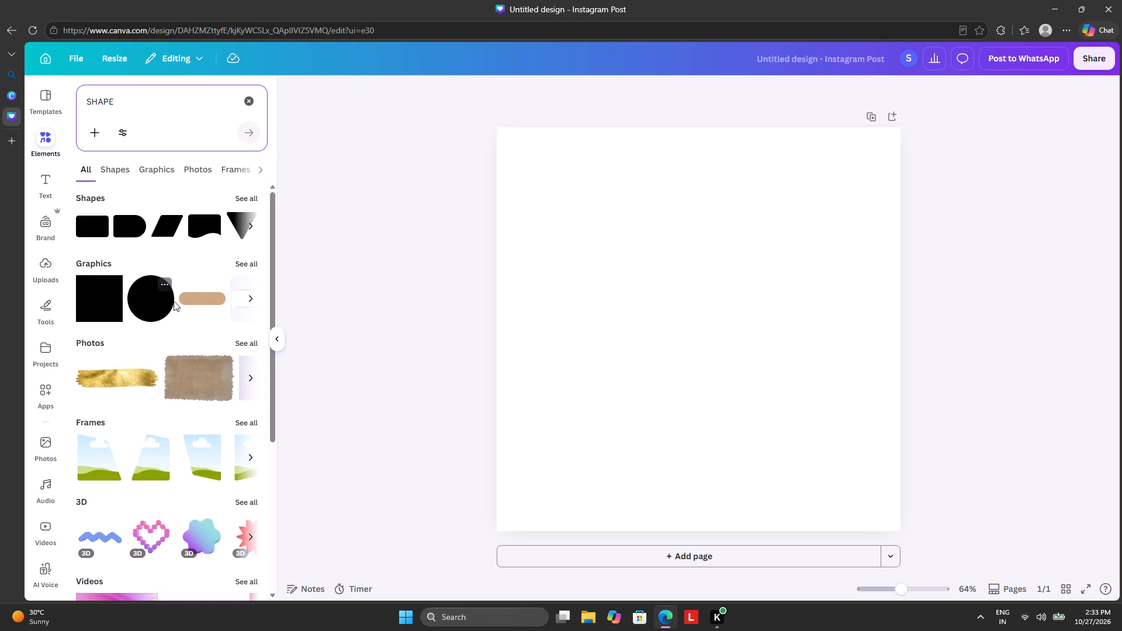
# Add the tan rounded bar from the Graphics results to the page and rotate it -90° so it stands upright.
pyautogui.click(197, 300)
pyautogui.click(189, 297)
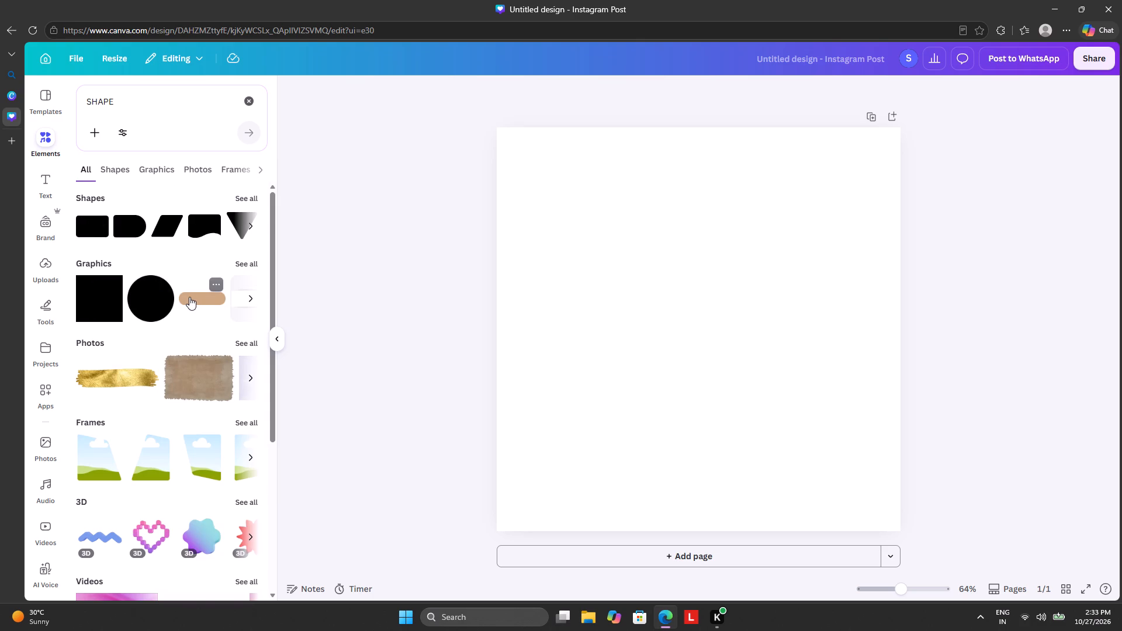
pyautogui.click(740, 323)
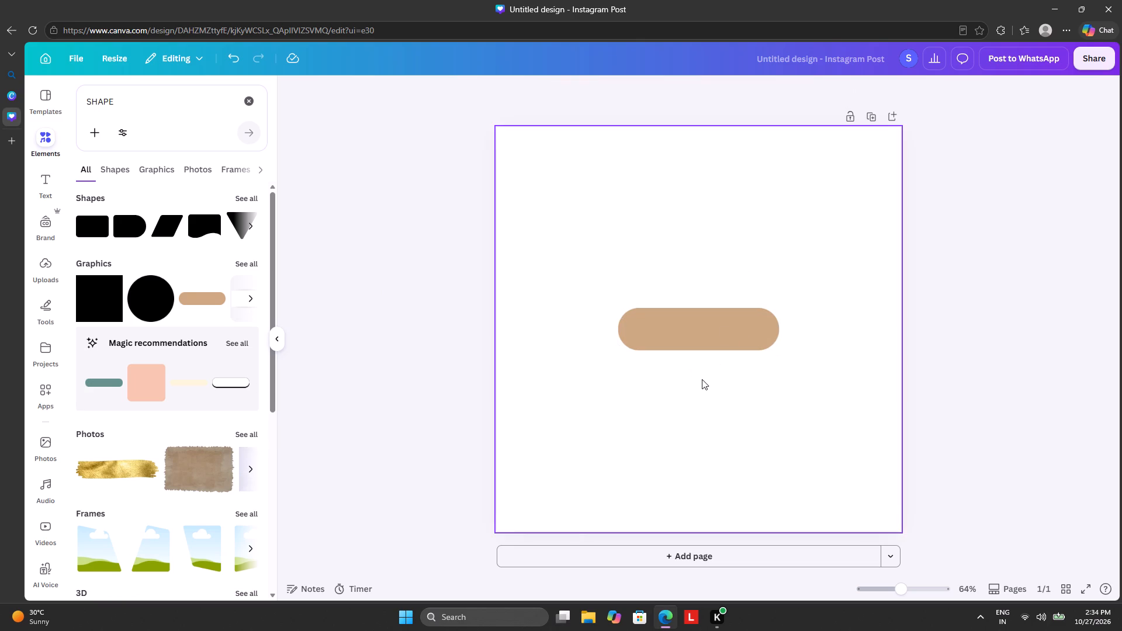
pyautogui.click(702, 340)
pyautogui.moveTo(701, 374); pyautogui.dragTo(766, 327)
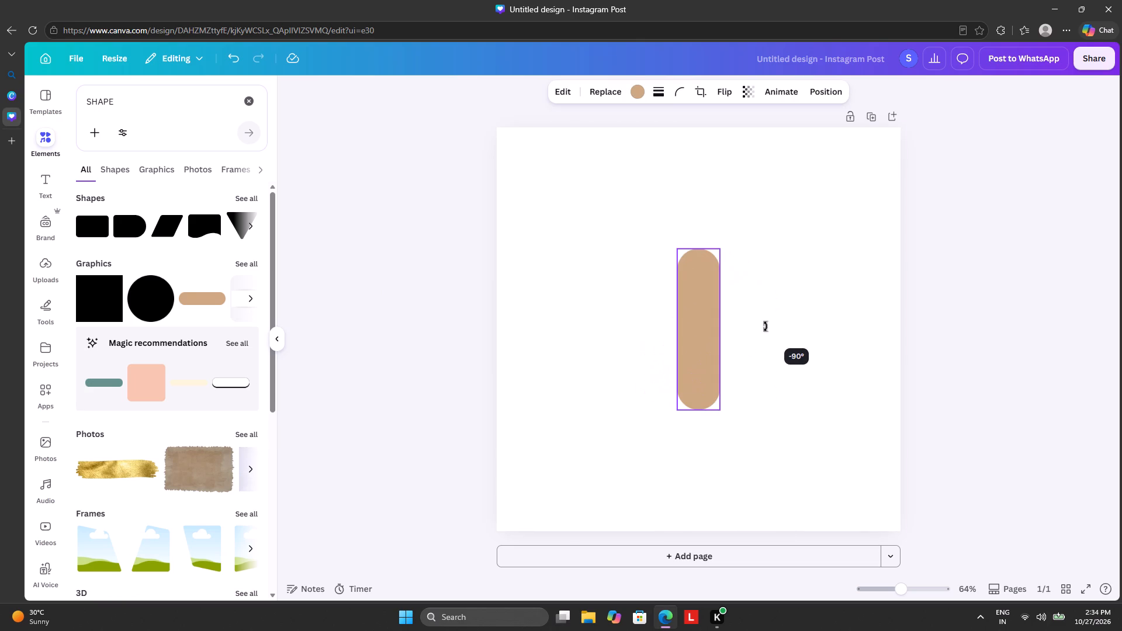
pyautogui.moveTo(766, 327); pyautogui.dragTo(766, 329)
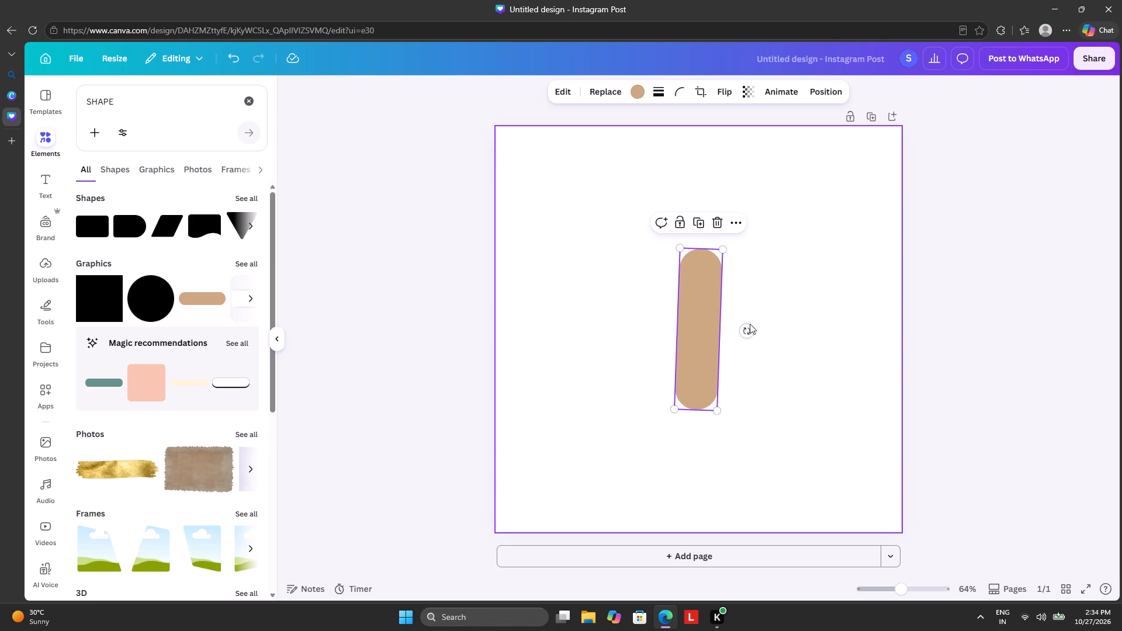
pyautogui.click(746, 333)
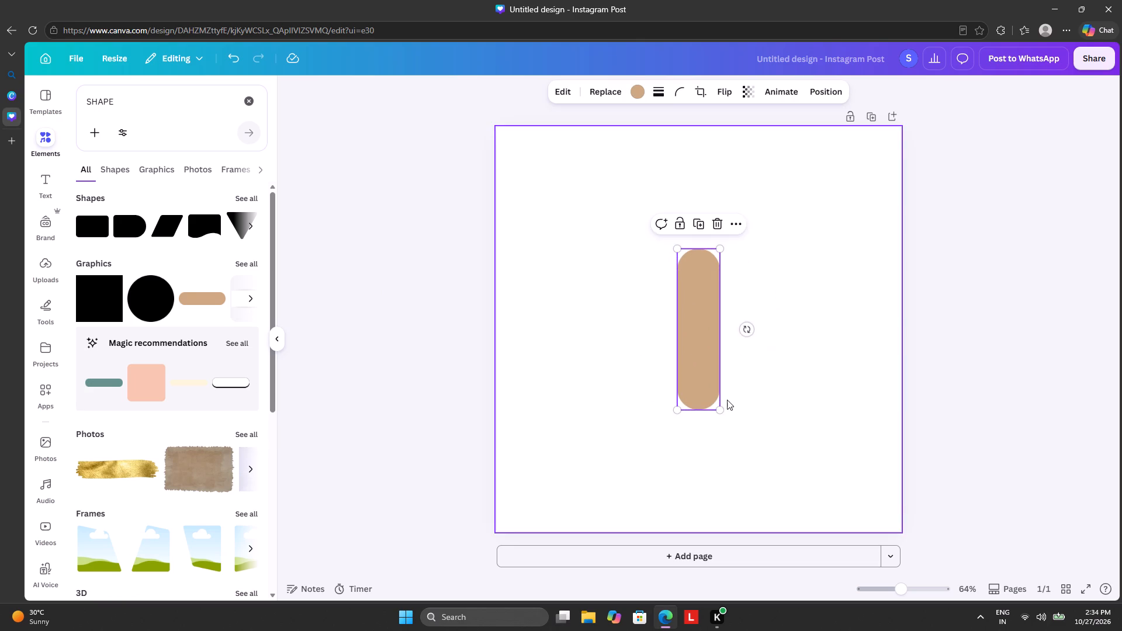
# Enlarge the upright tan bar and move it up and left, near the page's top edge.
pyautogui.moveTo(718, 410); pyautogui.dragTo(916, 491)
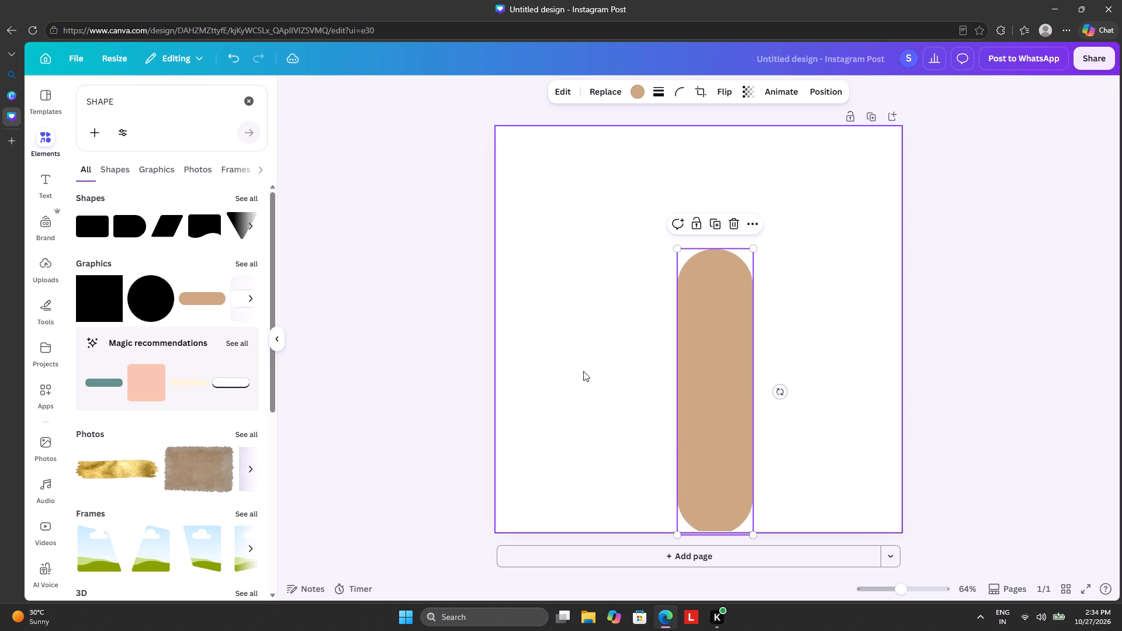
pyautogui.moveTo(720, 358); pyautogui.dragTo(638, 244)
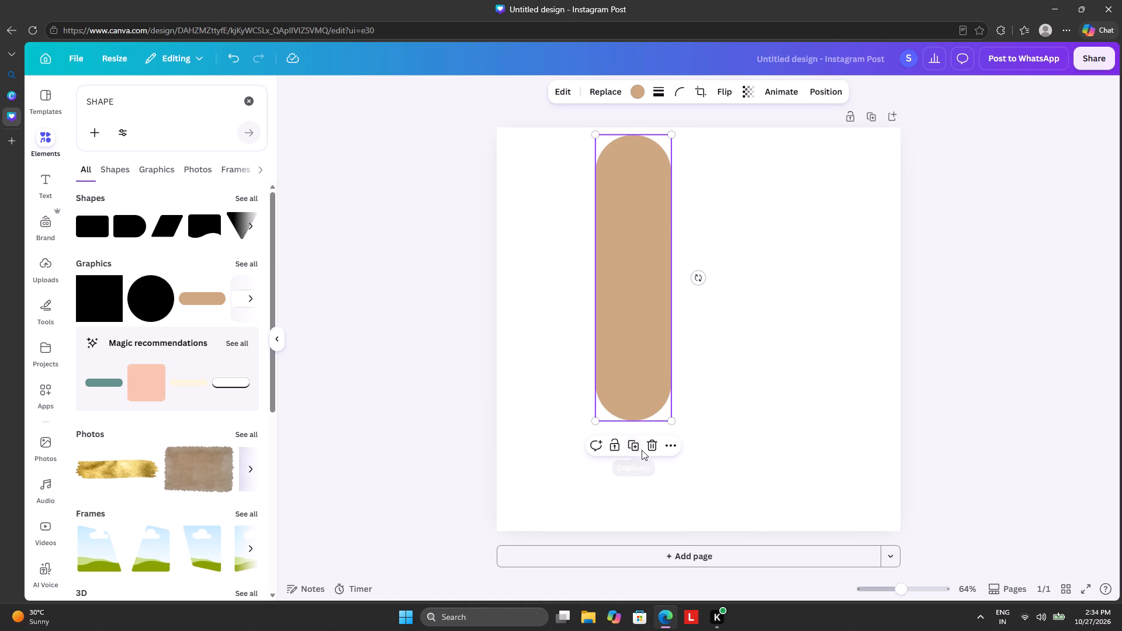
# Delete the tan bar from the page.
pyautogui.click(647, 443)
# Show all results in the Shapes category and add the rounded square to the page.
pyautogui.click(251, 197)
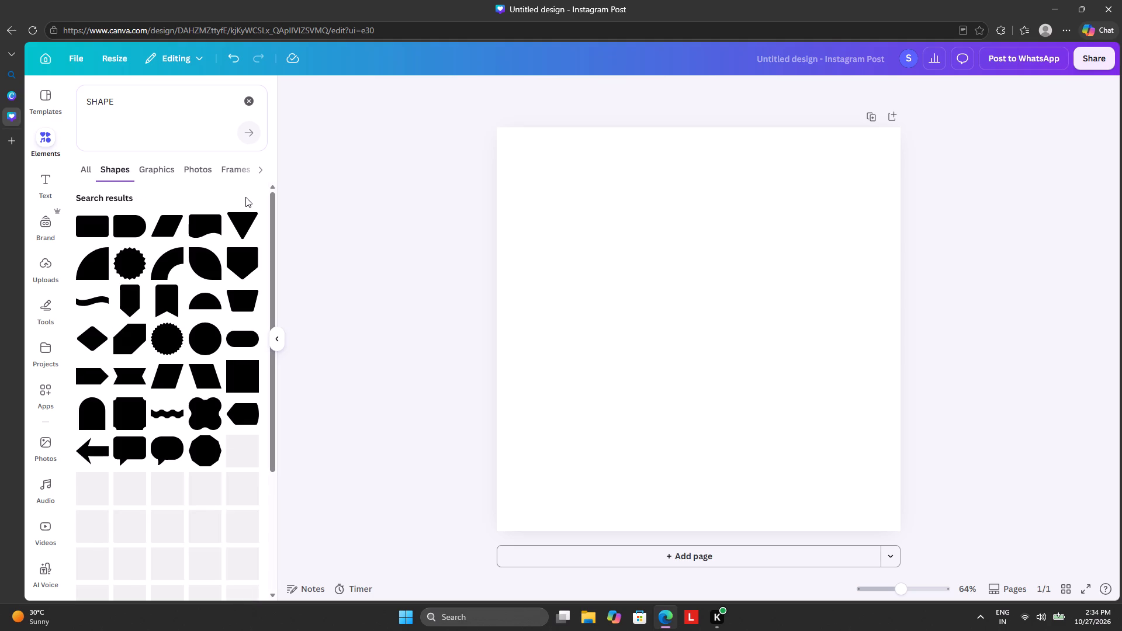
pyautogui.scroll(-1, 195, 392)
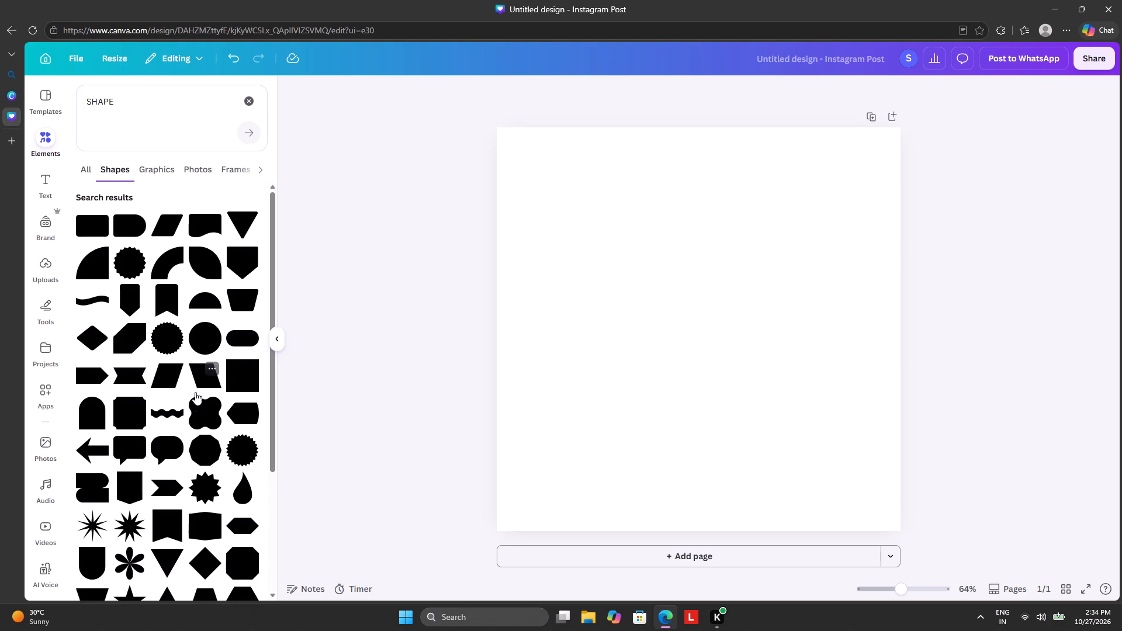
pyautogui.scroll(-2, 195, 400)
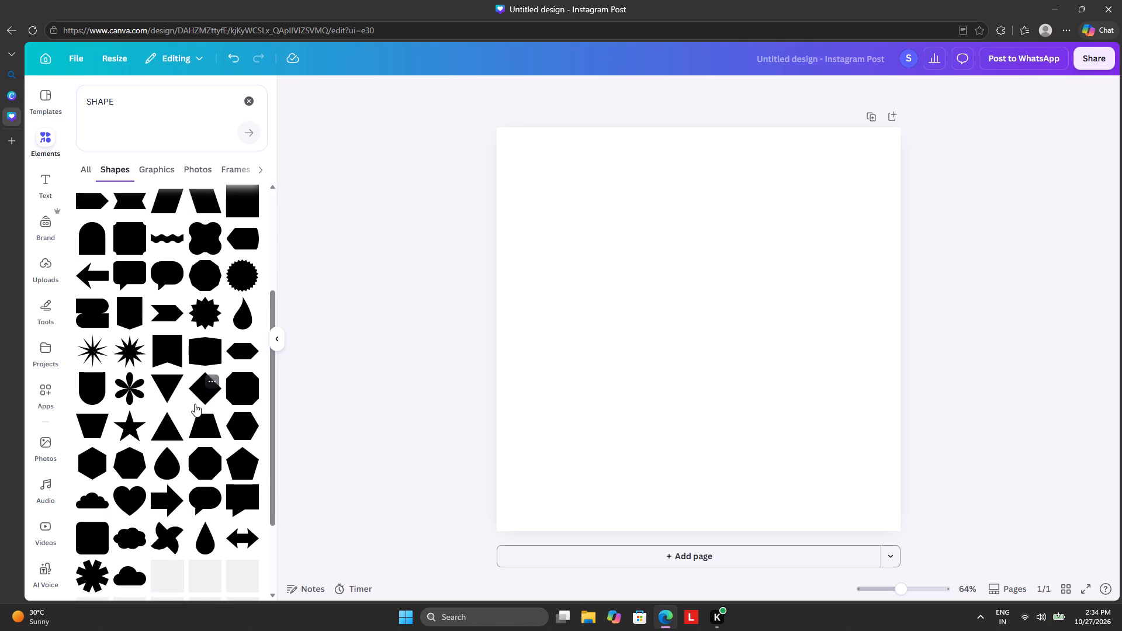
pyautogui.scroll(-2, 195, 404)
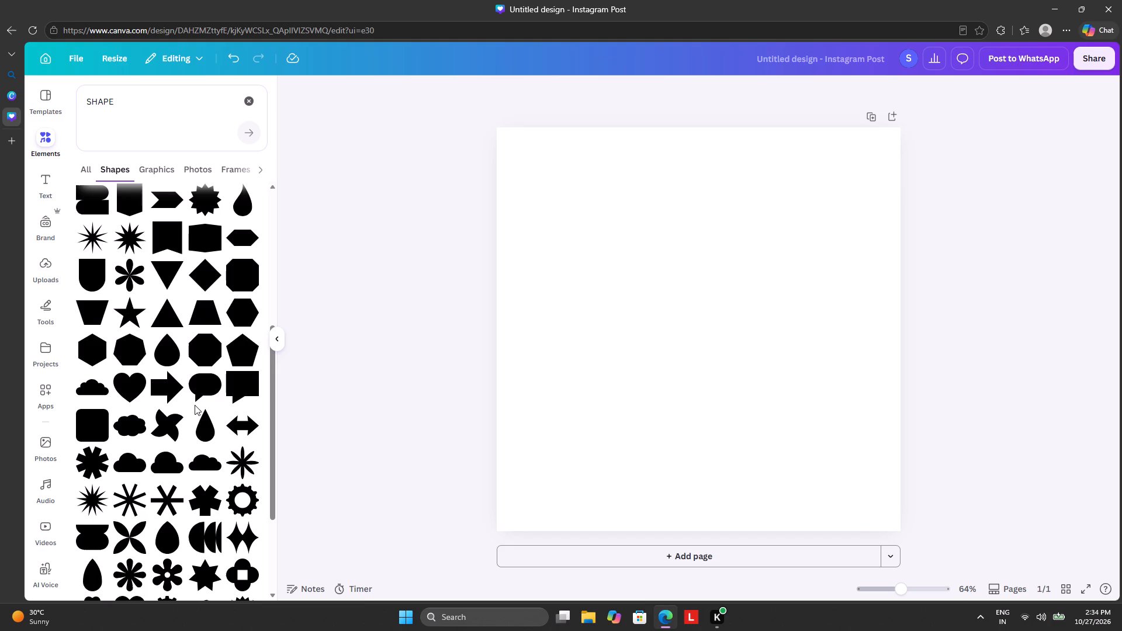
pyautogui.click(92, 431)
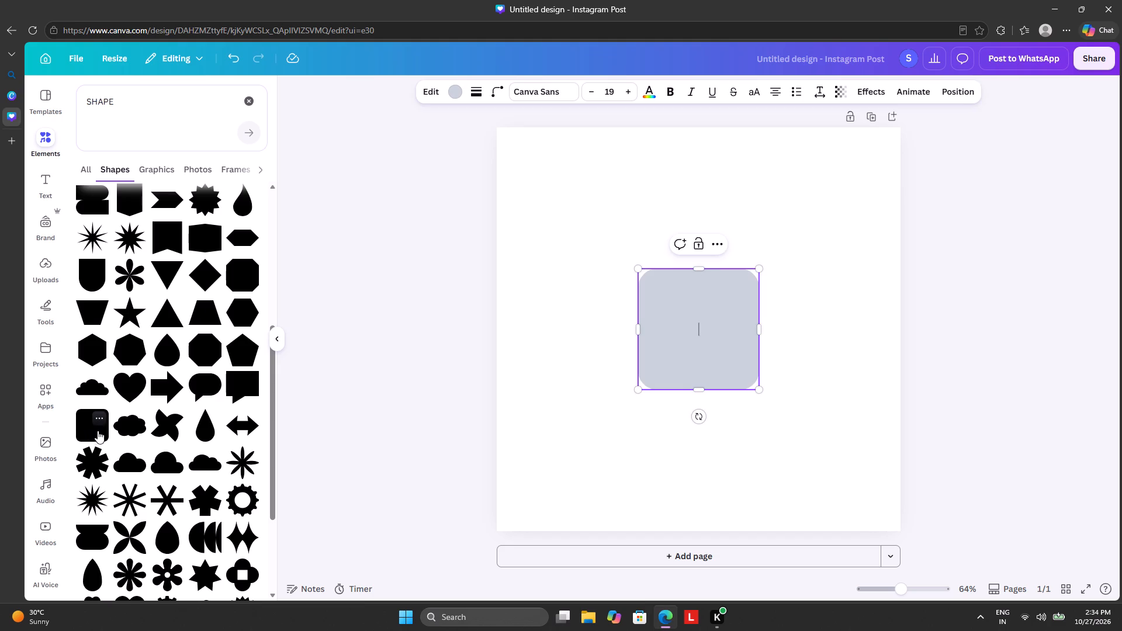
# Stretch the rounded square into a tall panel about 324 wide and 923 high, and place it along the page's left side.
pyautogui.moveTo(697, 393); pyautogui.dragTo(697, 396)
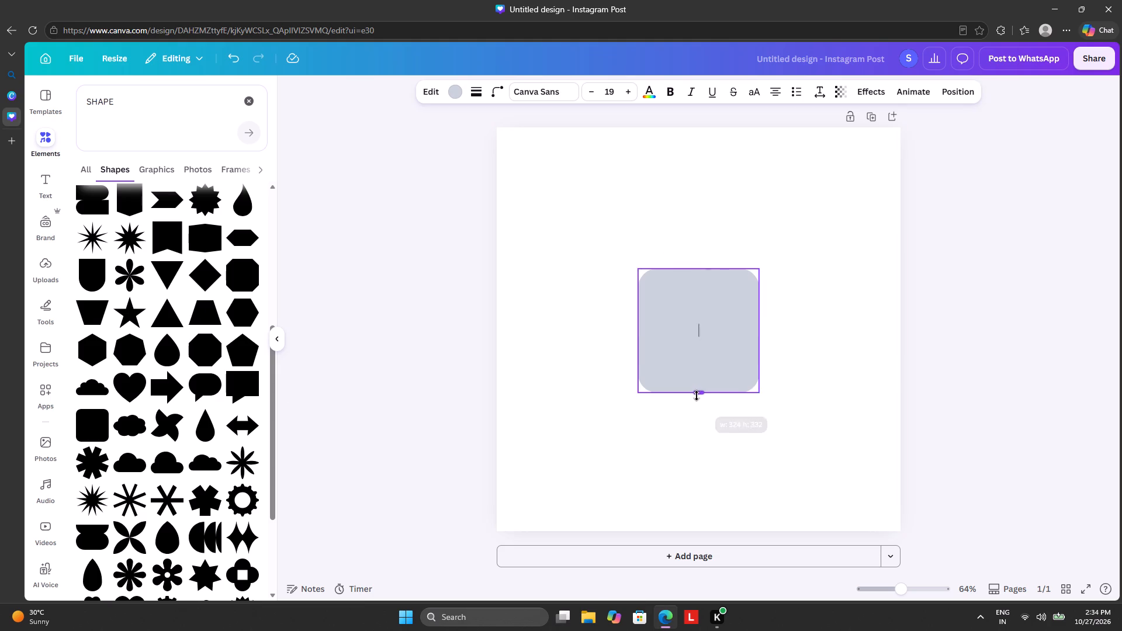
pyautogui.moveTo(697, 396); pyautogui.dragTo(698, 502)
pyautogui.moveTo(696, 454); pyautogui.dragTo(677, 391)
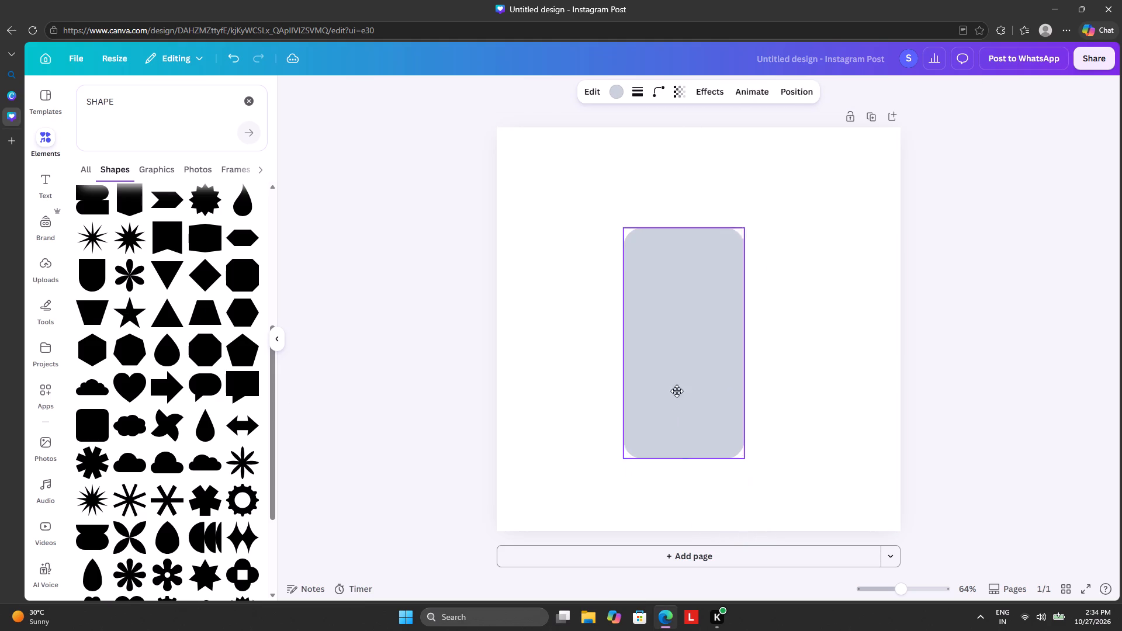
pyautogui.moveTo(677, 391); pyautogui.dragTo(630, 335)
pyautogui.moveTo(632, 382); pyautogui.dragTo(632, 382)
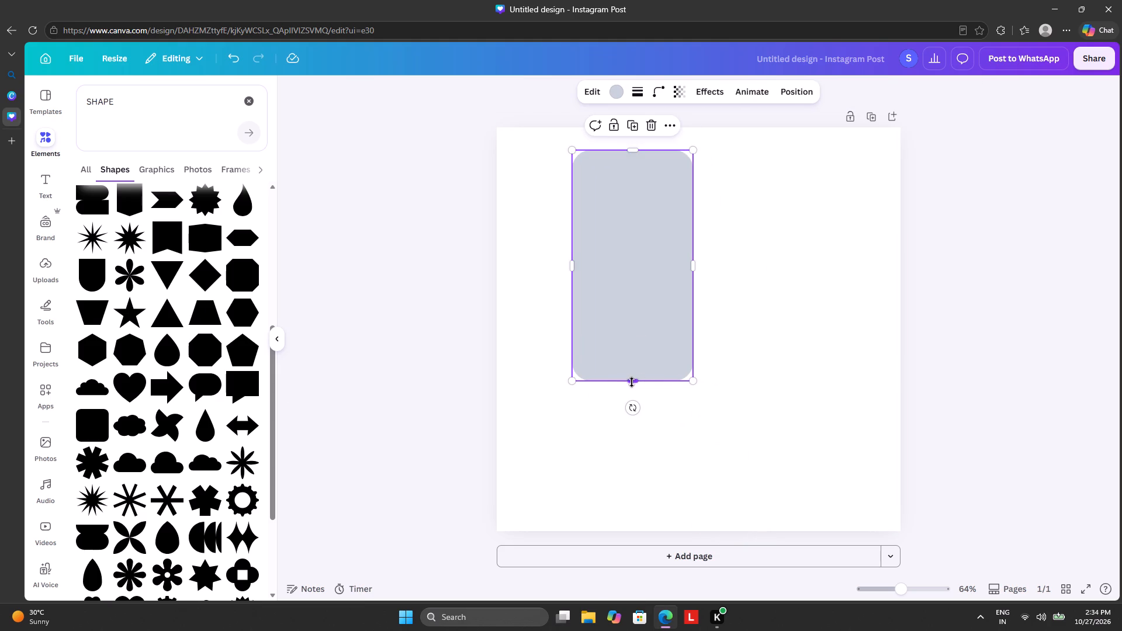
pyautogui.moveTo(632, 382); pyautogui.dragTo(608, 495)
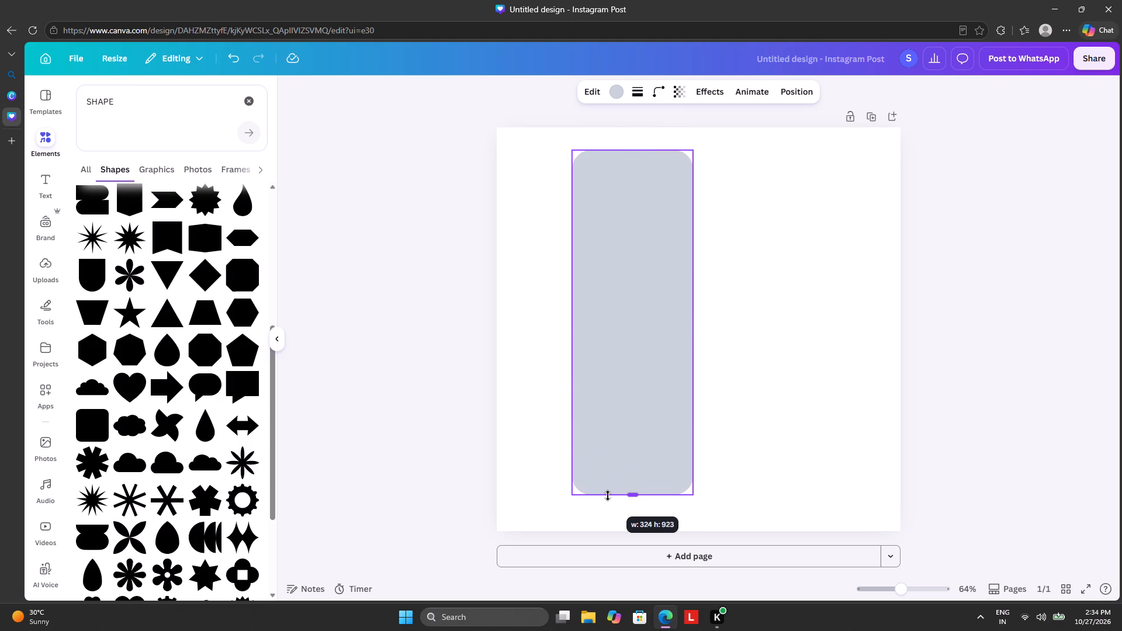
pyautogui.moveTo(608, 495); pyautogui.dragTo(607, 495)
pyautogui.moveTo(621, 446); pyautogui.dragTo(575, 446)
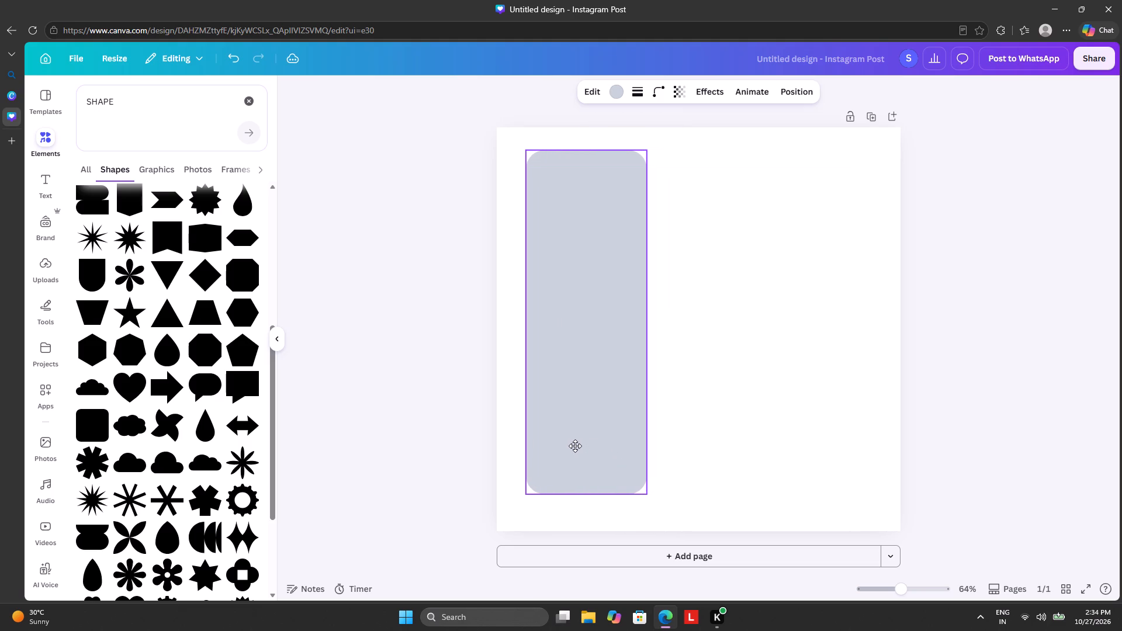
pyautogui.moveTo(575, 446); pyautogui.dragTo(575, 446)
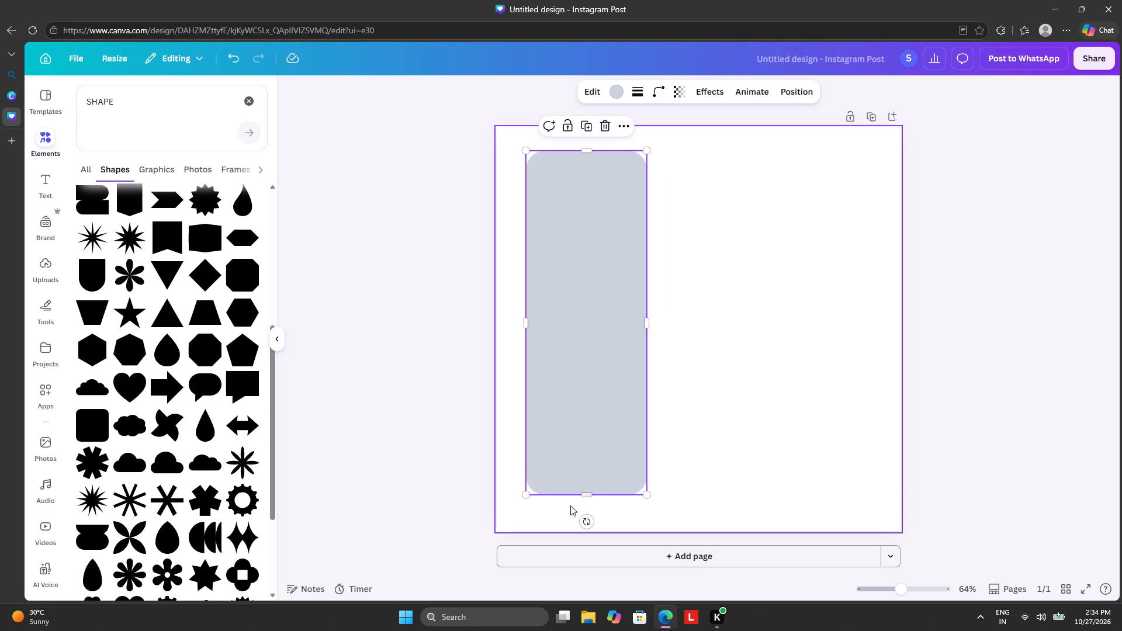
# Fill the tall rounded panel with the lightest pink from the full set of default solid colours.
pyautogui.click(629, 91)
pyautogui.click(621, 92)
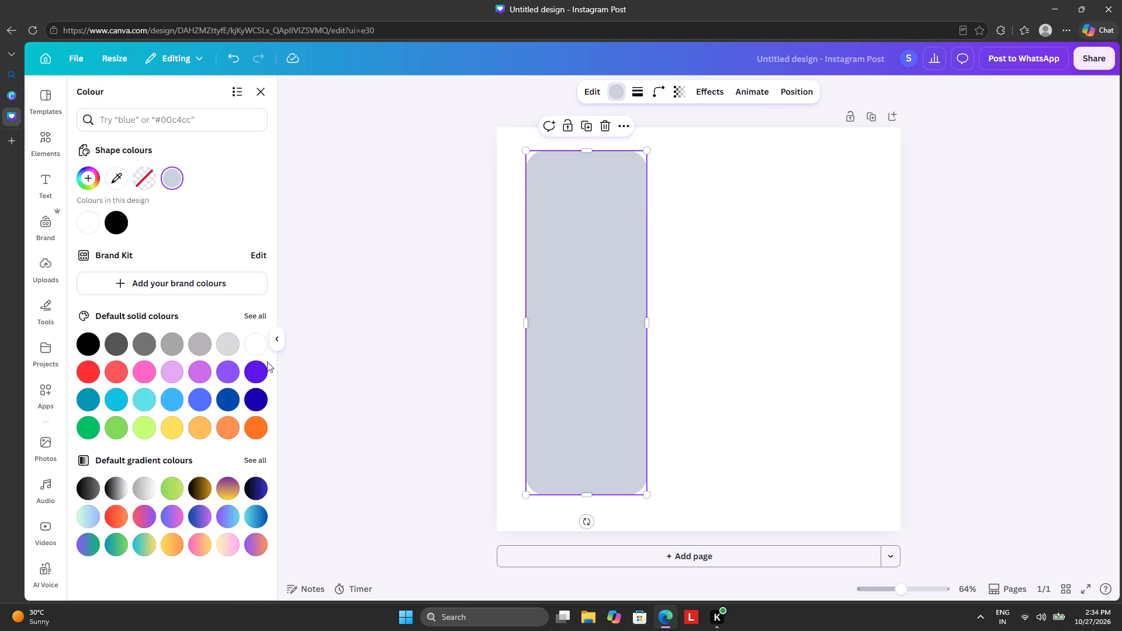
pyautogui.click(261, 319)
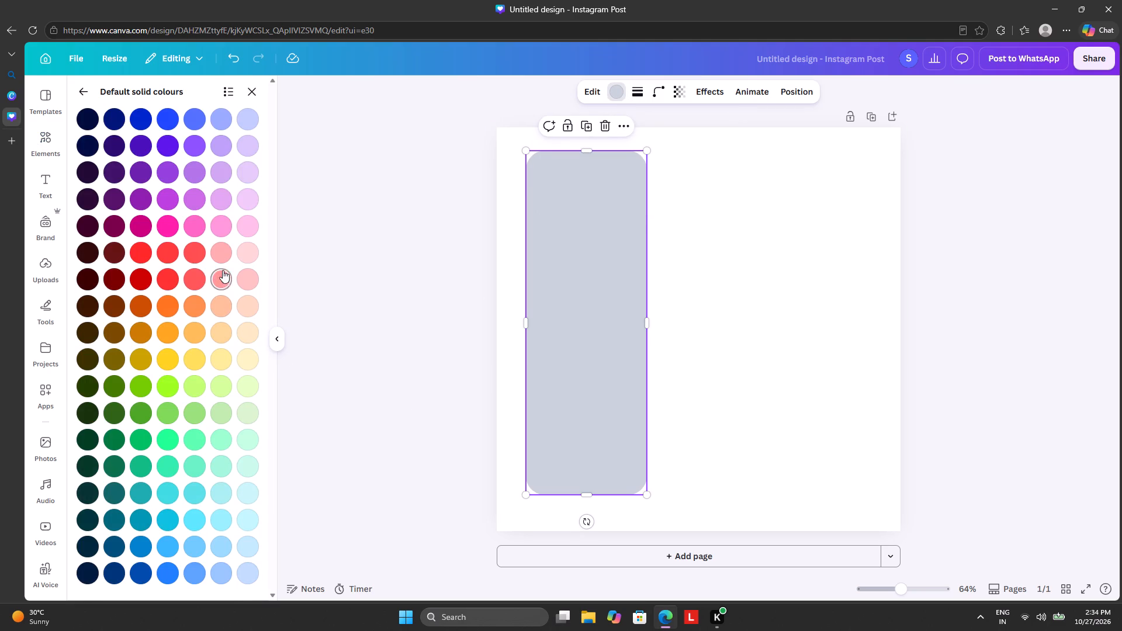
pyautogui.click(224, 227)
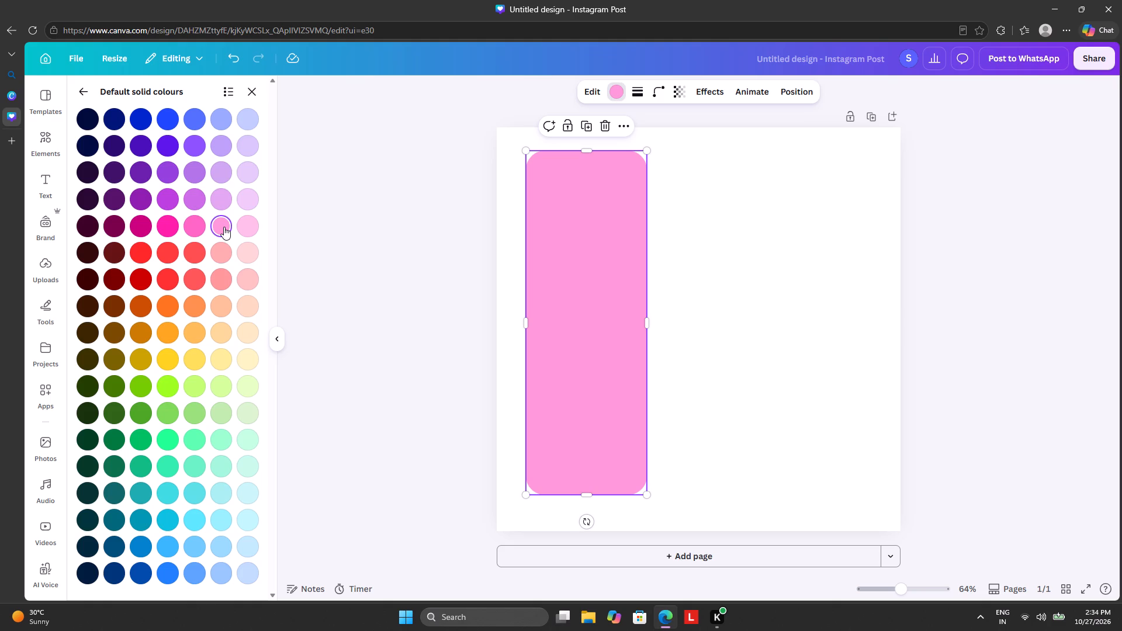
pyautogui.click(262, 227)
pyautogui.click(251, 226)
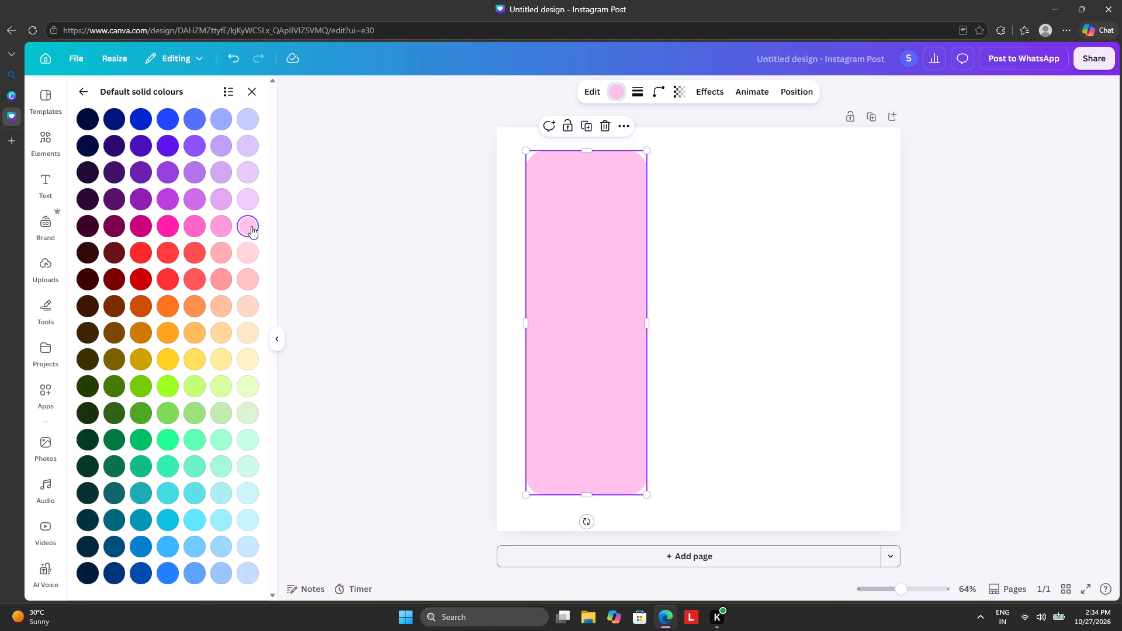
# Deselect the pink rounded rectangle on the page.
pyautogui.click(361, 222)
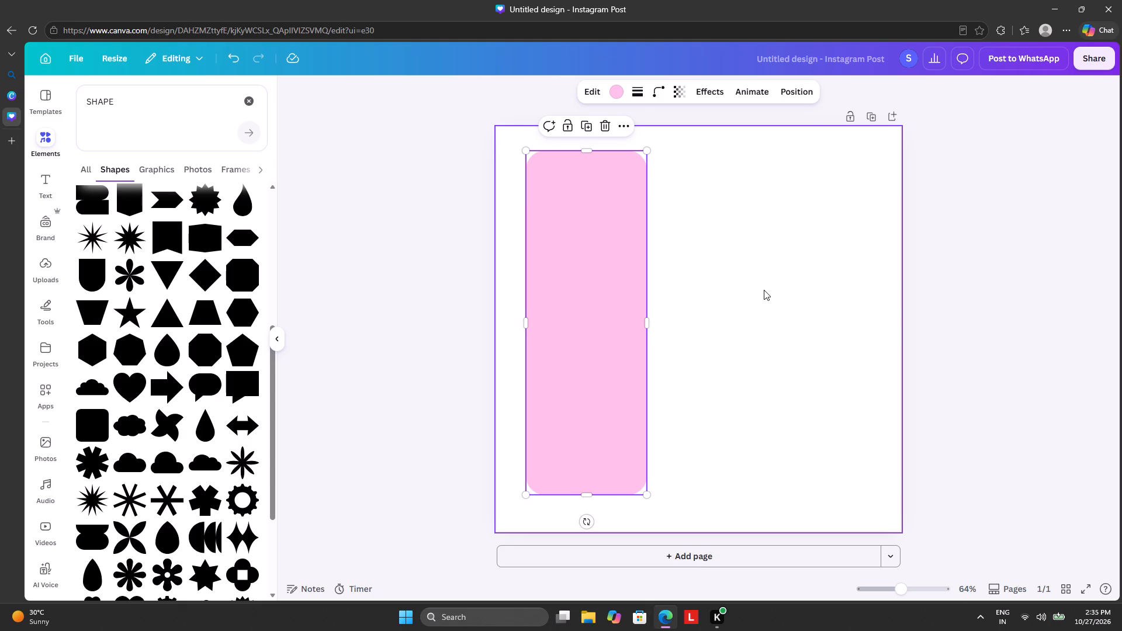
pyautogui.click(764, 290)
pyautogui.click(764, 290)
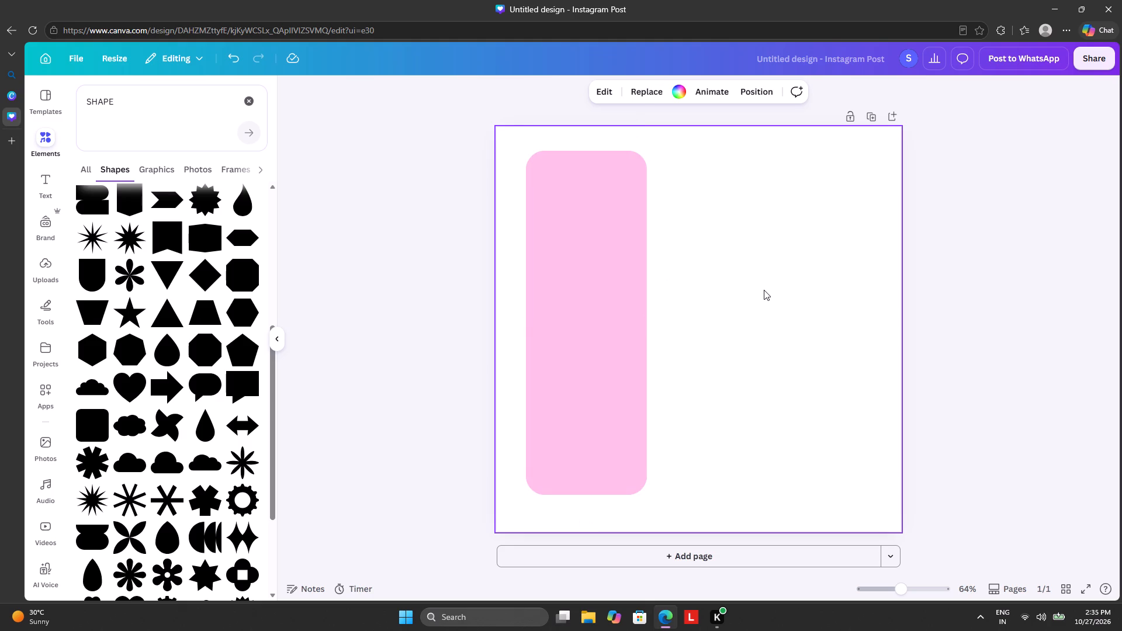
# Replace the SHAPE element search with "background" and browse the full set of matching graphics for the post.
pyautogui.click(250, 98)
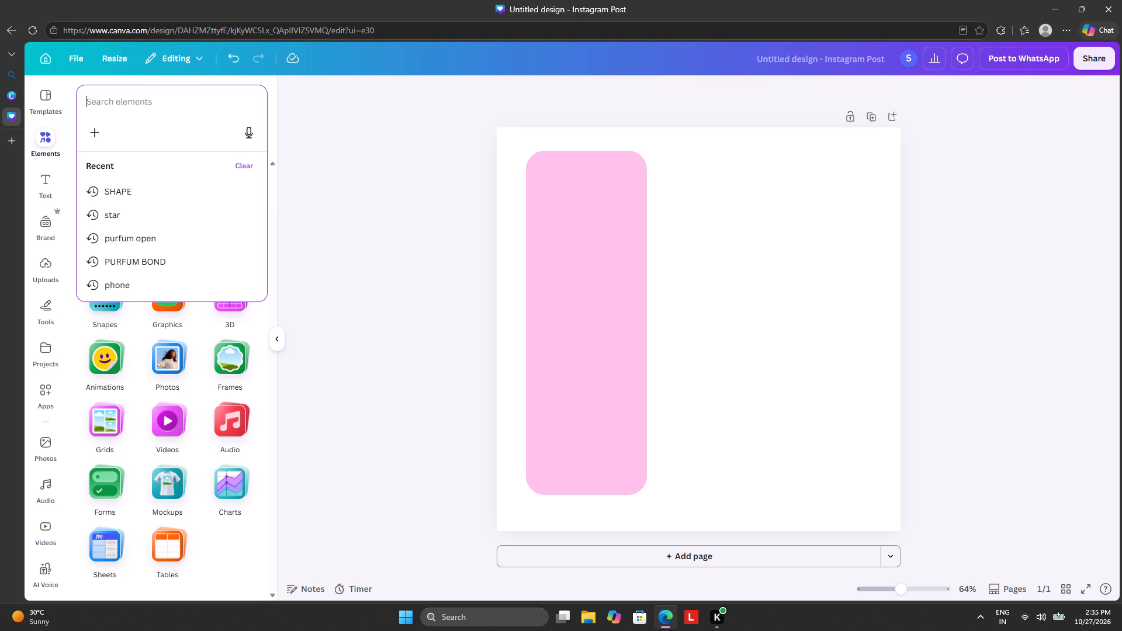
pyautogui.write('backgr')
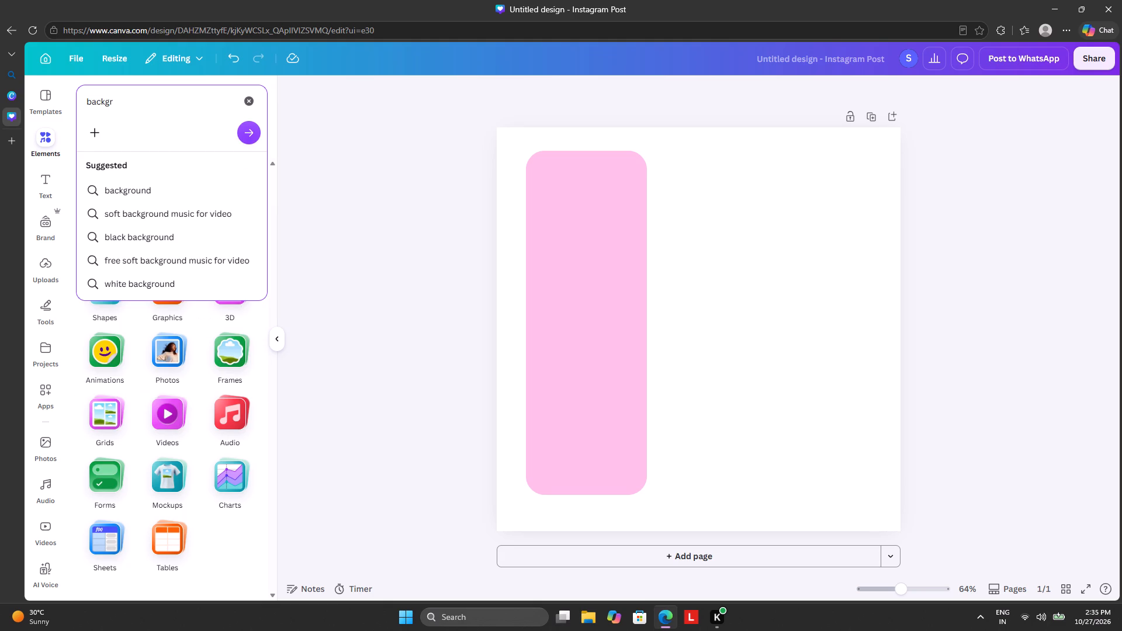
pyautogui.click(143, 186)
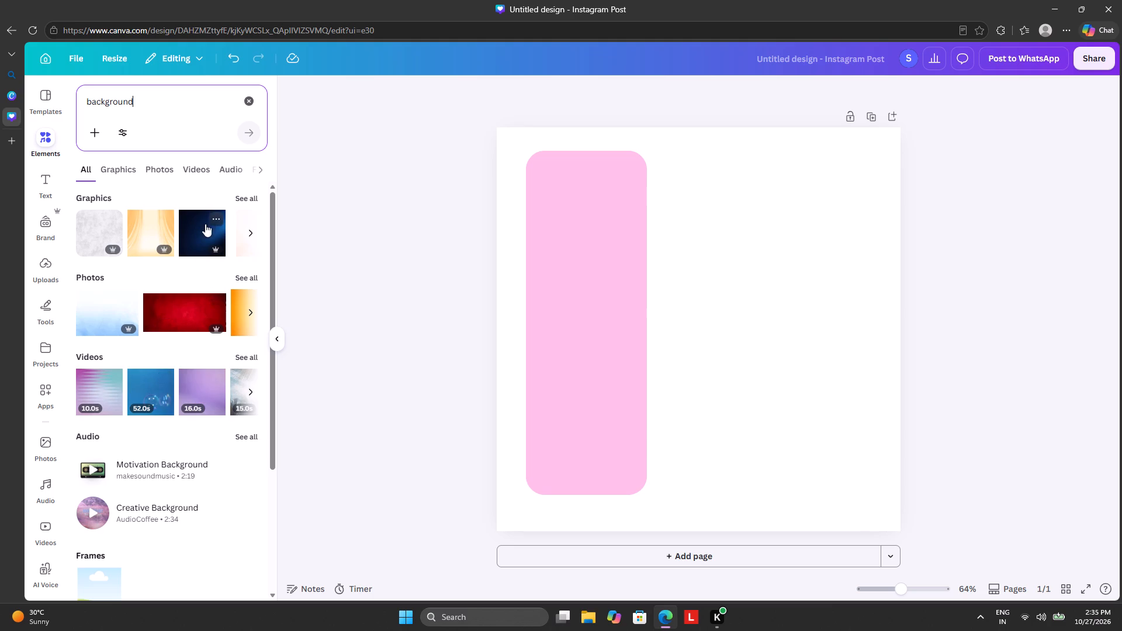
pyautogui.click(239, 200)
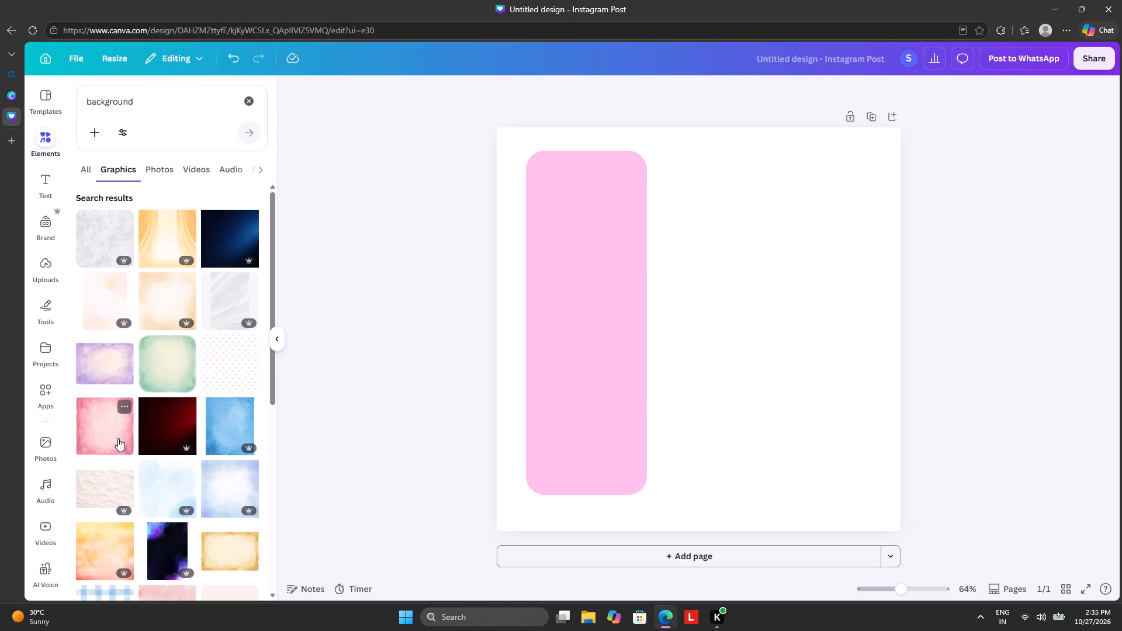
pyautogui.scroll(-8, 161, 415)
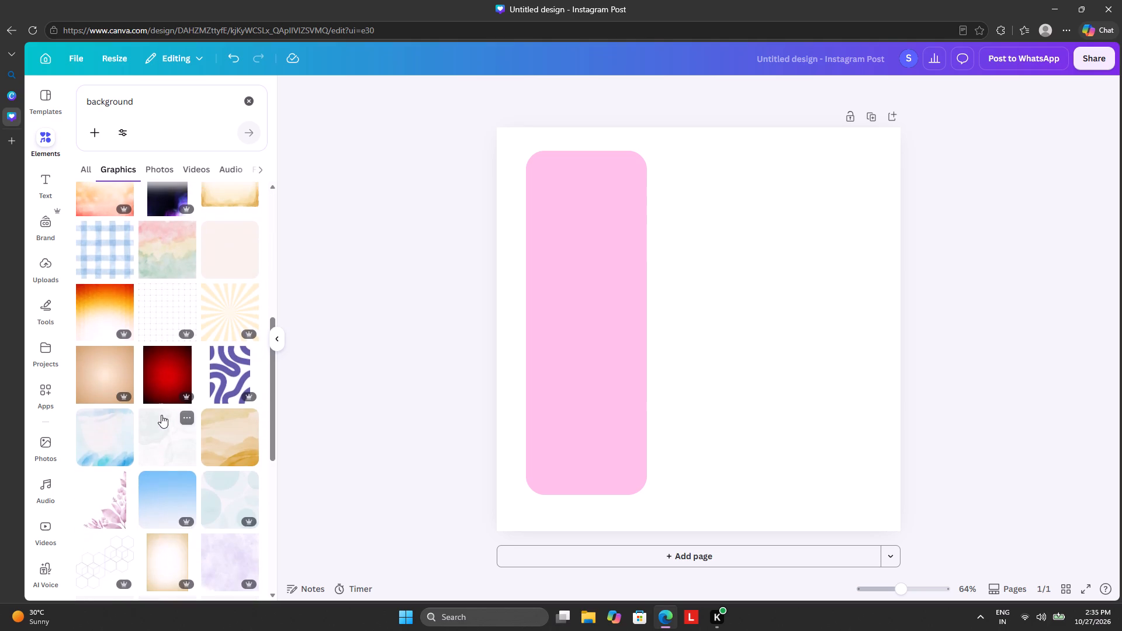
pyautogui.scroll(-3, 161, 415)
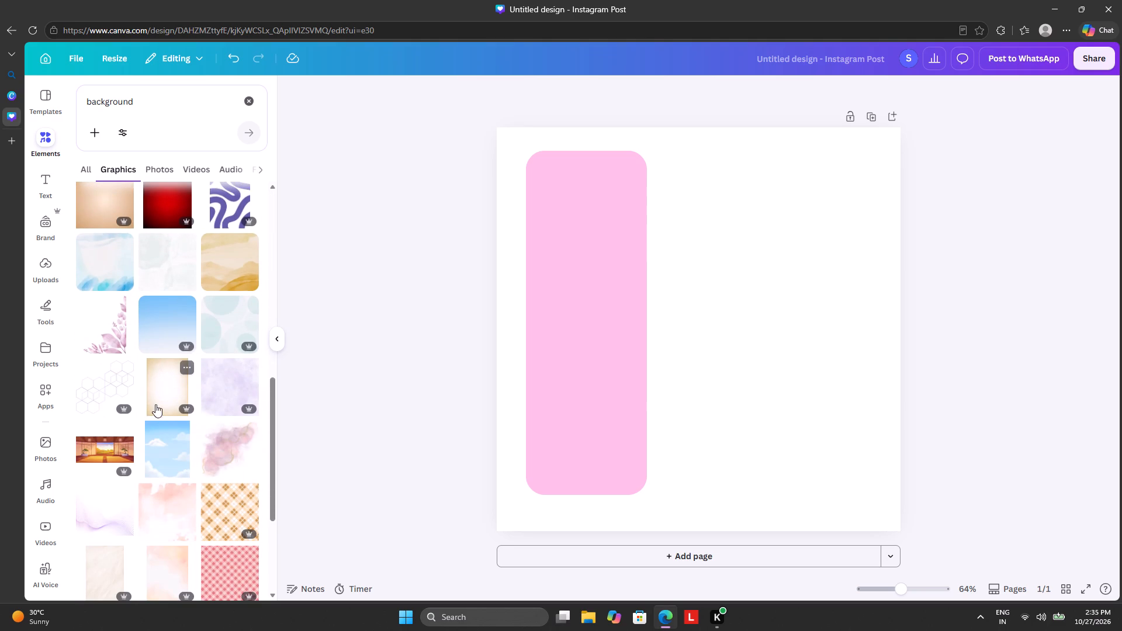
# Add the blue-to-white gradient from the background graphics and enlarge it to about 1105 px square, covering the whole page from its top-left corner.
pyautogui.click(161, 342)
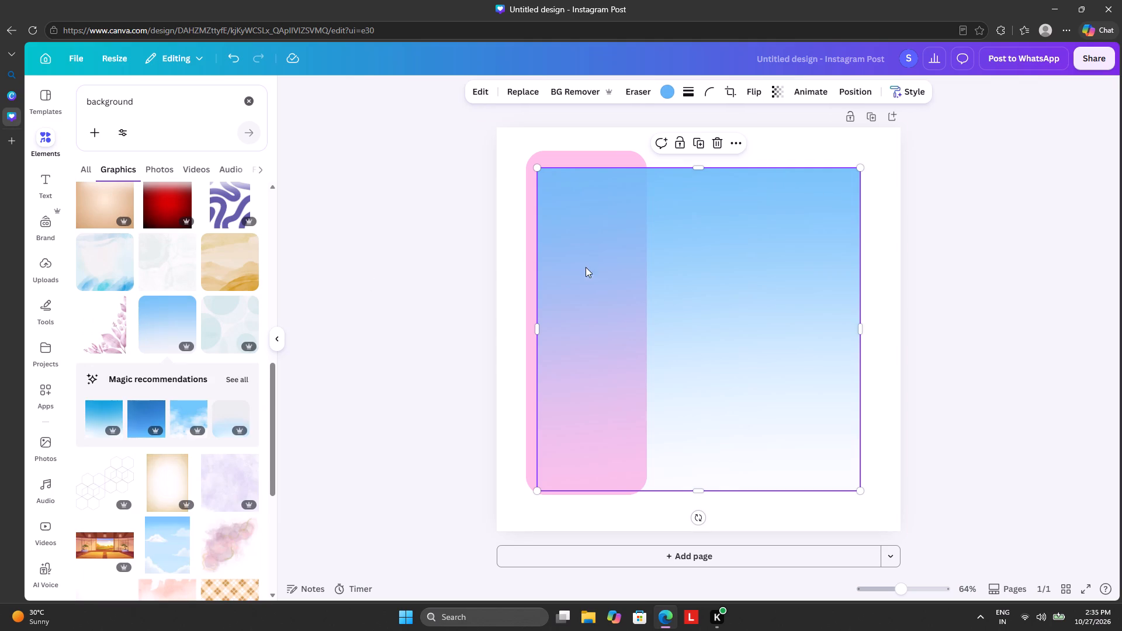
pyautogui.moveTo(857, 490); pyautogui.dragTo(973, 523)
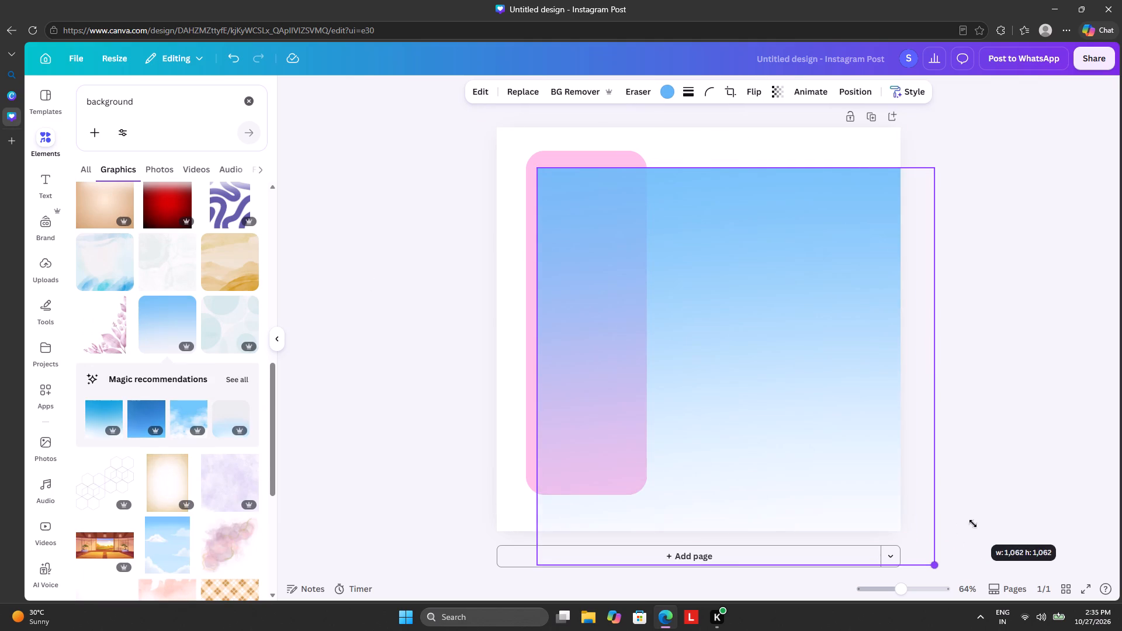
pyautogui.moveTo(973, 523); pyautogui.dragTo(972, 523)
pyautogui.moveTo(823, 460); pyautogui.dragTo(782, 422)
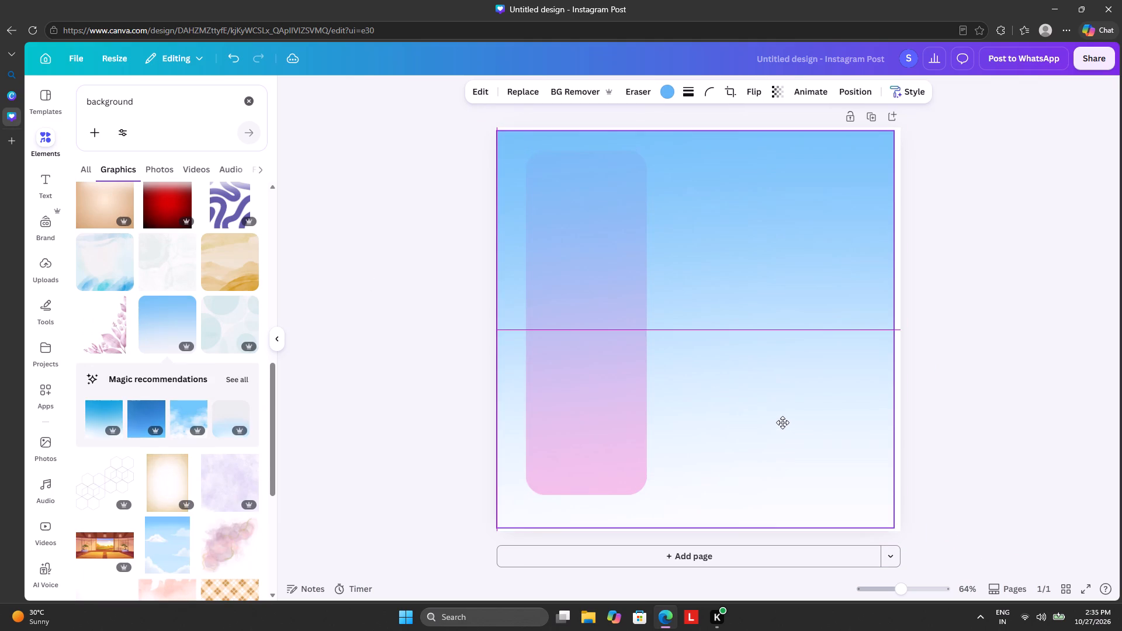
pyautogui.moveTo(782, 422); pyautogui.dragTo(782, 419)
pyautogui.moveTo(893, 523); pyautogui.dragTo(895, 523)
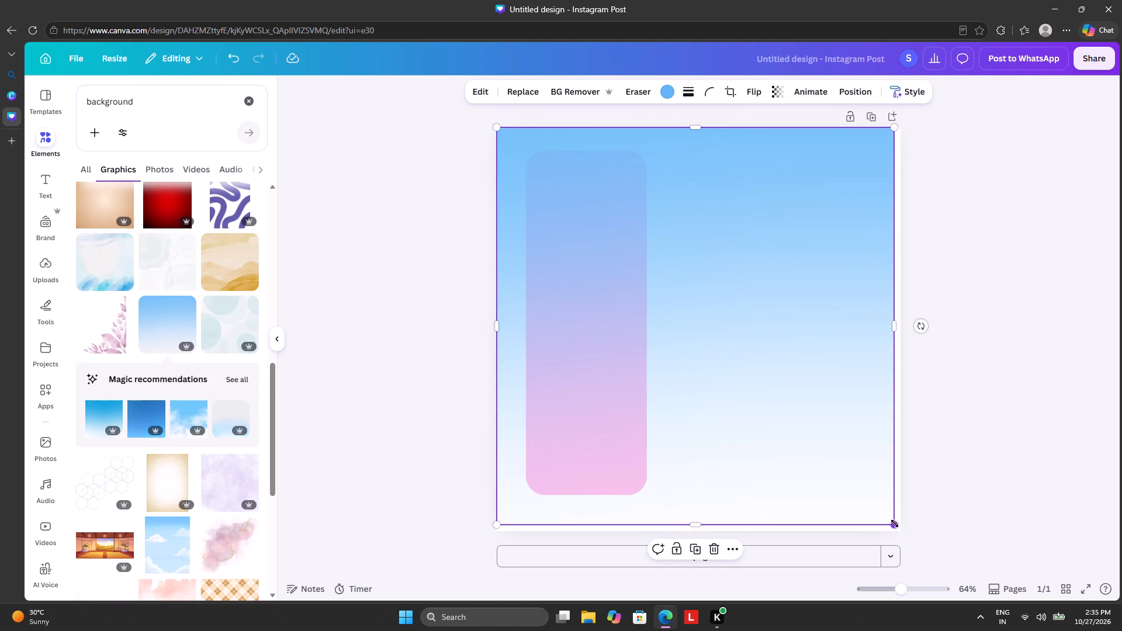
pyautogui.moveTo(895, 523); pyautogui.dragTo(908, 540)
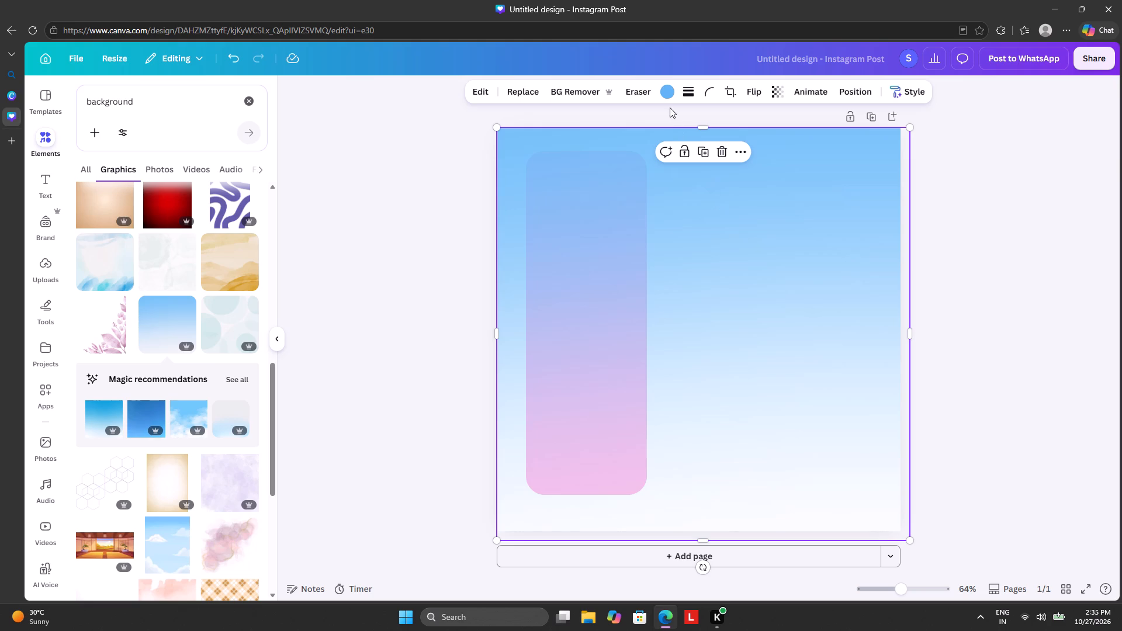
# Recolour the gradient's blue to the light pink already used in the design.
pyautogui.click(667, 94)
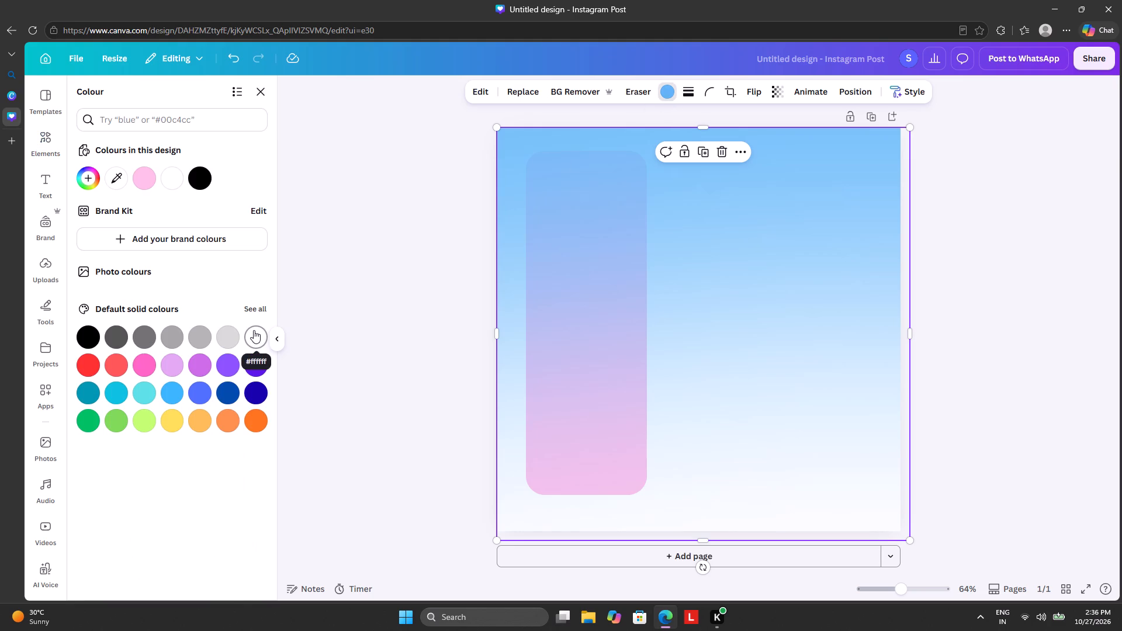
pyautogui.click(147, 182)
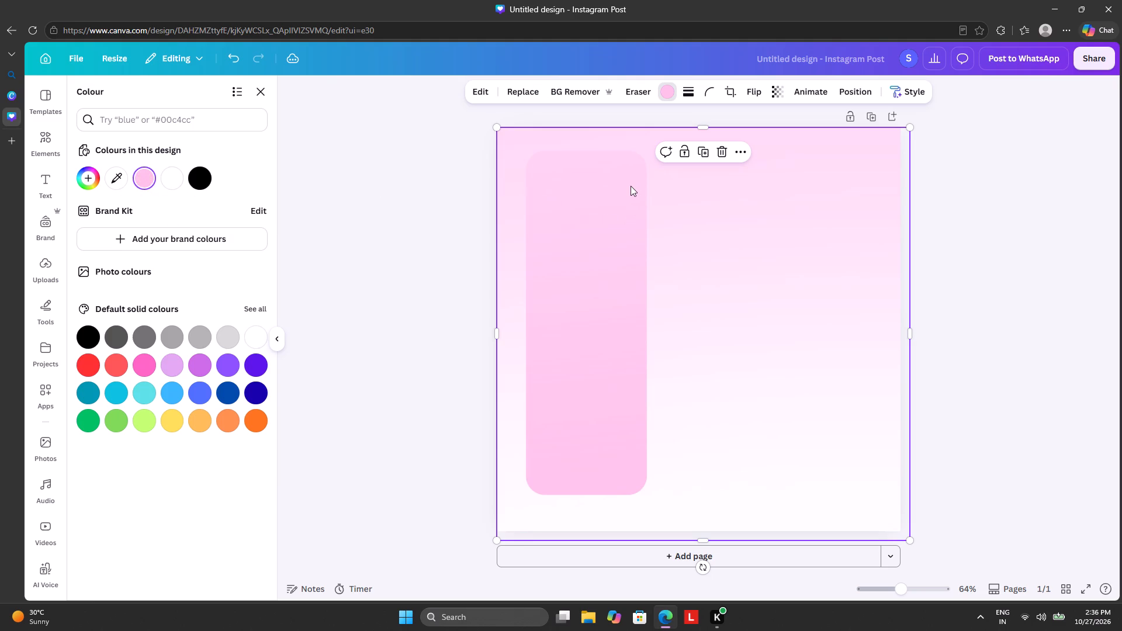
# Move the gradient layer below the pink rounded rectangle in the layer order and deselect it.
pyautogui.click(858, 89)
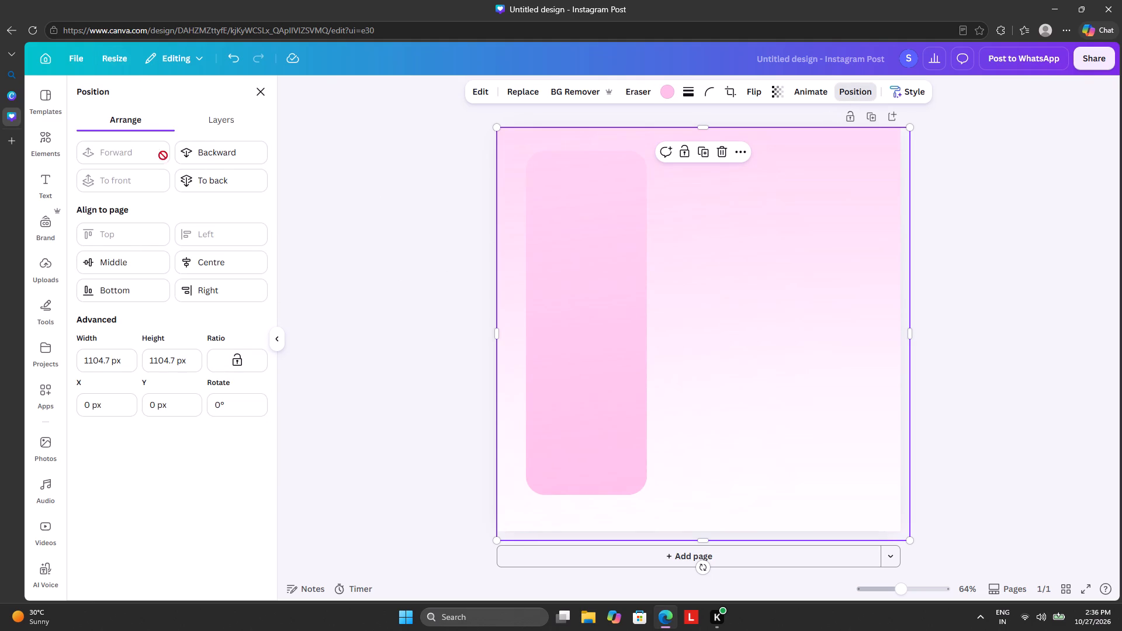
pyautogui.click(223, 124)
pyautogui.moveTo(219, 189); pyautogui.dragTo(214, 233)
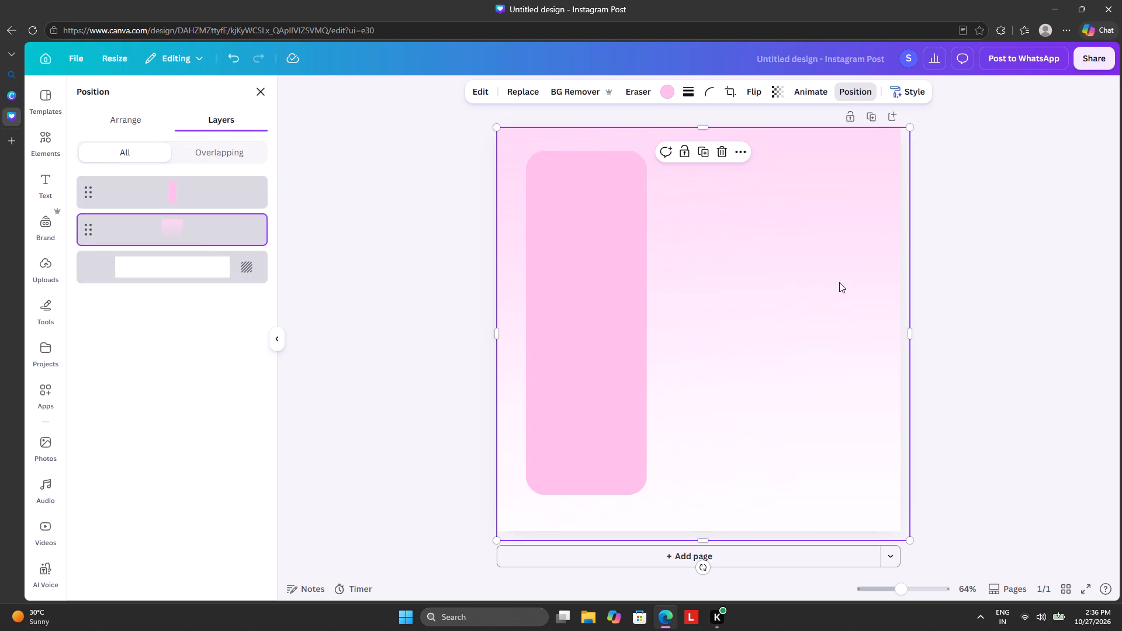
pyautogui.click(442, 248)
pyautogui.click(444, 248)
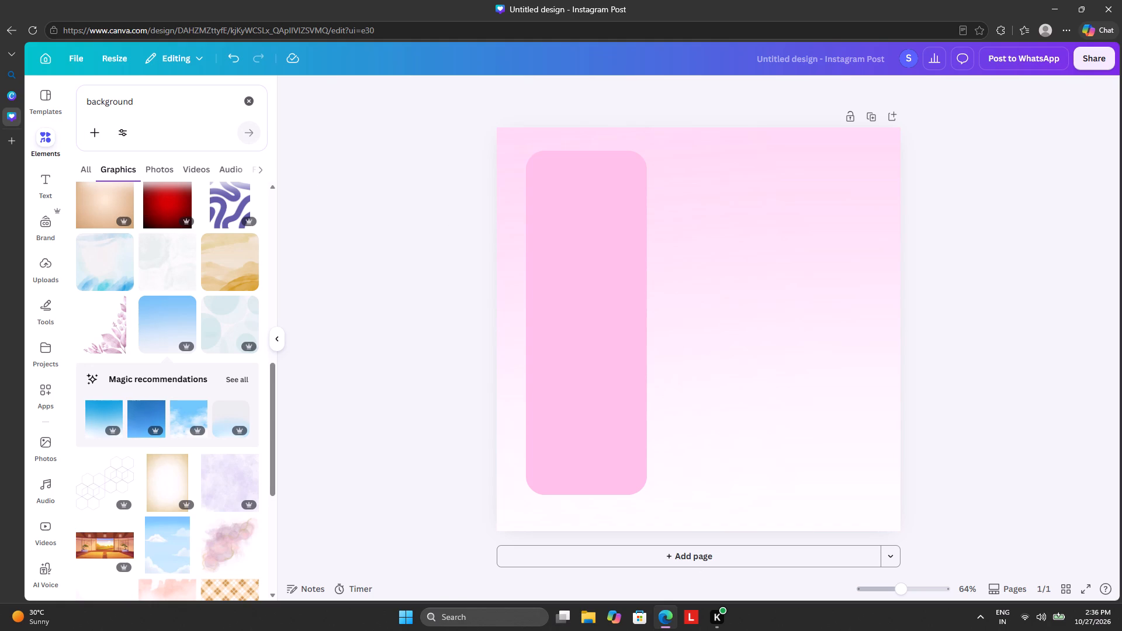
# Replace the background search with a search of the elements library for blueberry.
pyautogui.click(254, 100)
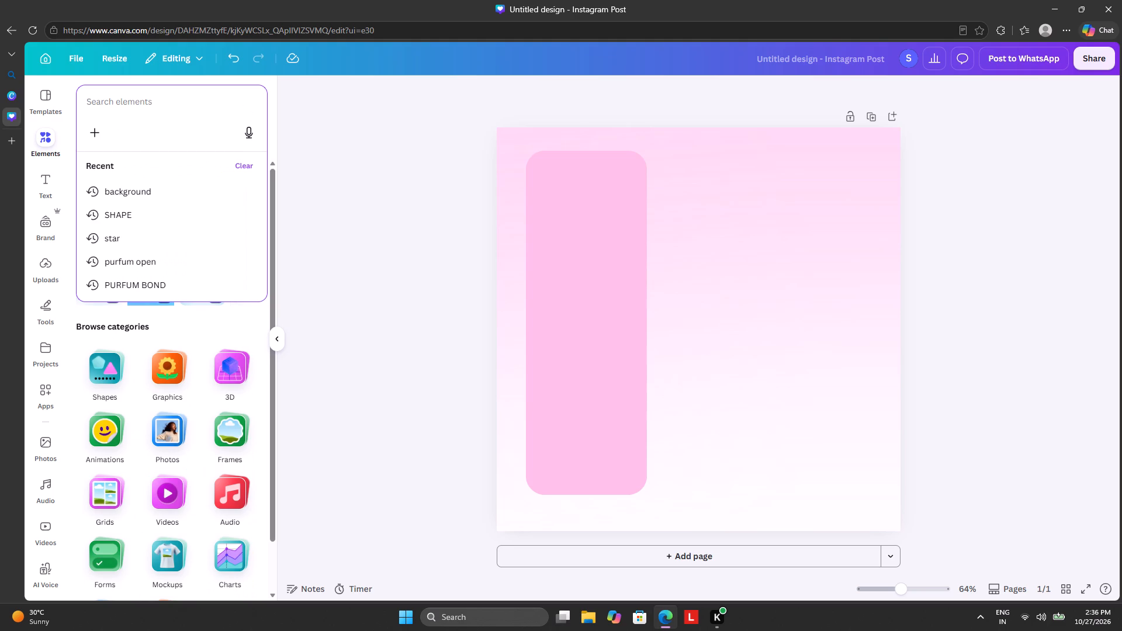
pyautogui.write('blue')
pyautogui.write('berry')
pyautogui.press('space')
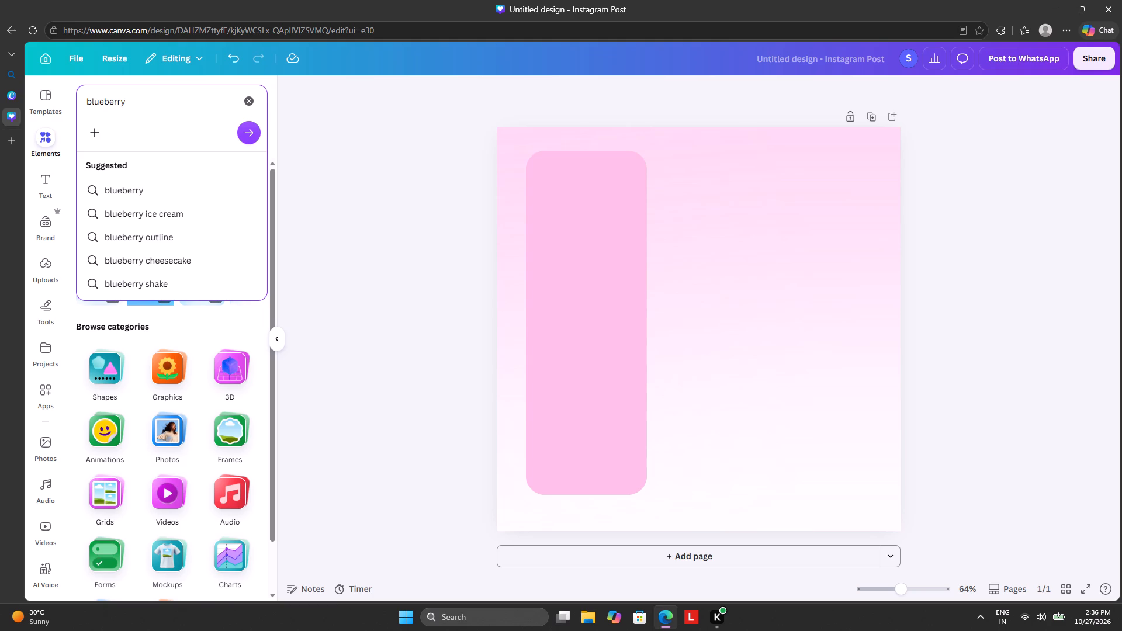
pyautogui.press('Return')
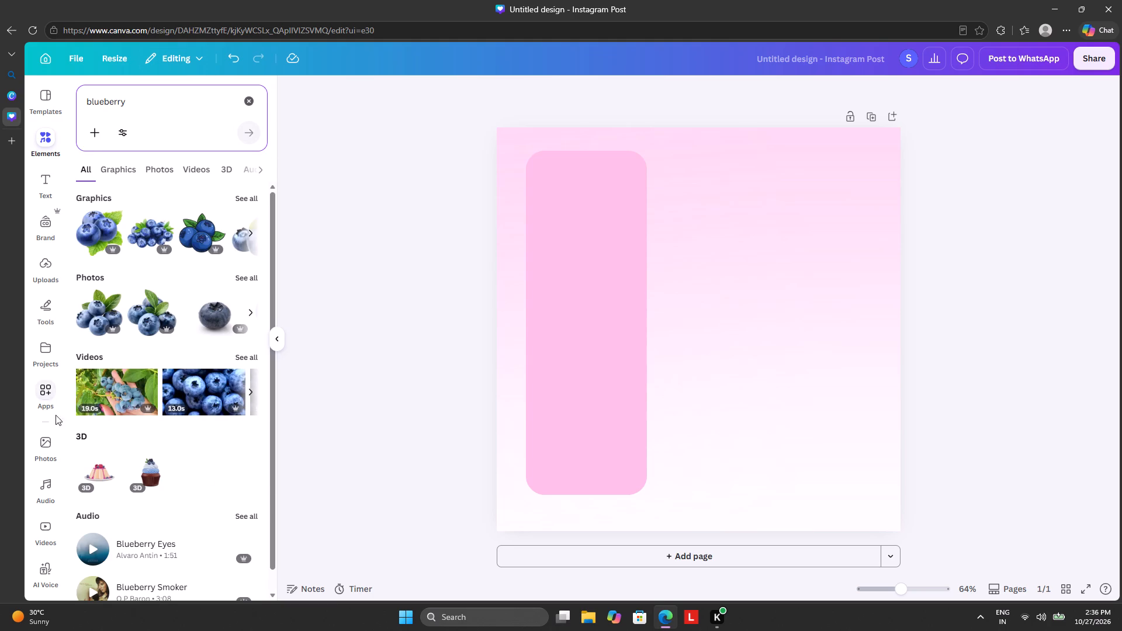
# Search the photo library for the suggested term blueberry ice cream.
pyautogui.click(38, 438)
pyautogui.click(183, 105)
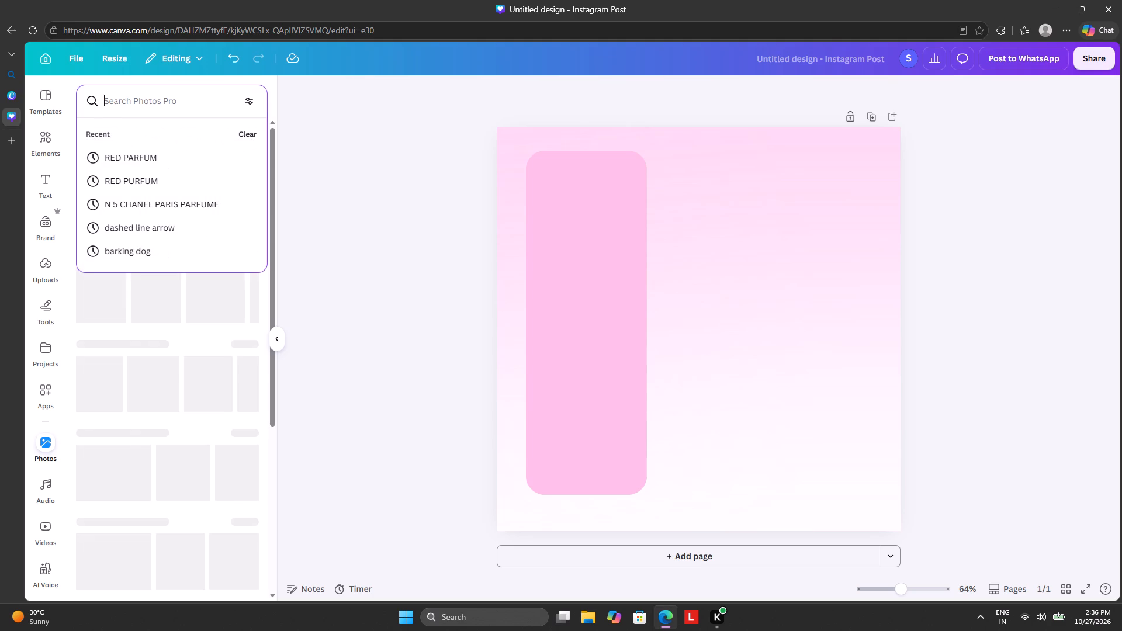
pyautogui.write('blueberry')
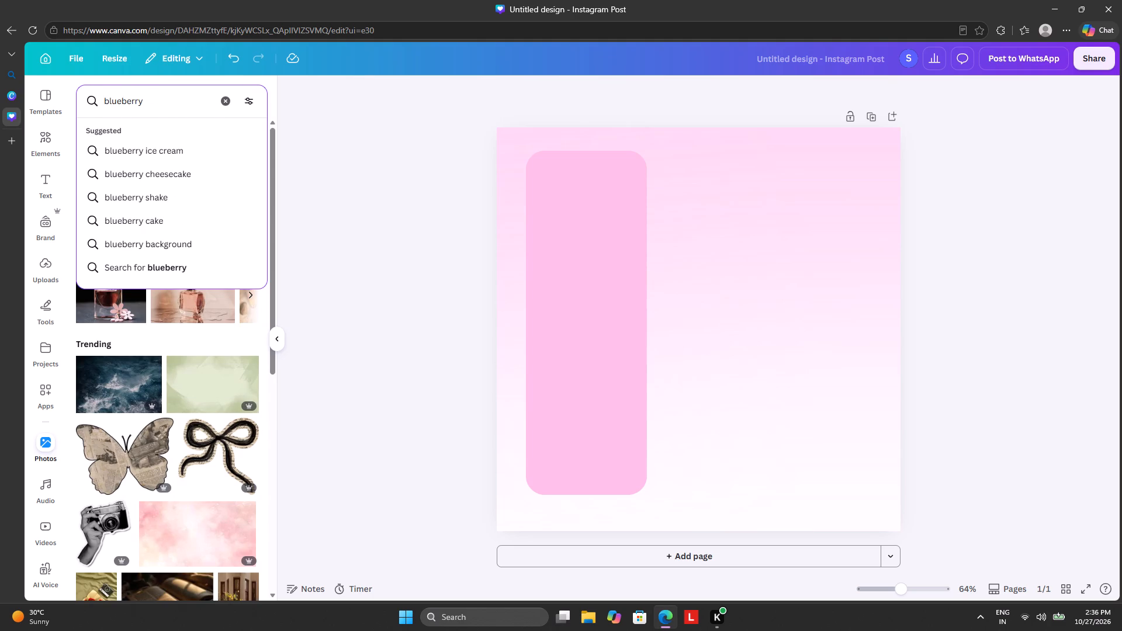
pyautogui.click(144, 150)
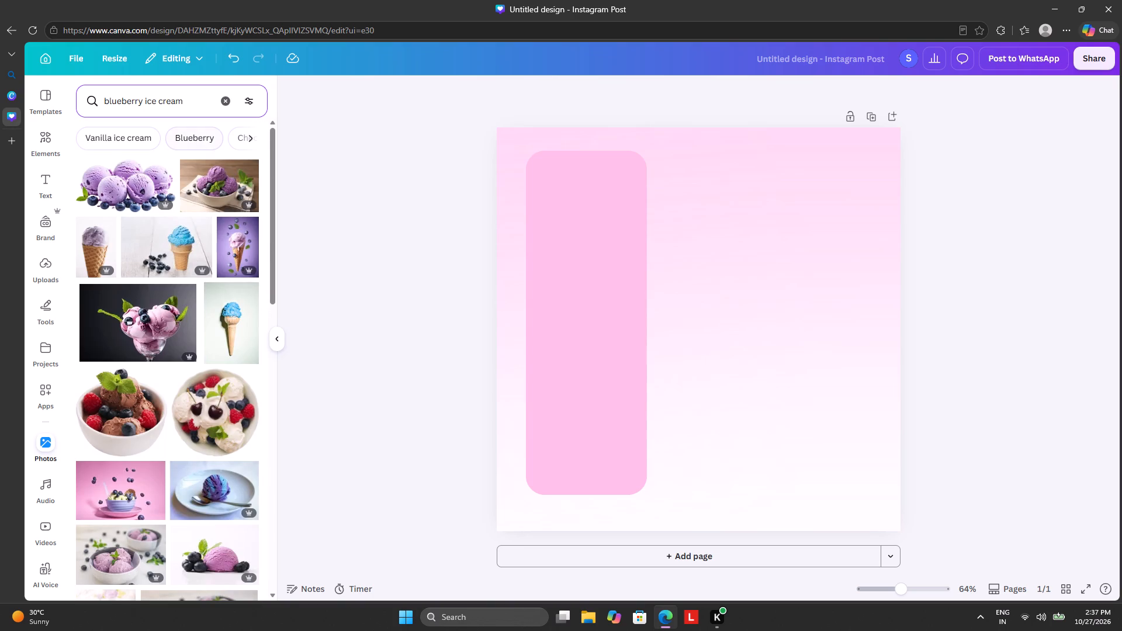
# Refine the photo search to "blueberry ice cream glas".
pyautogui.click(193, 99)
pyautogui.press('space')
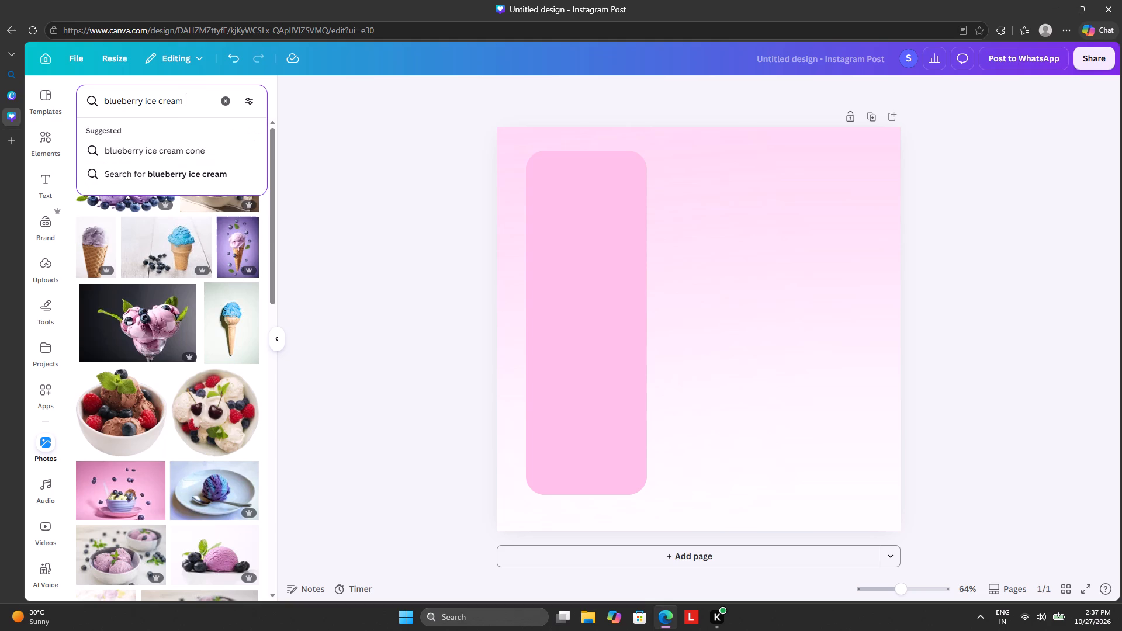
pyautogui.press('c')
pyautogui.press('BackSpace')
pyautogui.write('gl')
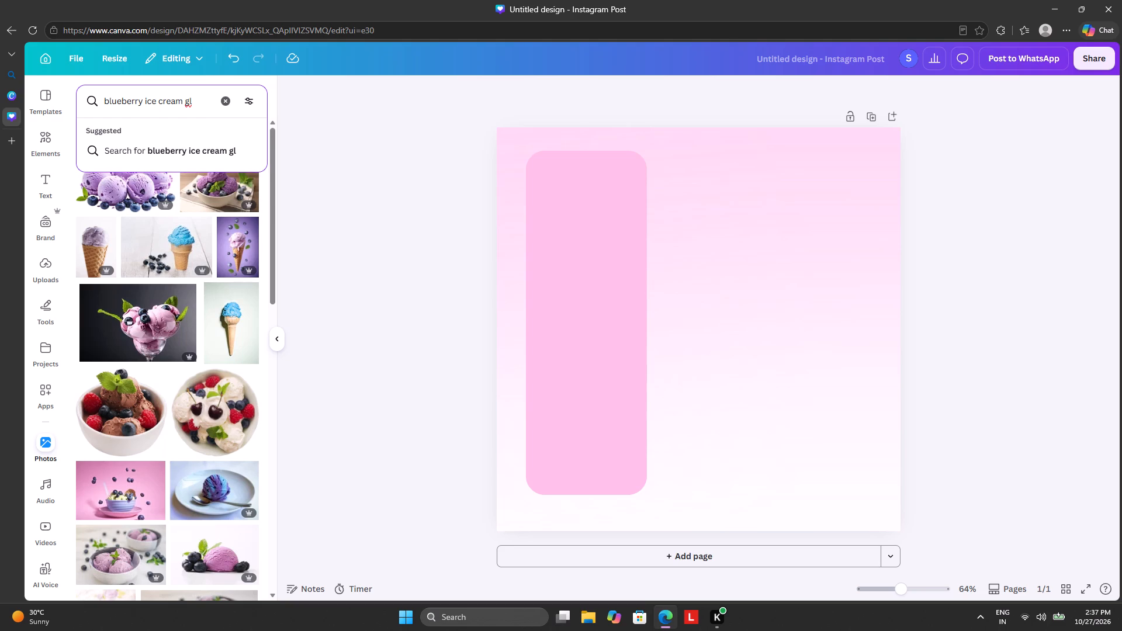
pyautogui.write('as')
pyautogui.press('Return')
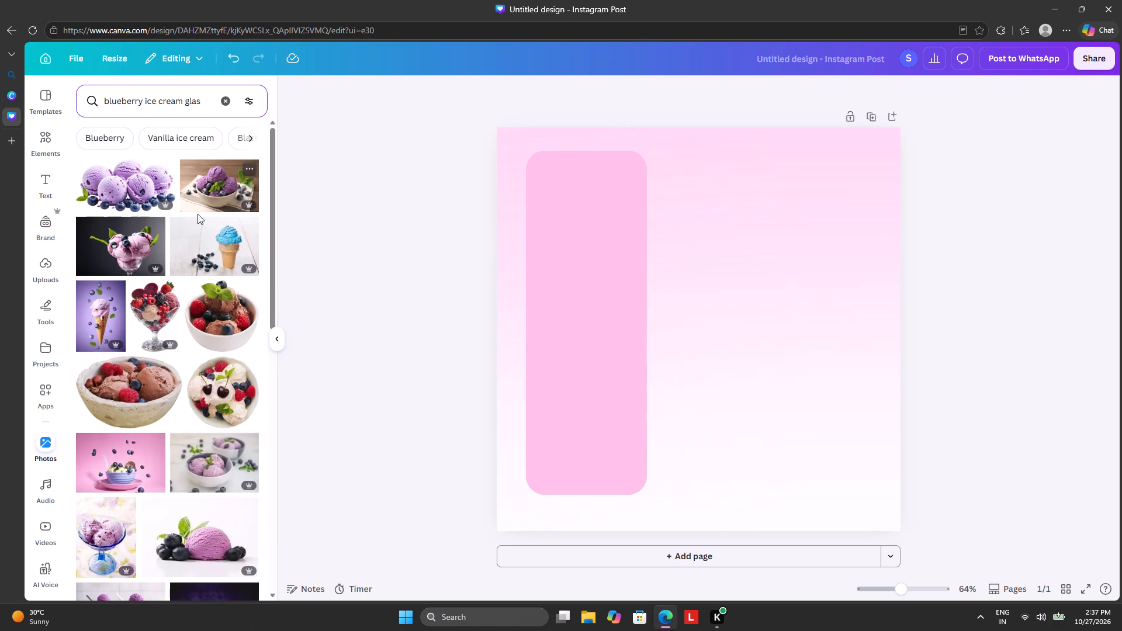
# Browse the blueberry ice cream photo results for a suitable image for the post.
pyautogui.scroll(-8, 204, 216)
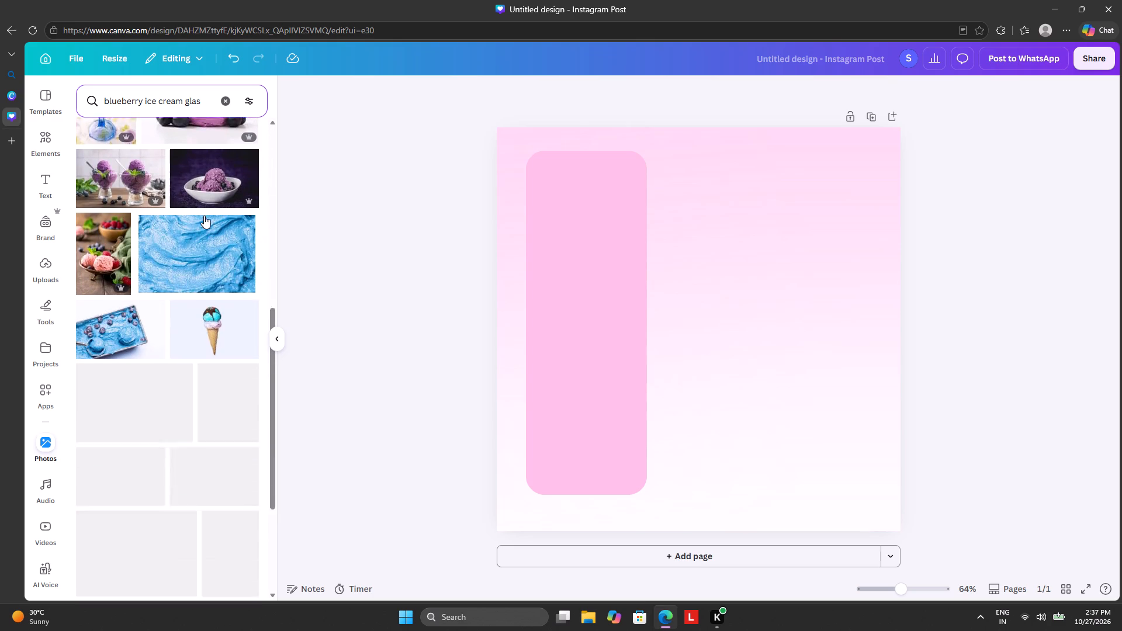
pyautogui.scroll(-6, 204, 216)
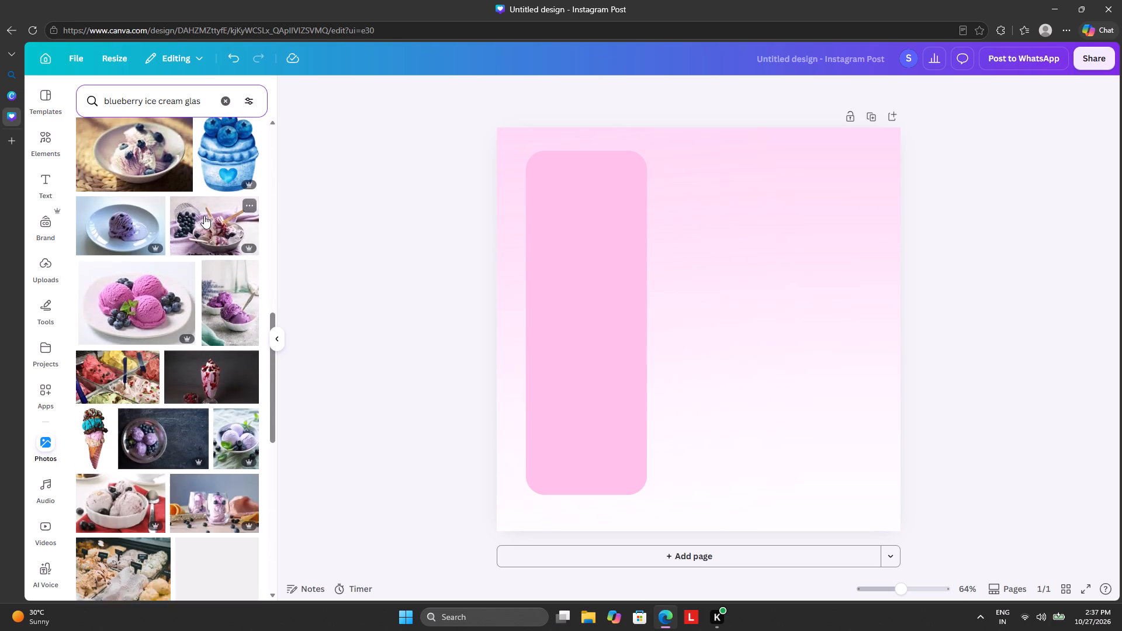
pyautogui.scroll(-9, 204, 216)
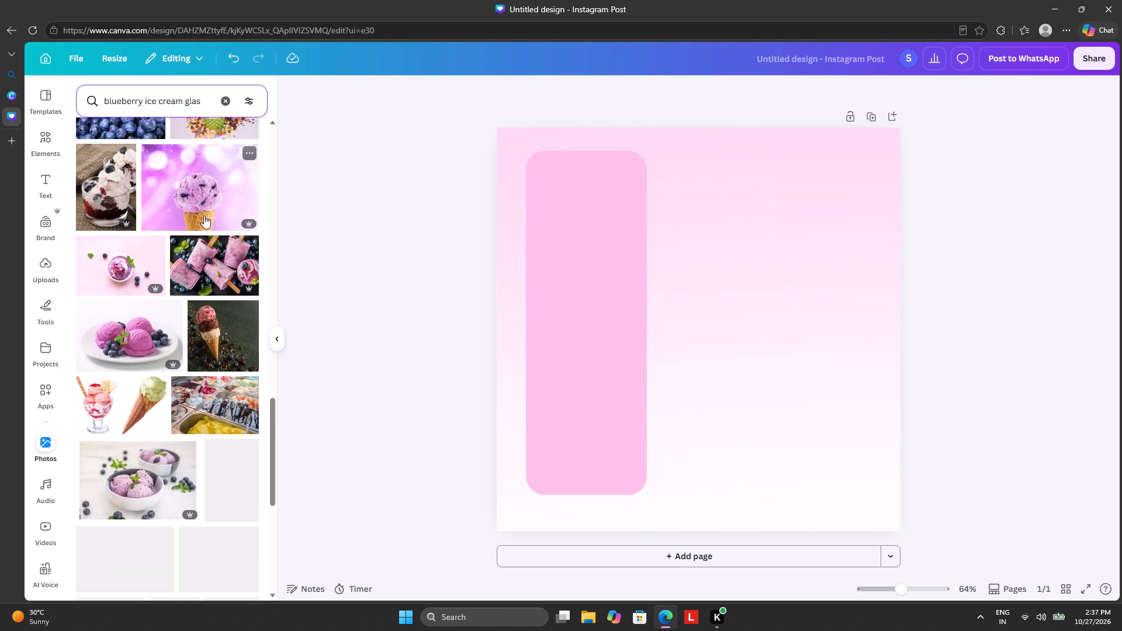
pyautogui.scroll(-6, 204, 216)
pyautogui.scroll(3, 204, 216)
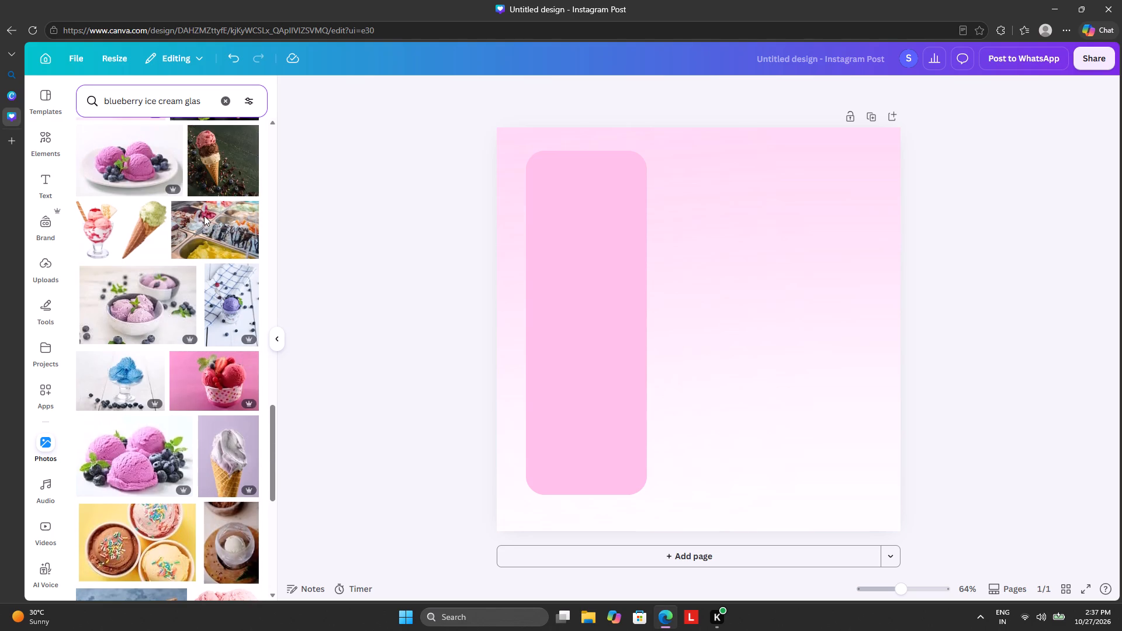
pyautogui.scroll(-11, 204, 216)
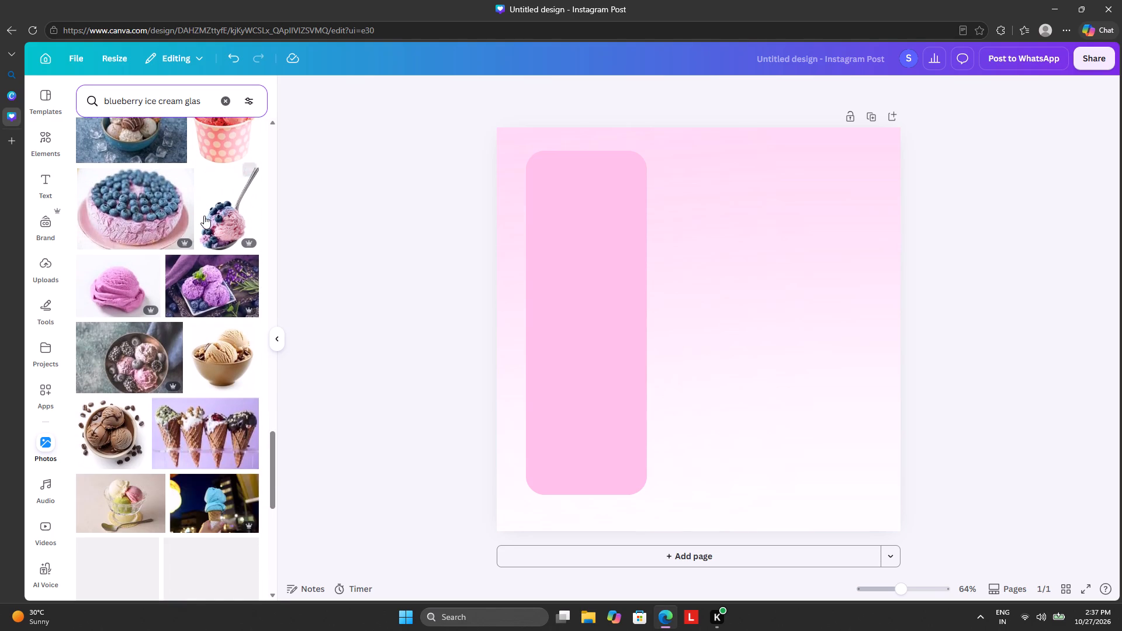
pyautogui.scroll(-6, 195, 279)
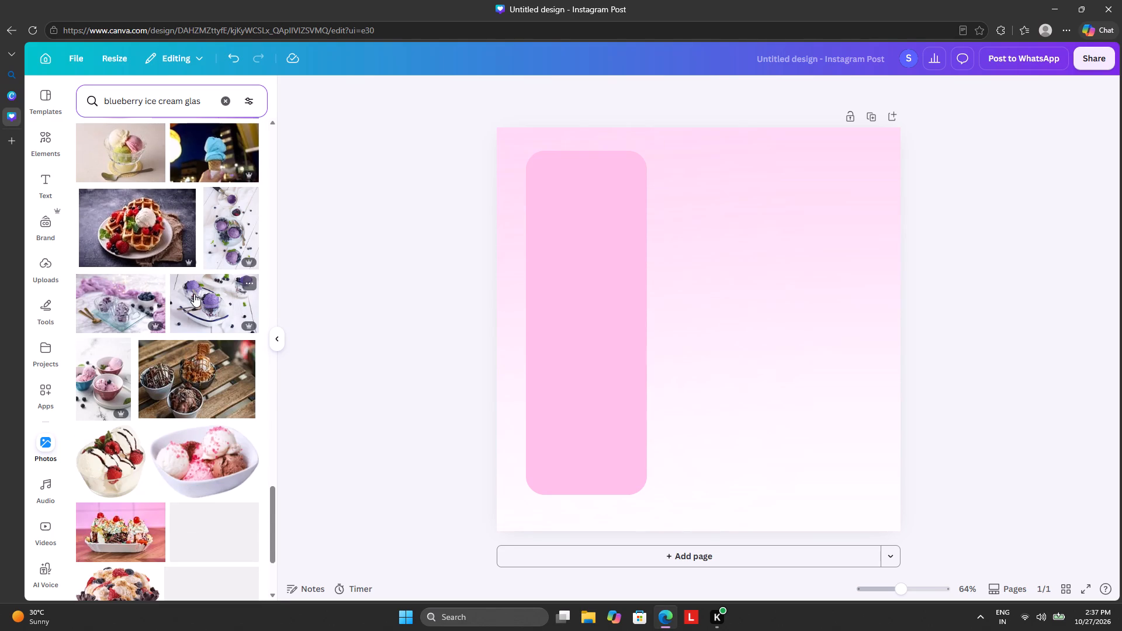
pyautogui.scroll(-4, 194, 294)
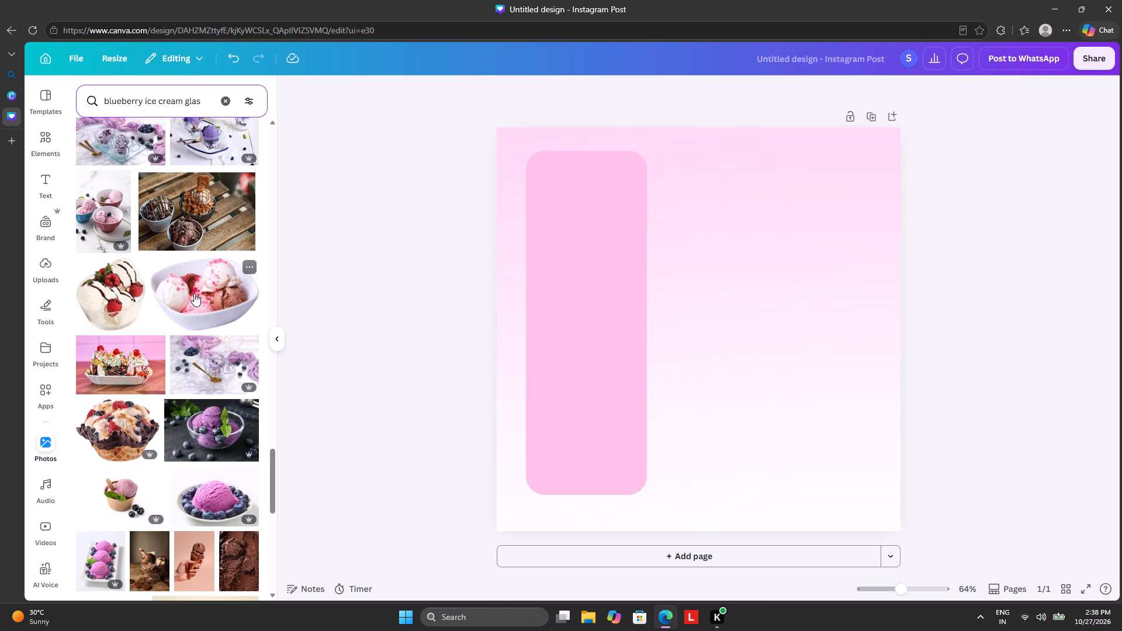
# Replace the photo search term with "blueberry".
pyautogui.click(228, 99)
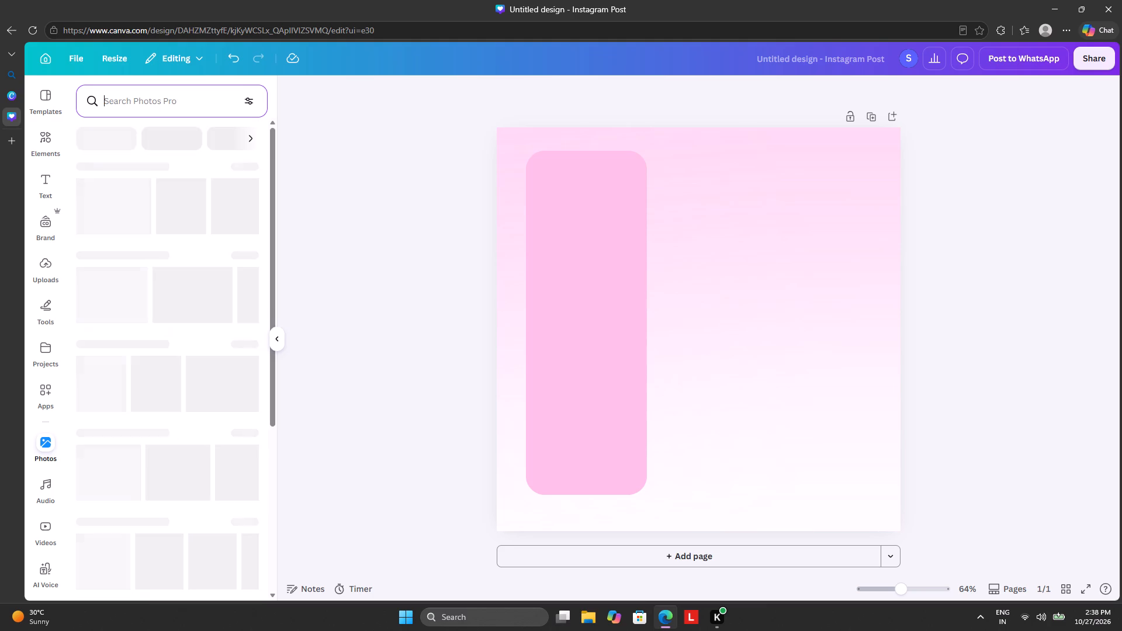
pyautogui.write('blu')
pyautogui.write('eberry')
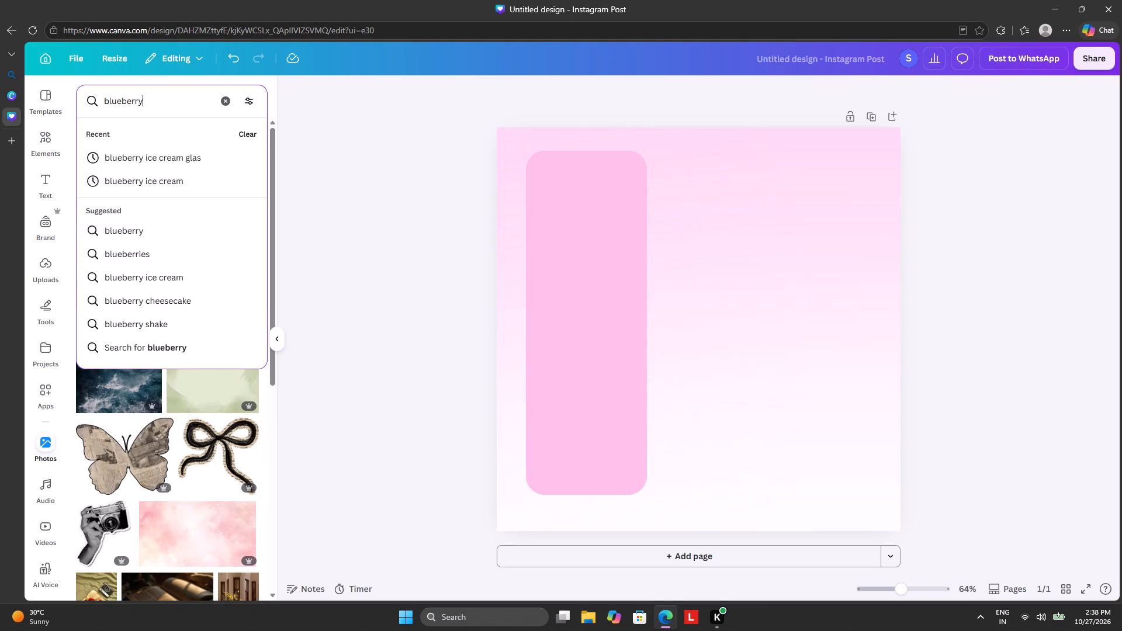
# Search the photo library for blueberry milkshake and look through the results for a suitable drink picture.
pyautogui.press('space')
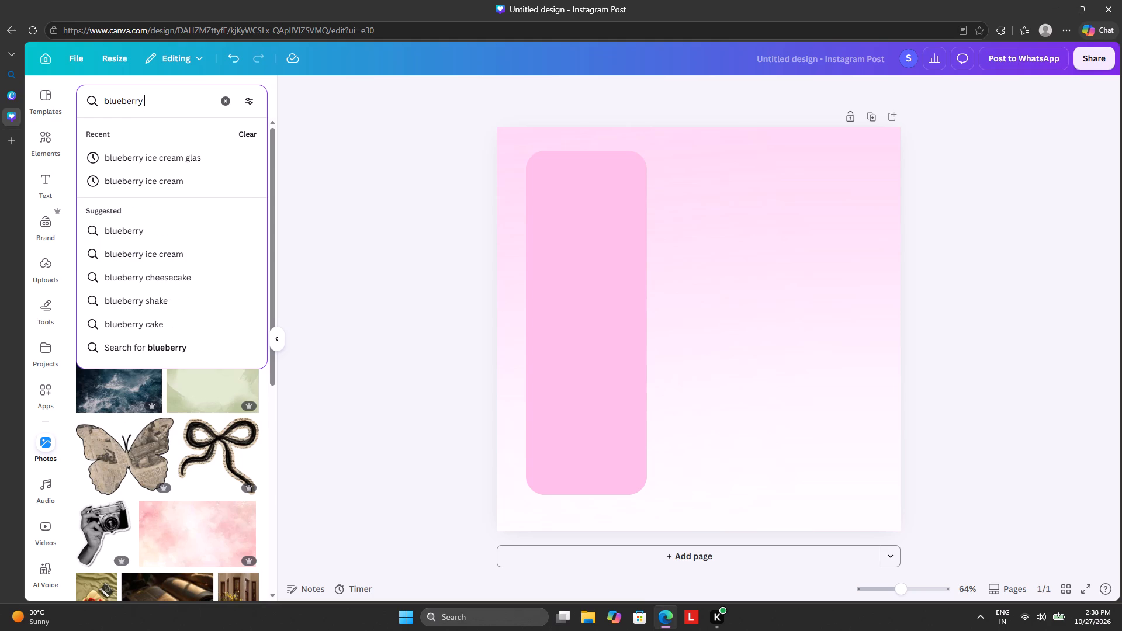
pyautogui.write('milk')
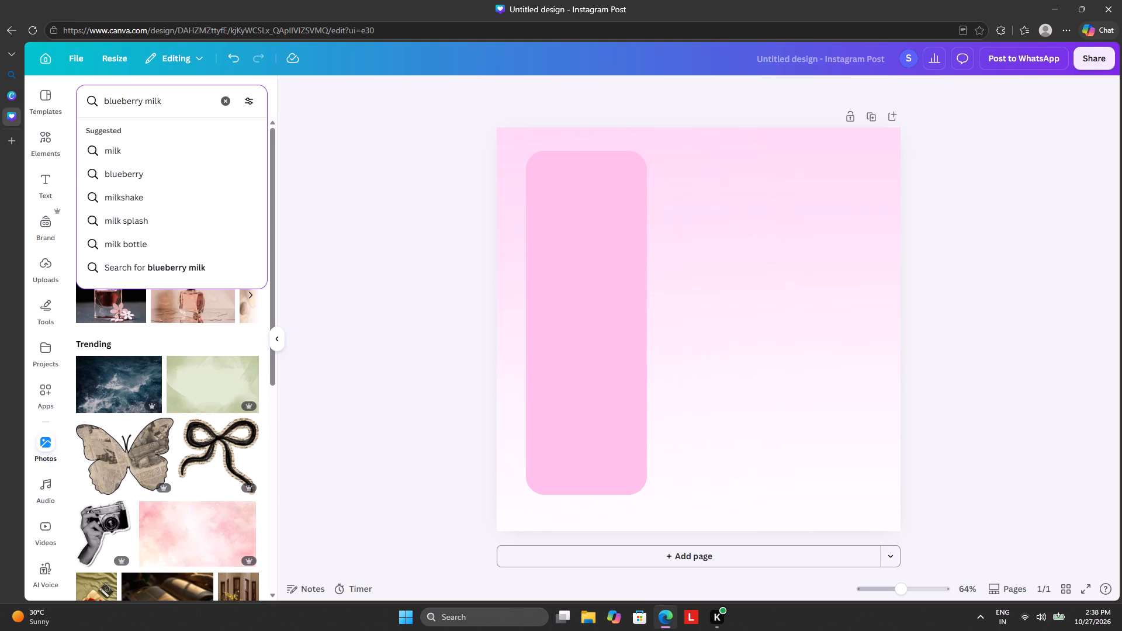
pyautogui.press('space')
pyautogui.press('BackSpace')
pyautogui.write('shake')
pyautogui.press('Return')
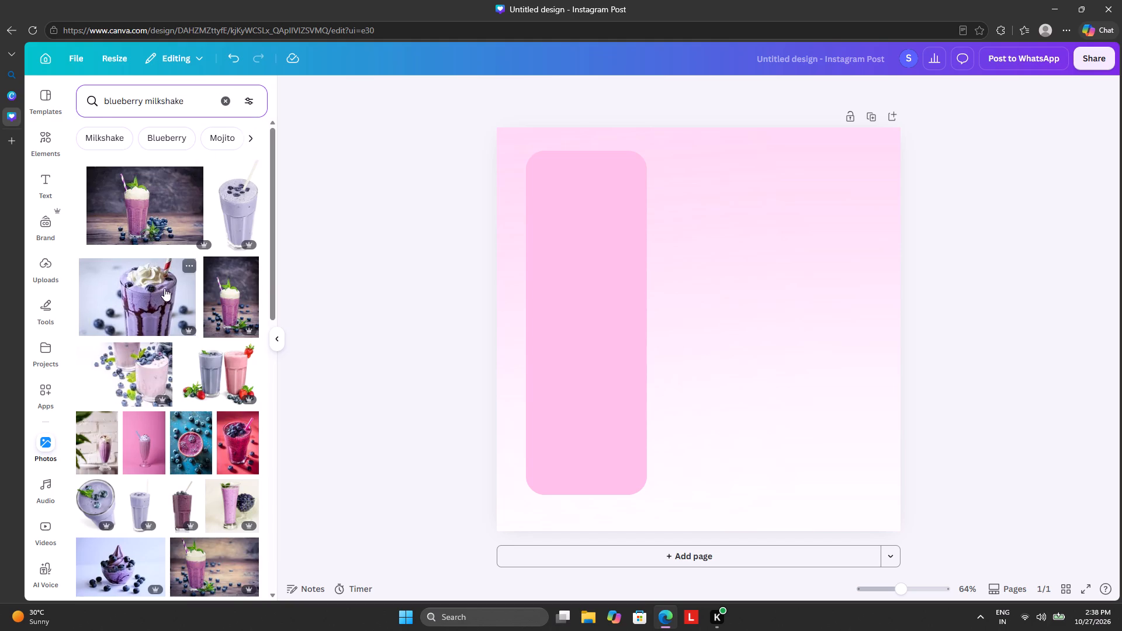
pyautogui.scroll(-11, 161, 300)
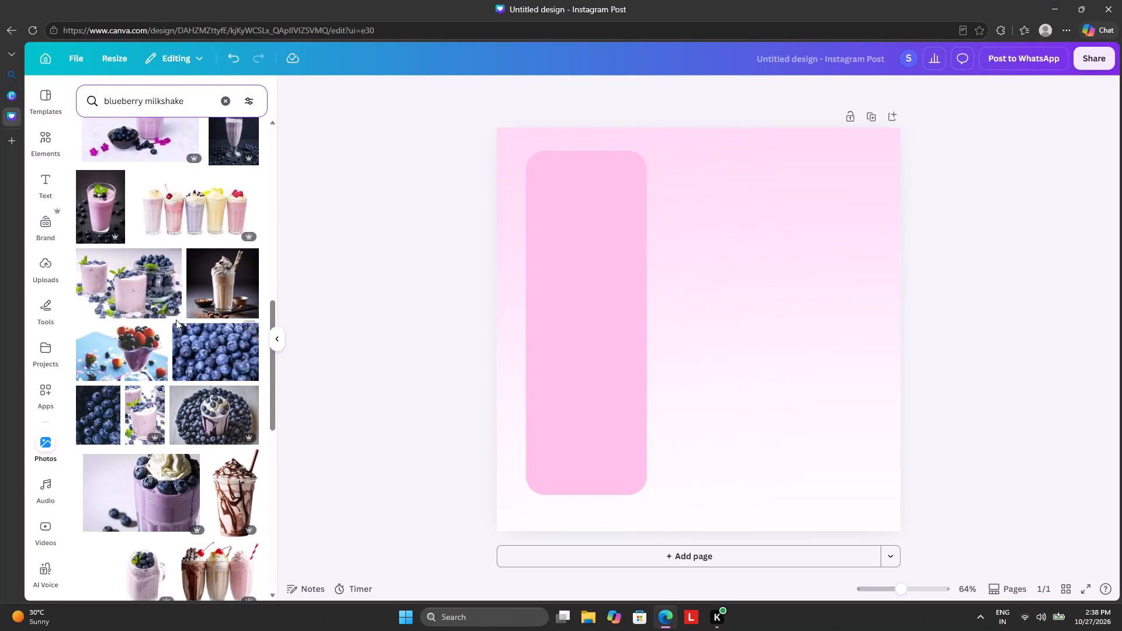
pyautogui.scroll(-6, 161, 300)
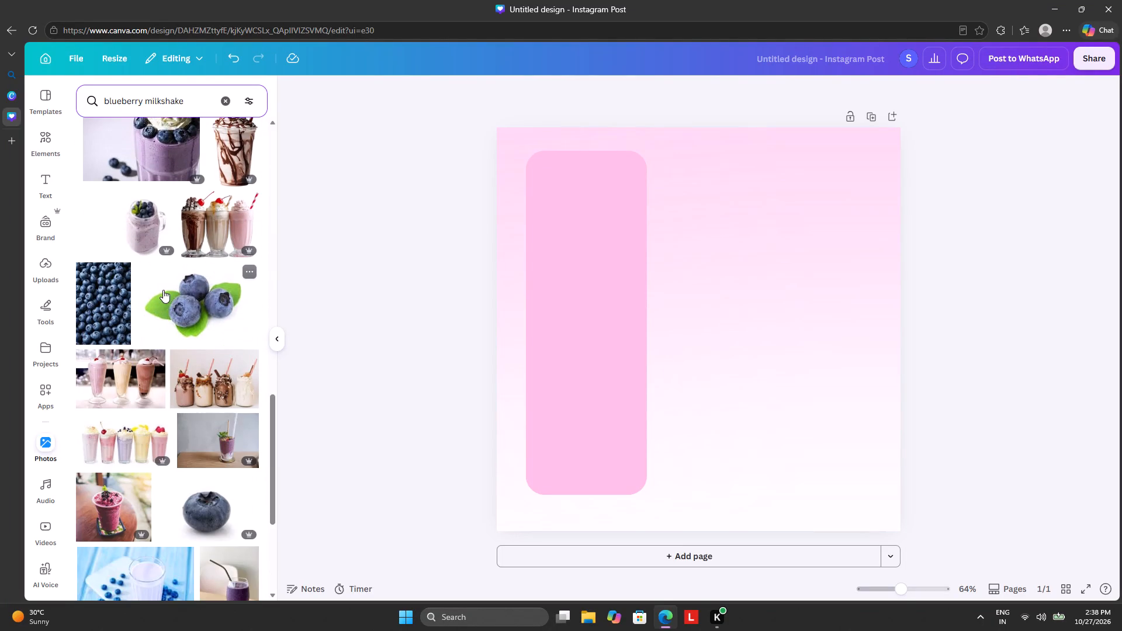
pyautogui.scroll(-6, 163, 302)
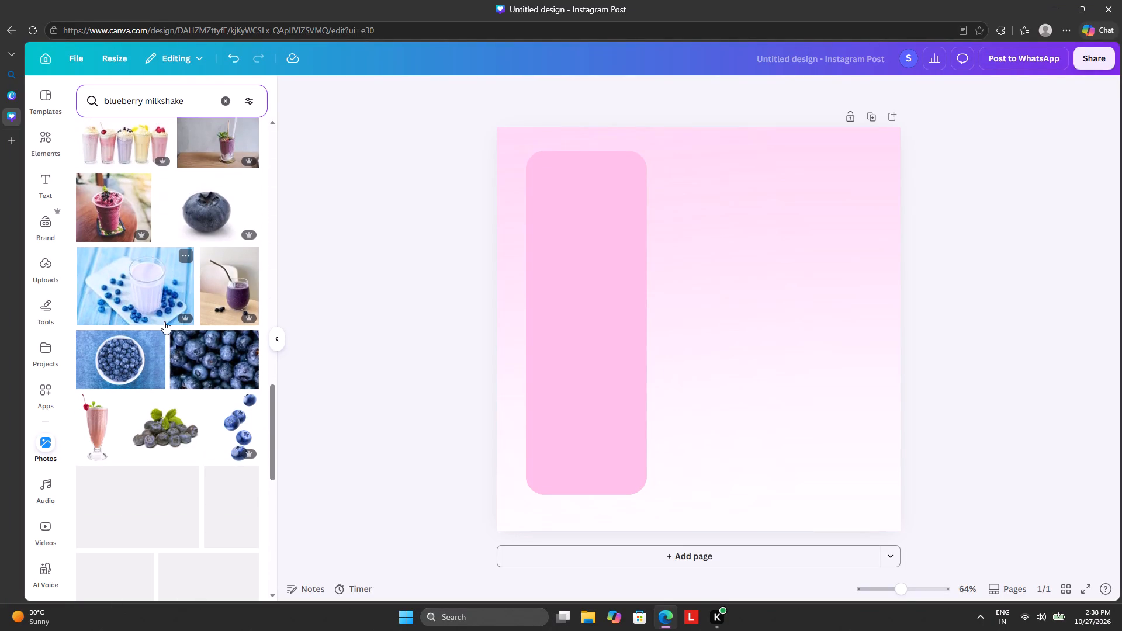
# Look further through the blueberry milkshake photos, and switch the photo search to the suggested term Blueberry.
pyautogui.scroll(-2, 164, 321)
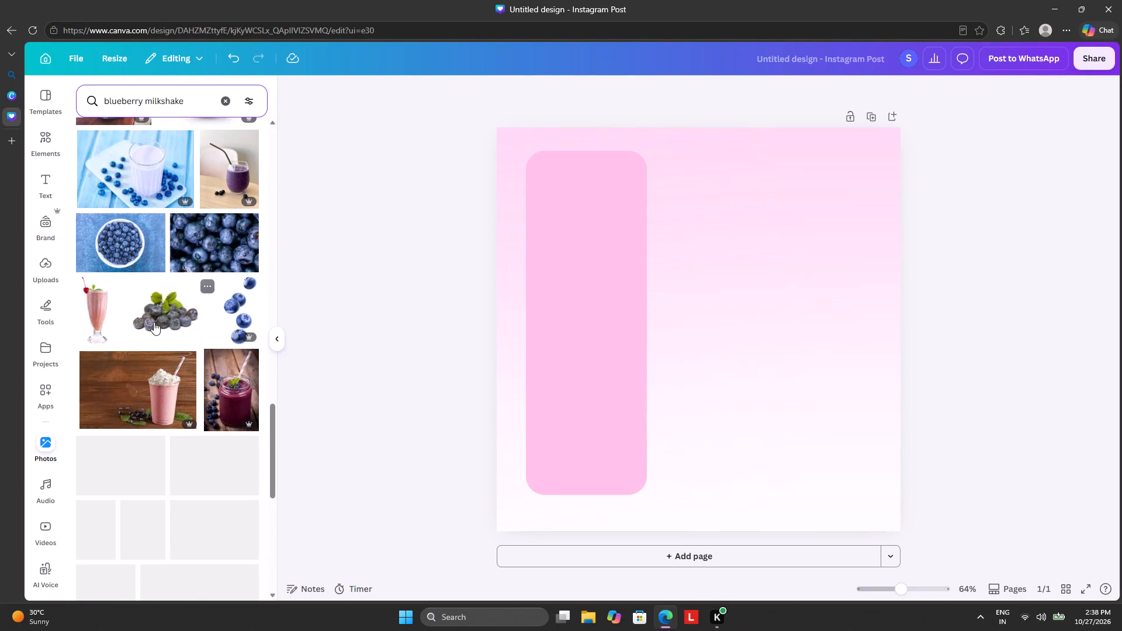
pyautogui.scroll(13, 155, 199)
pyautogui.scroll(-1, 154, 197)
pyautogui.scroll(7, 154, 197)
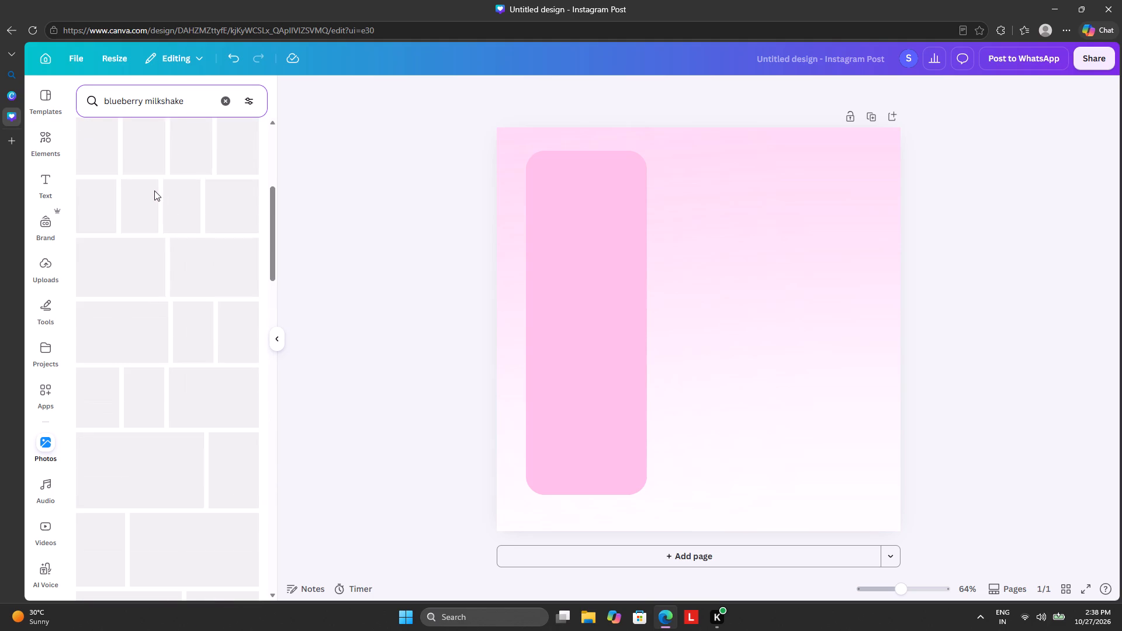
pyautogui.scroll(6, 154, 190)
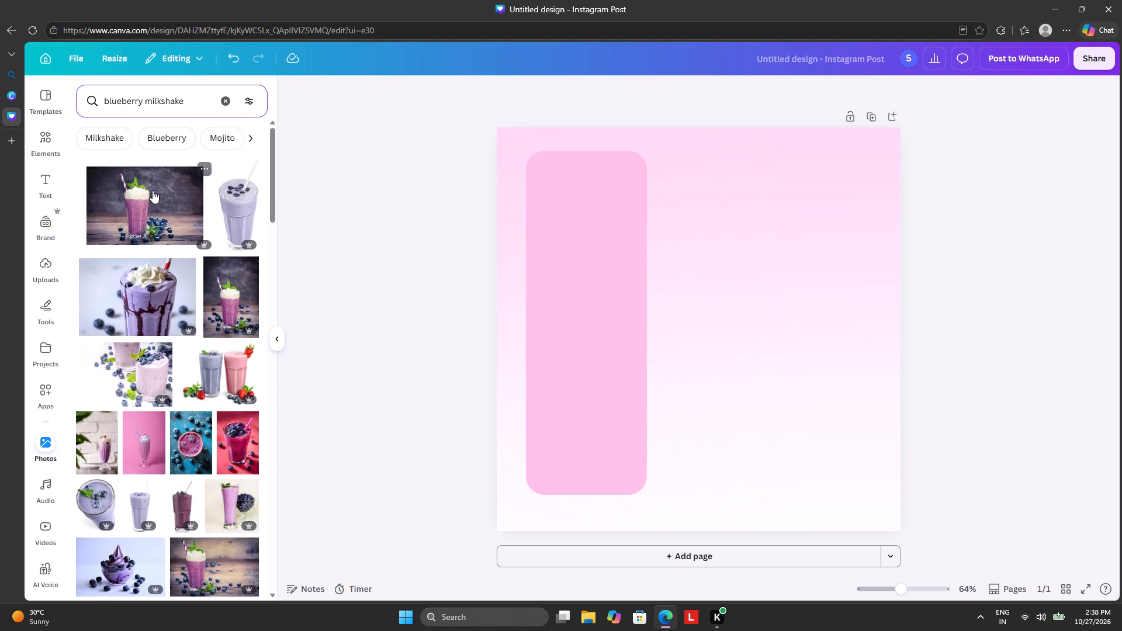
pyautogui.scroll(9, 153, 190)
pyautogui.click(164, 133)
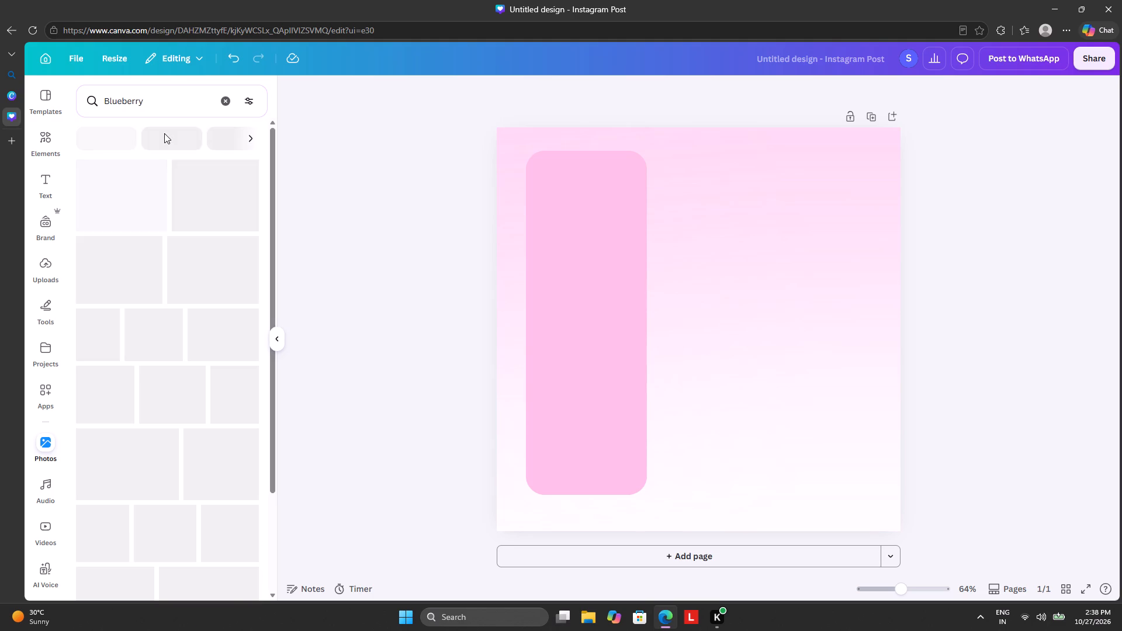
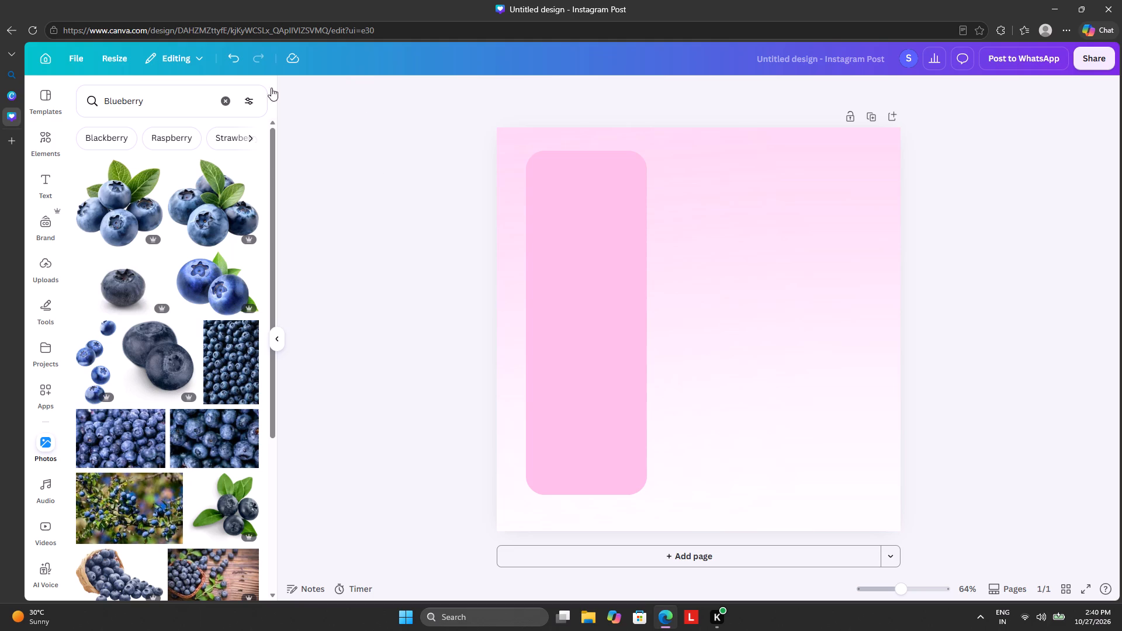
# Open a new browser tab, and launch the Unigram messaging app.
pyautogui.click(11, 134)
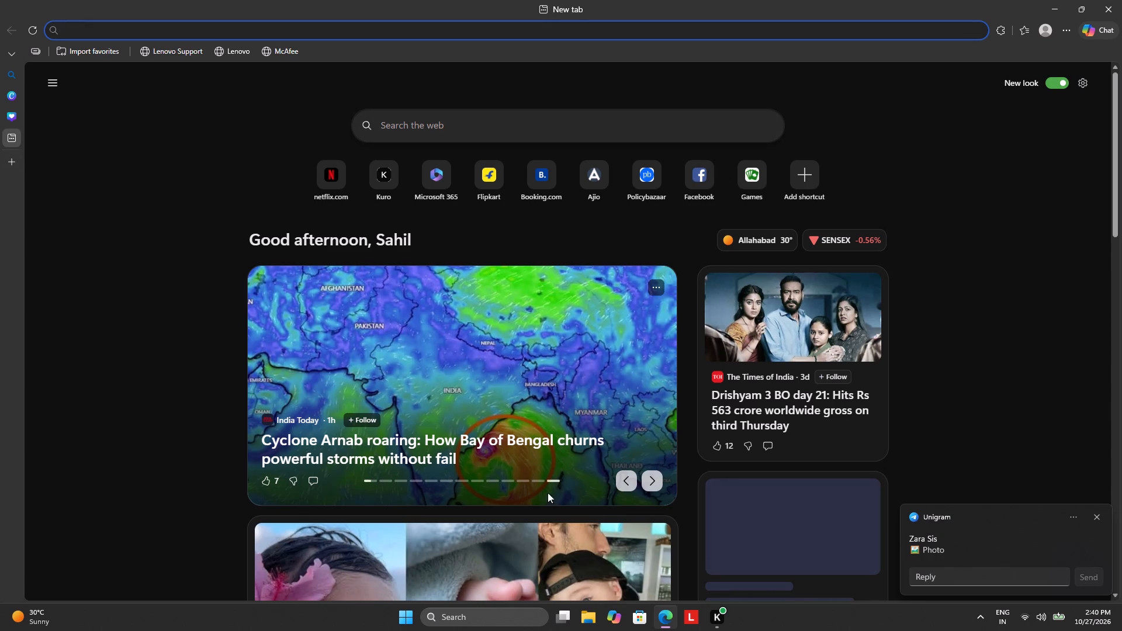
pyautogui.click(502, 621)
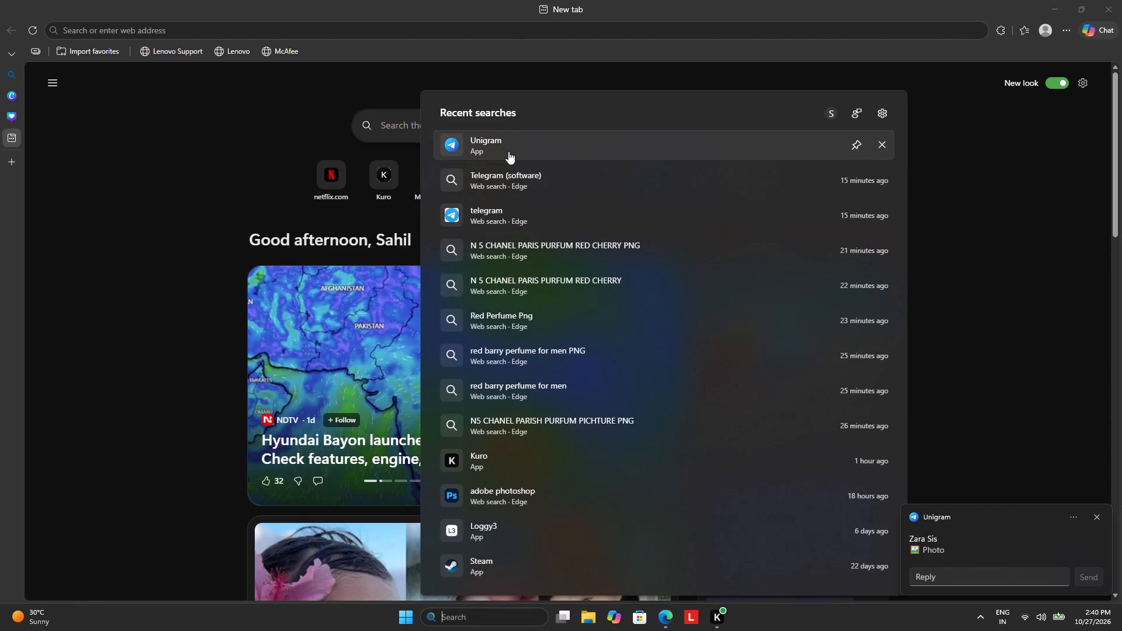
pyautogui.click(509, 151)
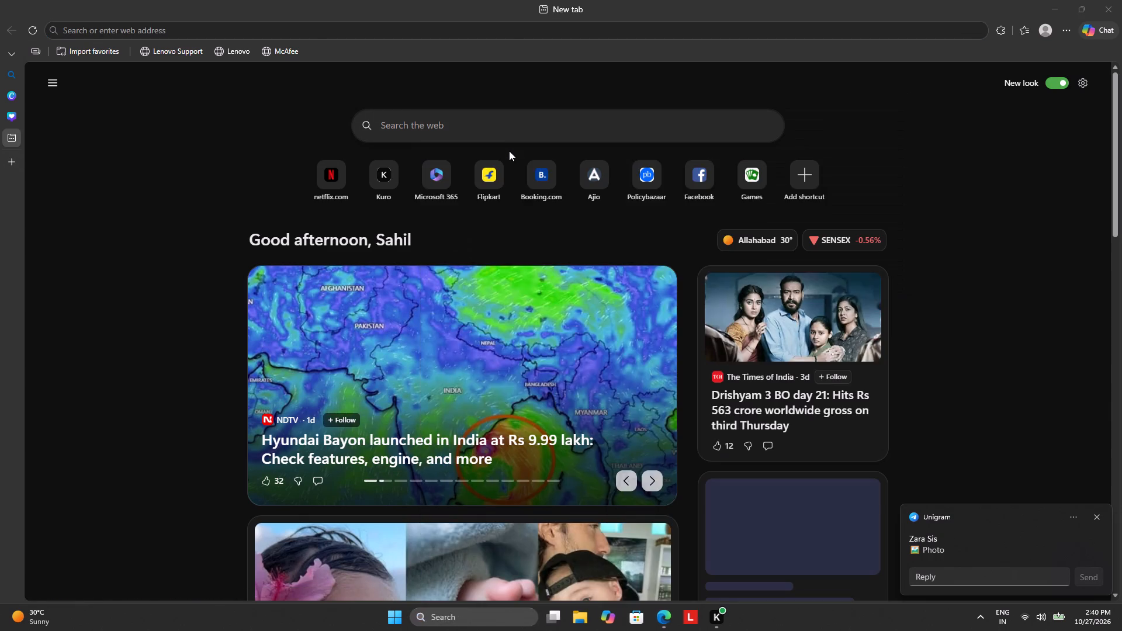
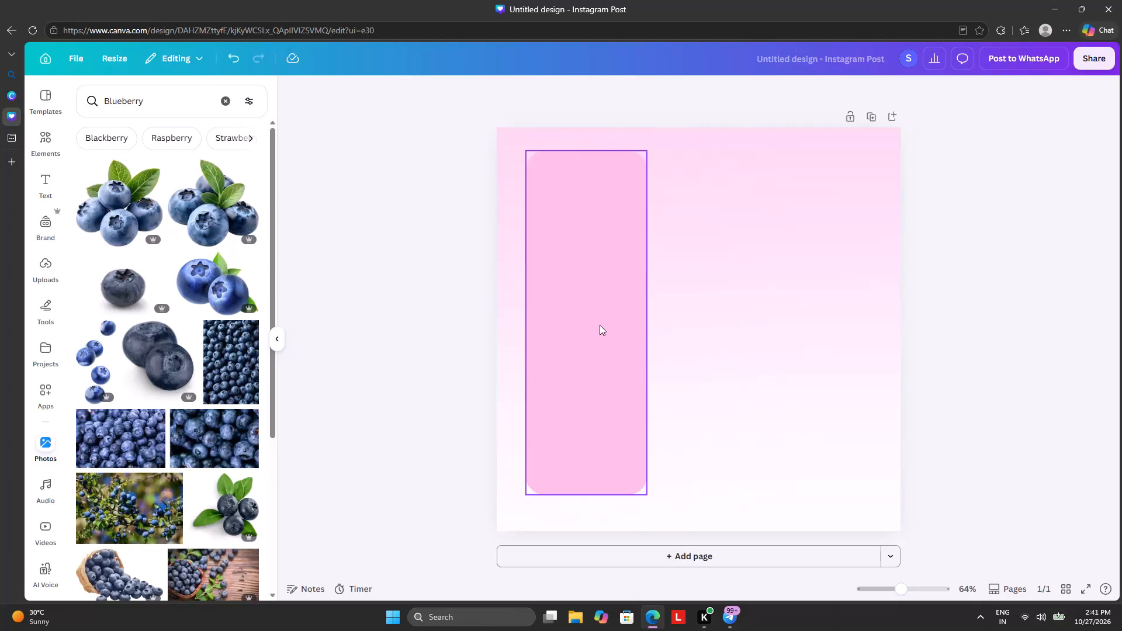
# Paste the copied Blueberry Milkshake poster image onto the page twice, over the pink gradient background.
pyautogui.hotkey('ctrl', 'v')
pyautogui.hotkey('ctrl', 'v')
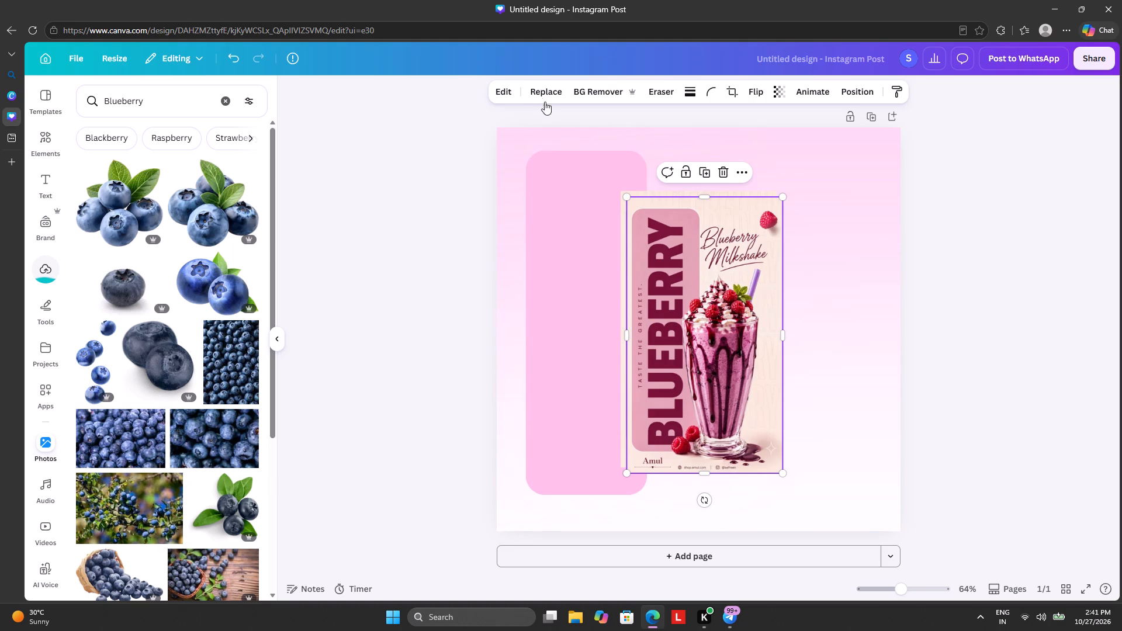
# Apply BG Remover to the top pasted Blueberry Milkshake poster image.
pyautogui.click(589, 90)
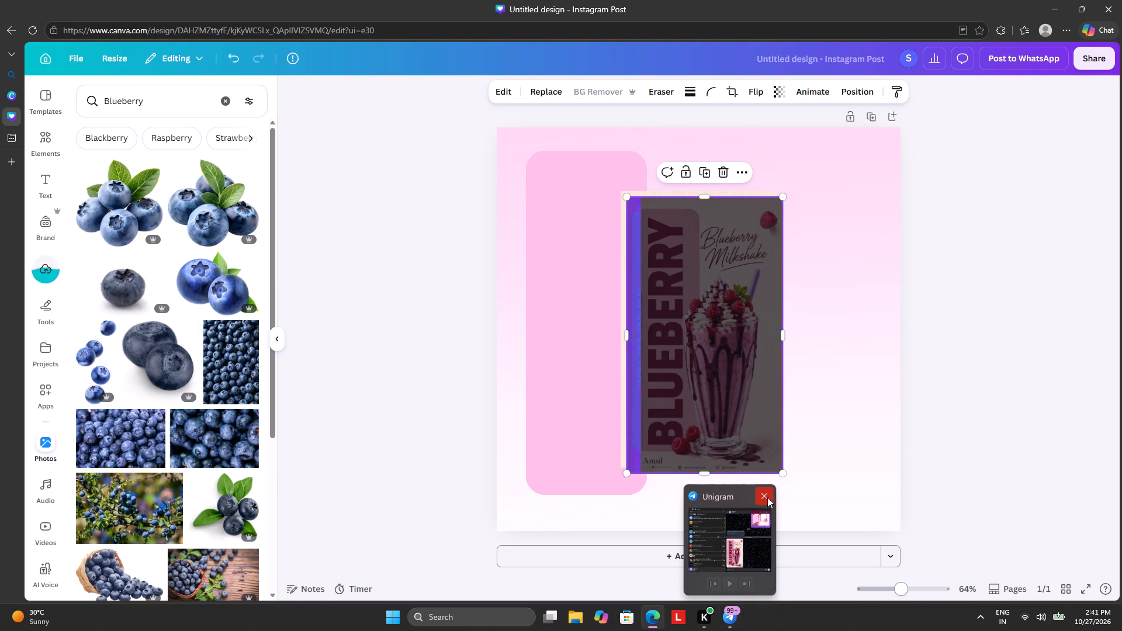
# Close the Unigram window and return to the design.
pyautogui.click(767, 497)
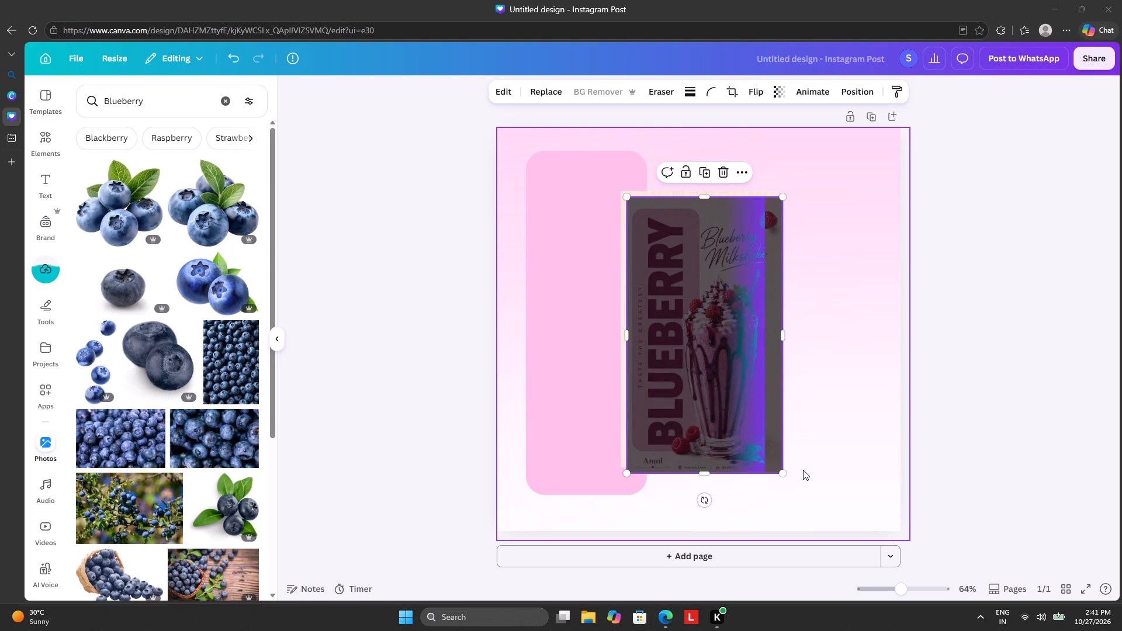
pyautogui.click(735, 466)
pyautogui.click(702, 450)
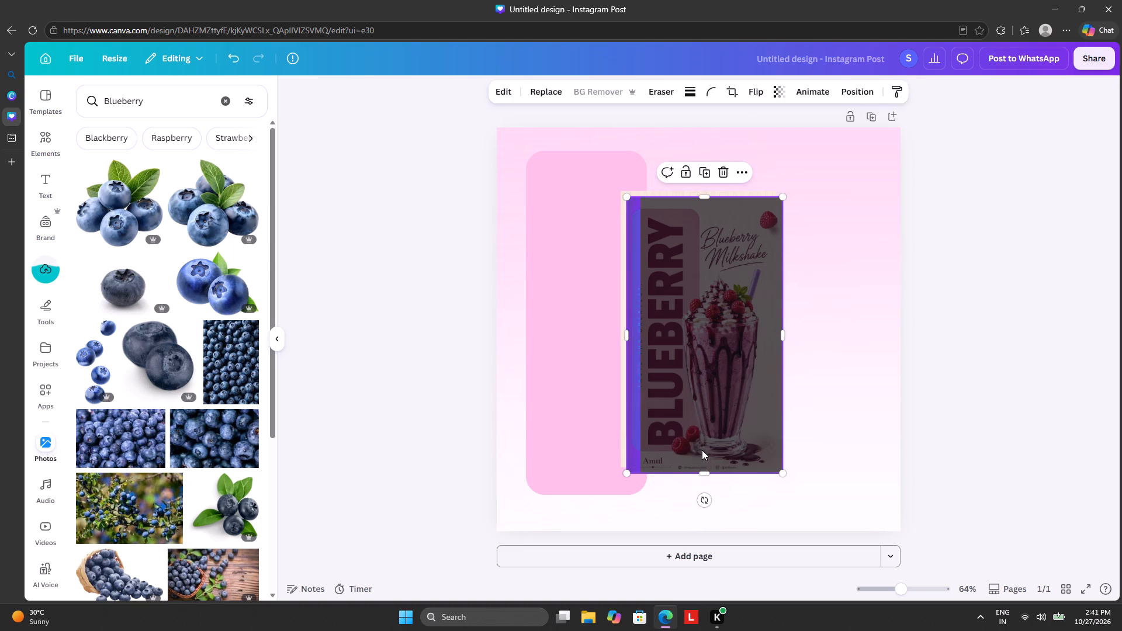
# Widen the upper copy of the blueberry milkshake poster slightly from its side edge, leaving the crop settings as they are.
pyautogui.moveTo(781, 328); pyautogui.dragTo(808, 331)
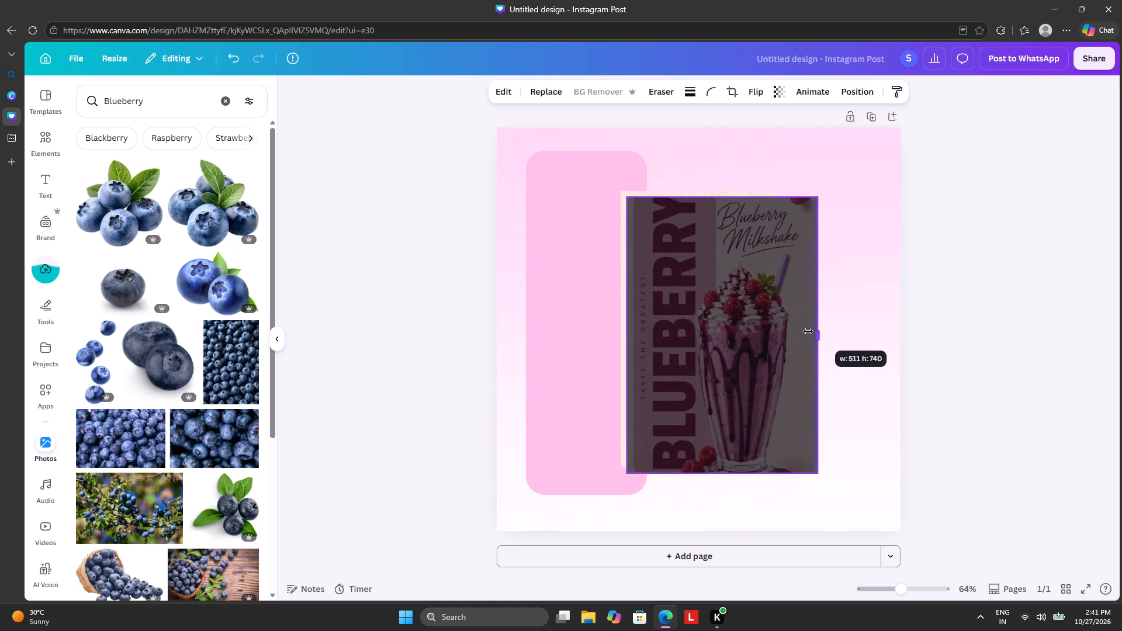
pyautogui.moveTo(808, 331); pyautogui.dragTo(794, 341)
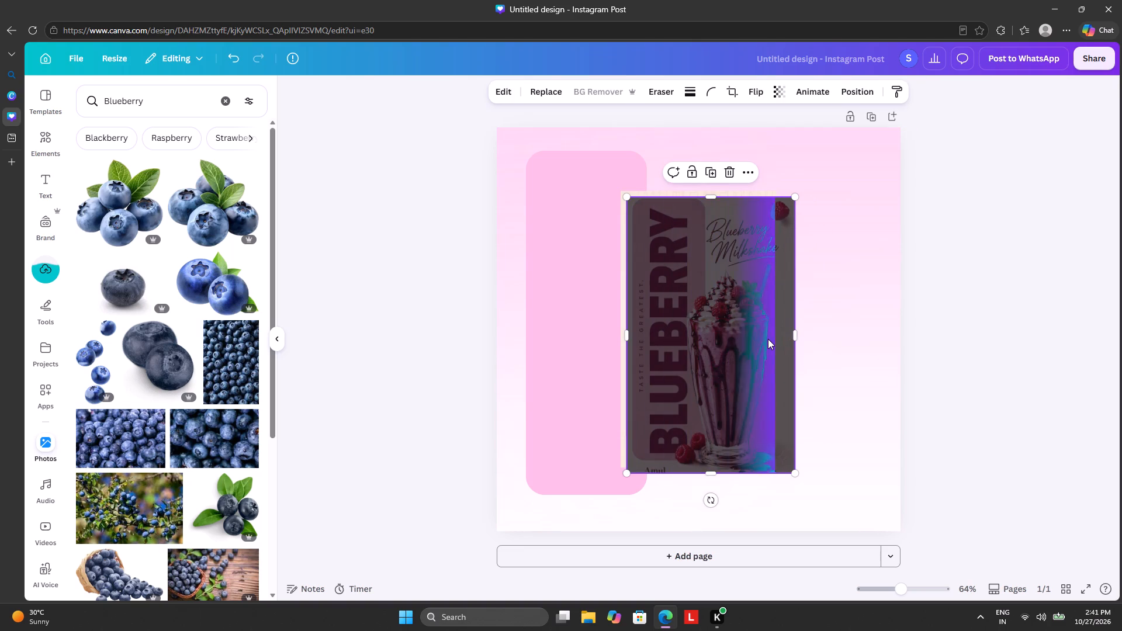
pyautogui.doubleClick(768, 338)
pyautogui.click(764, 338)
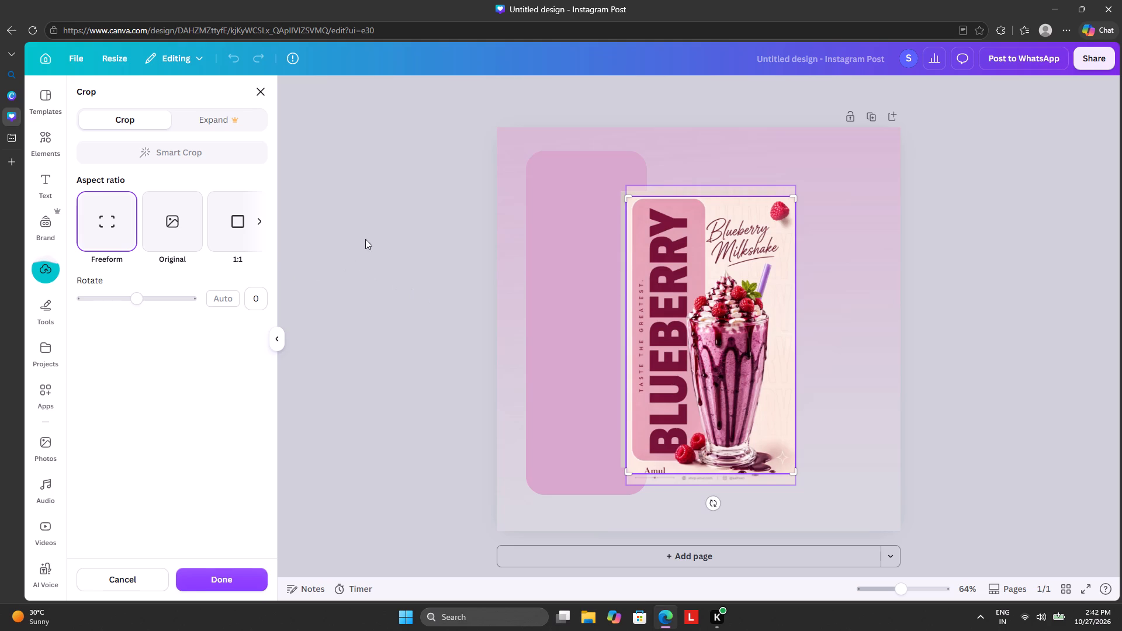
pyautogui.click(373, 226)
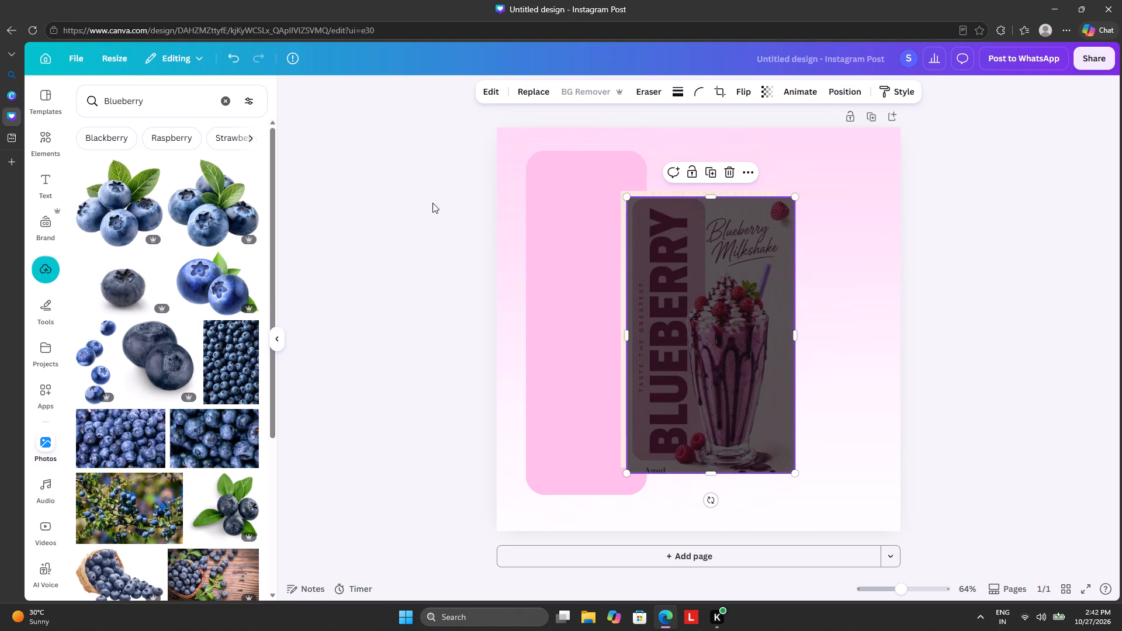
# Look through the blueberry photo results and replace the search with the recent term blueberry milkshake.
pyautogui.scroll(-10, 120, 261)
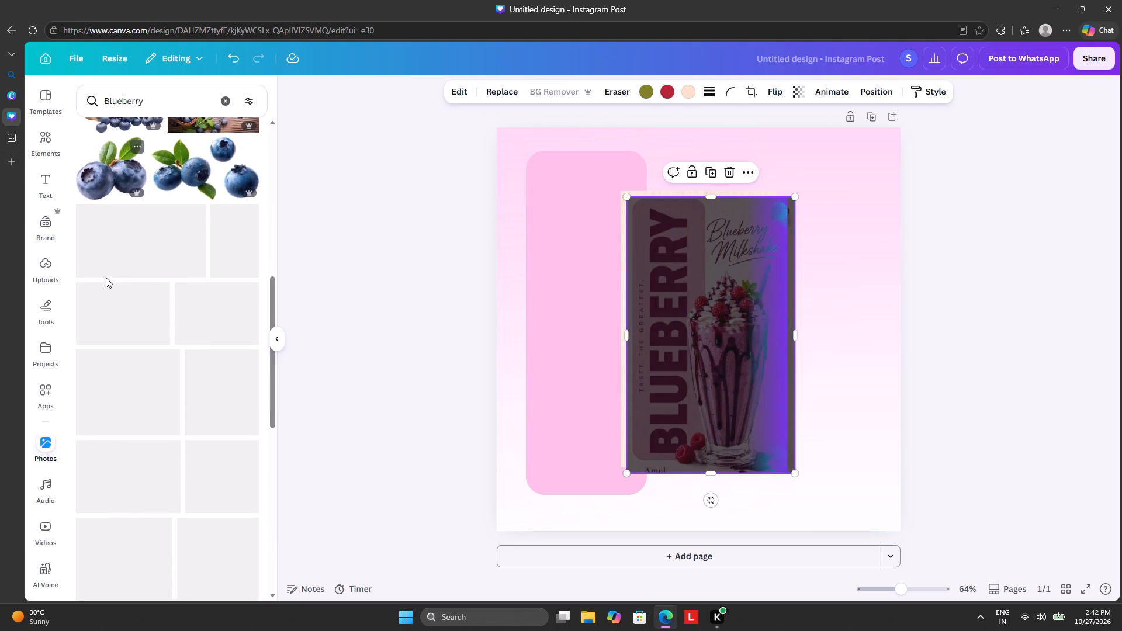
pyautogui.scroll(-5, 106, 278)
pyautogui.scroll(14, 99, 282)
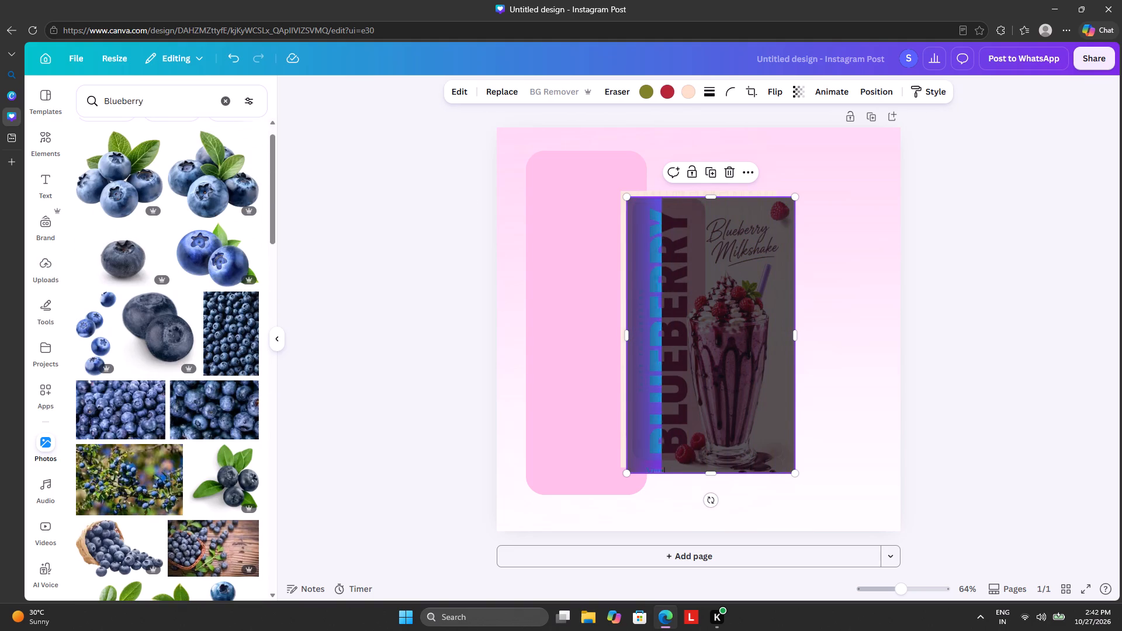
pyautogui.click(220, 100)
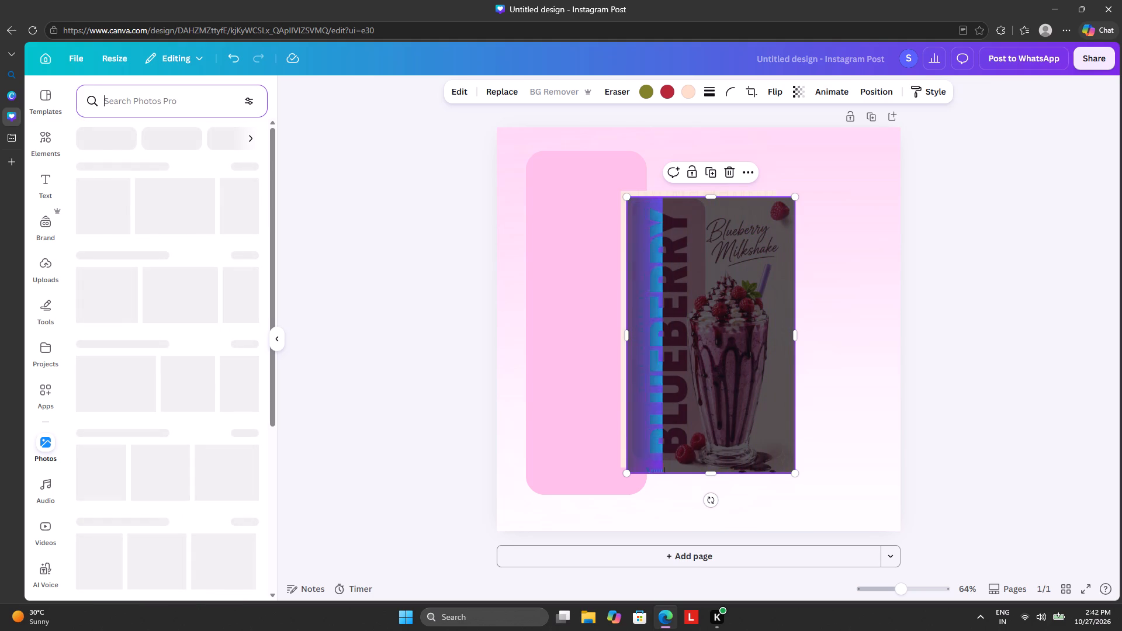
pyautogui.press('b')
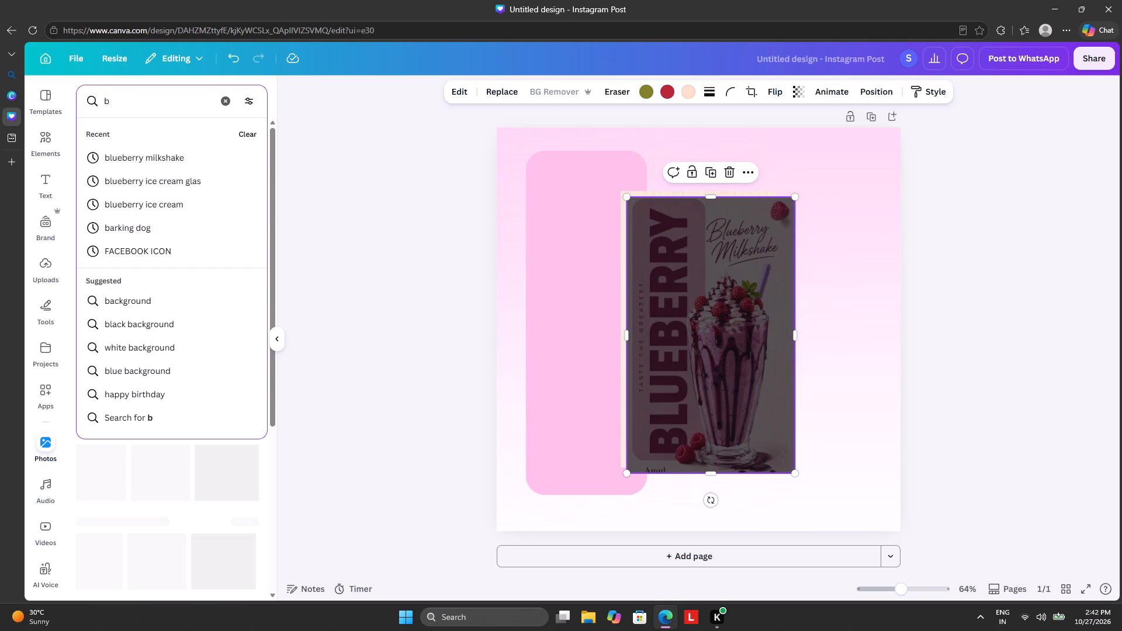
pyautogui.click(191, 150)
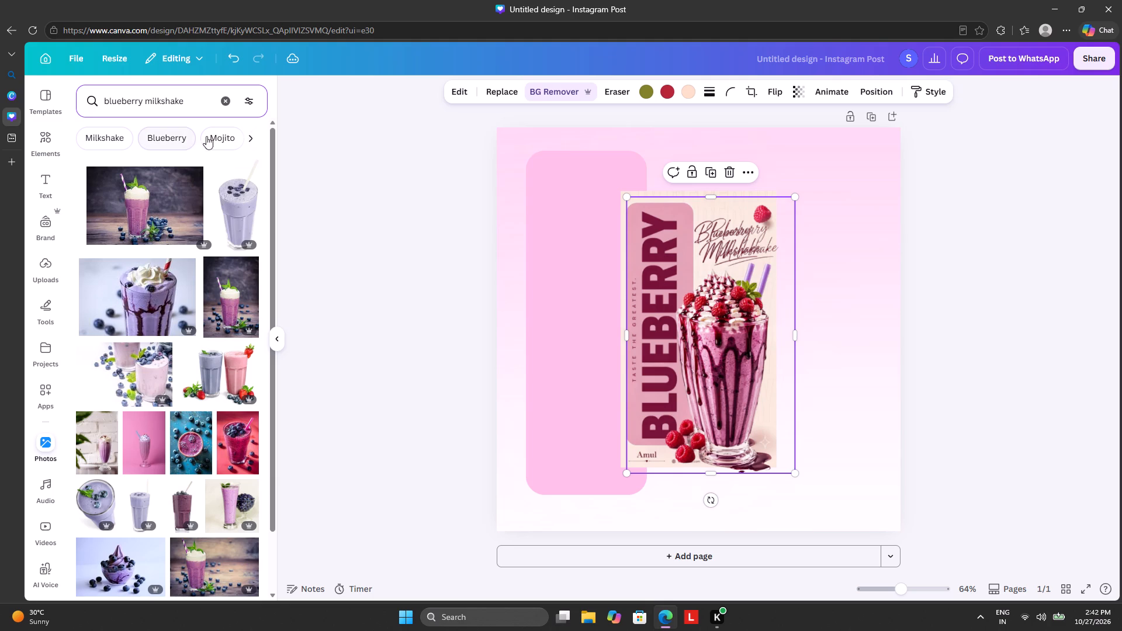
# Browse the related search terms and search the photo library for the suggested term Cold coffee.
pyautogui.click(254, 137)
pyautogui.click(254, 137)
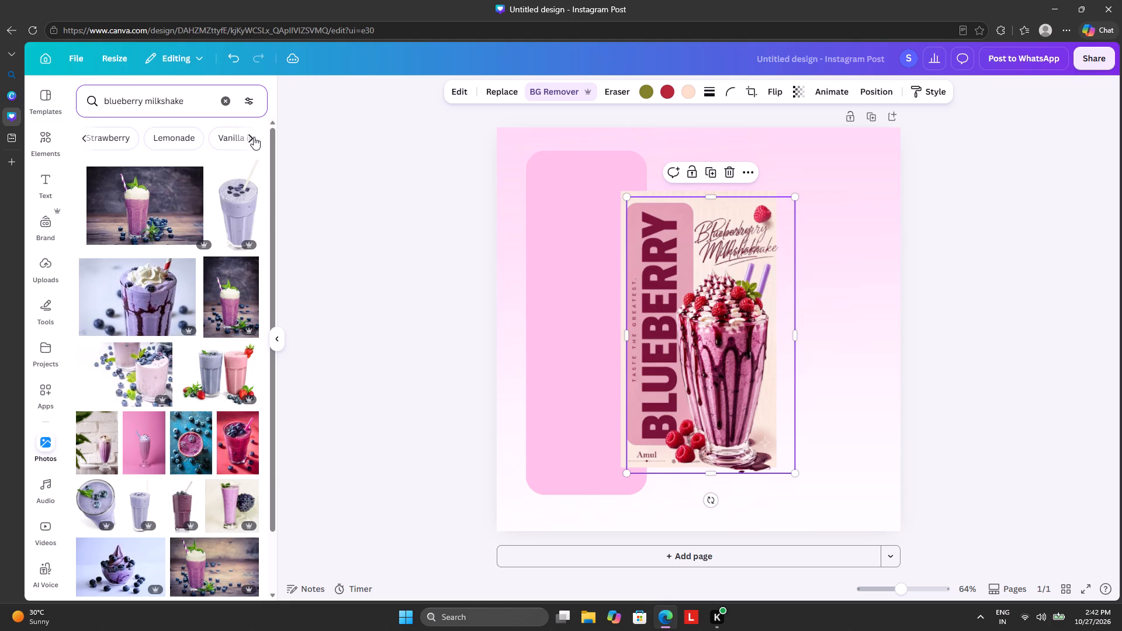
pyautogui.click(254, 137)
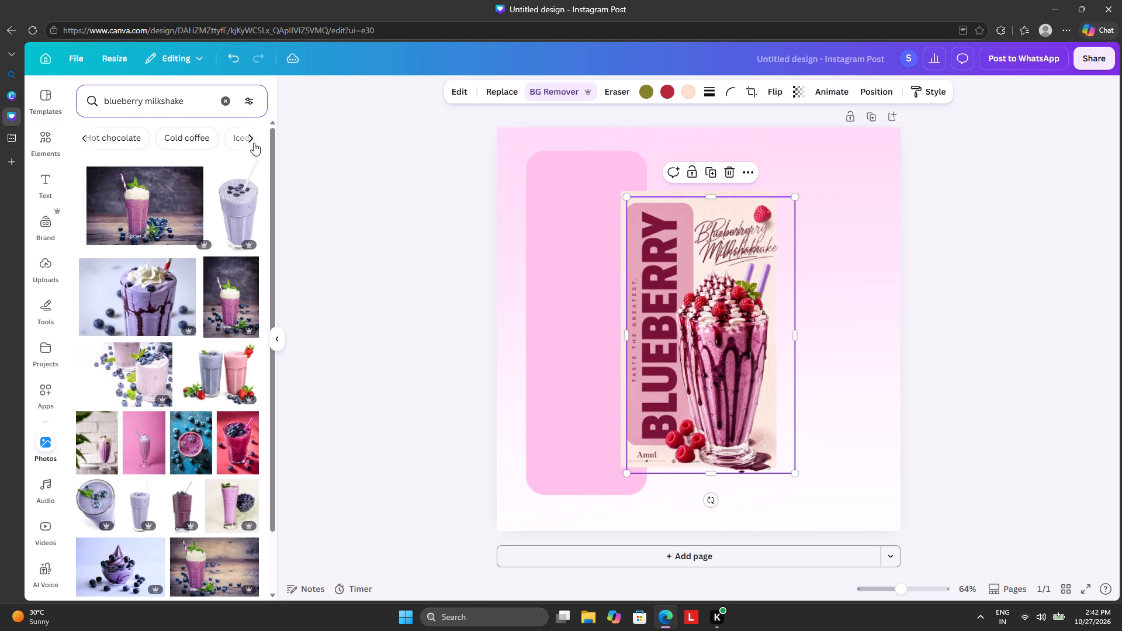
pyautogui.click(254, 143)
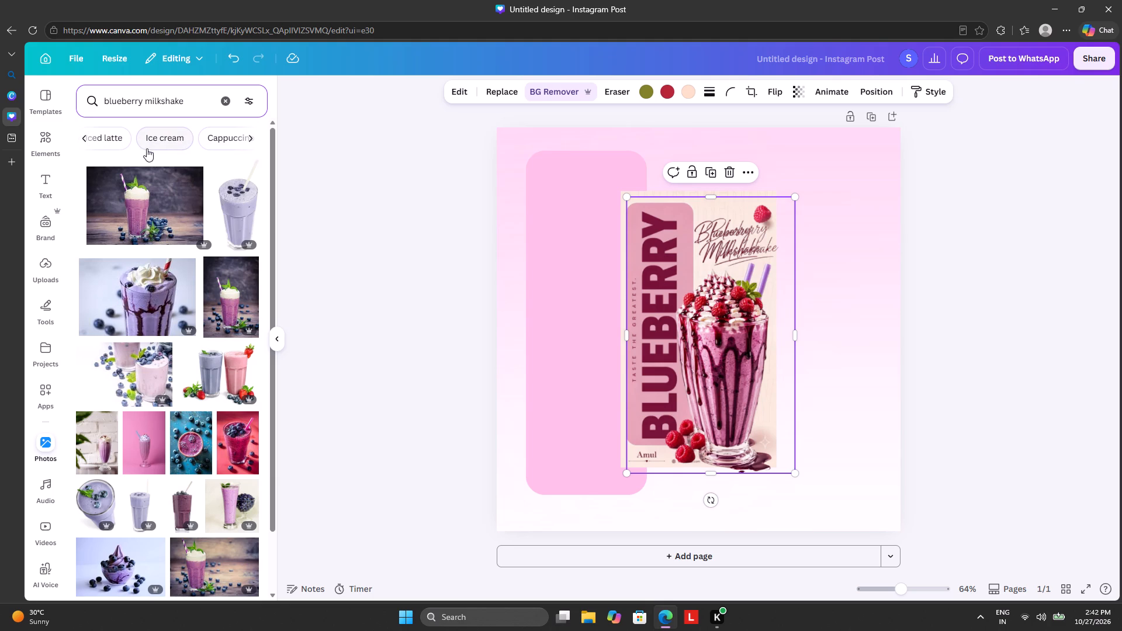
pyautogui.click(81, 135)
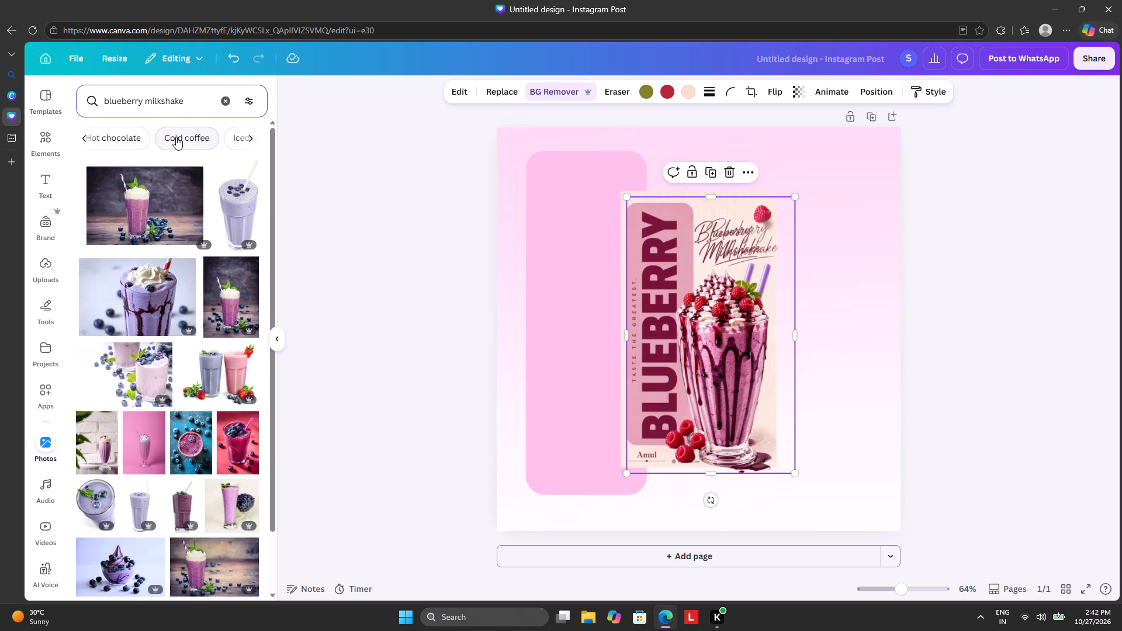
pyautogui.click(176, 137)
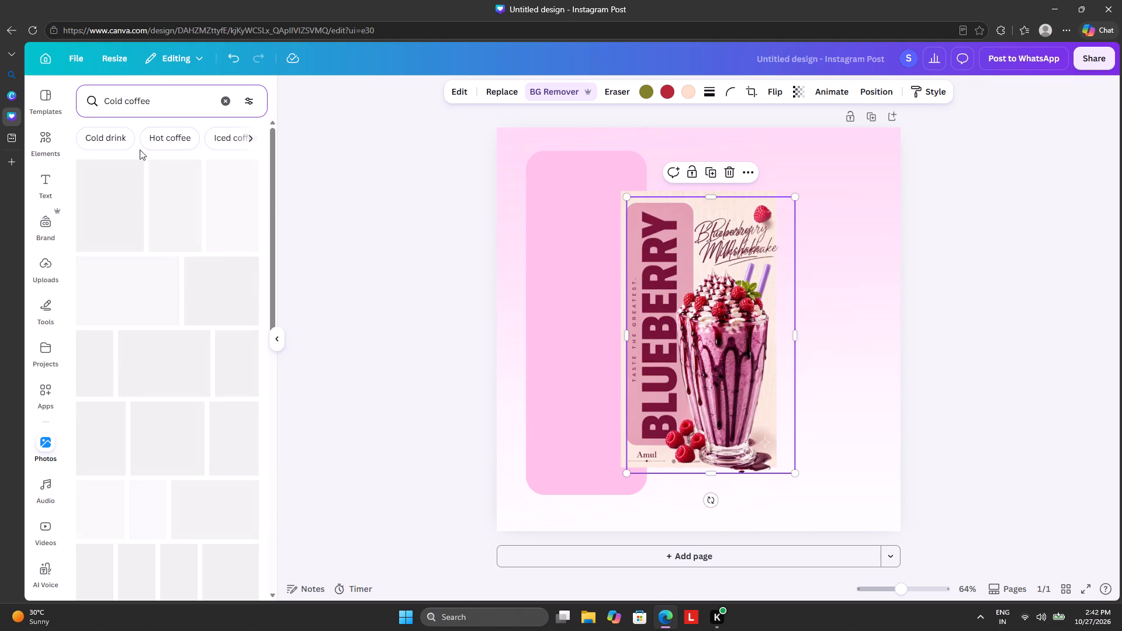
# Delete the original poster beneath the background-free milkshake cutout and place the cutout near the centre of the post.
pyautogui.moveTo(703, 328); pyautogui.dragTo(544, 310)
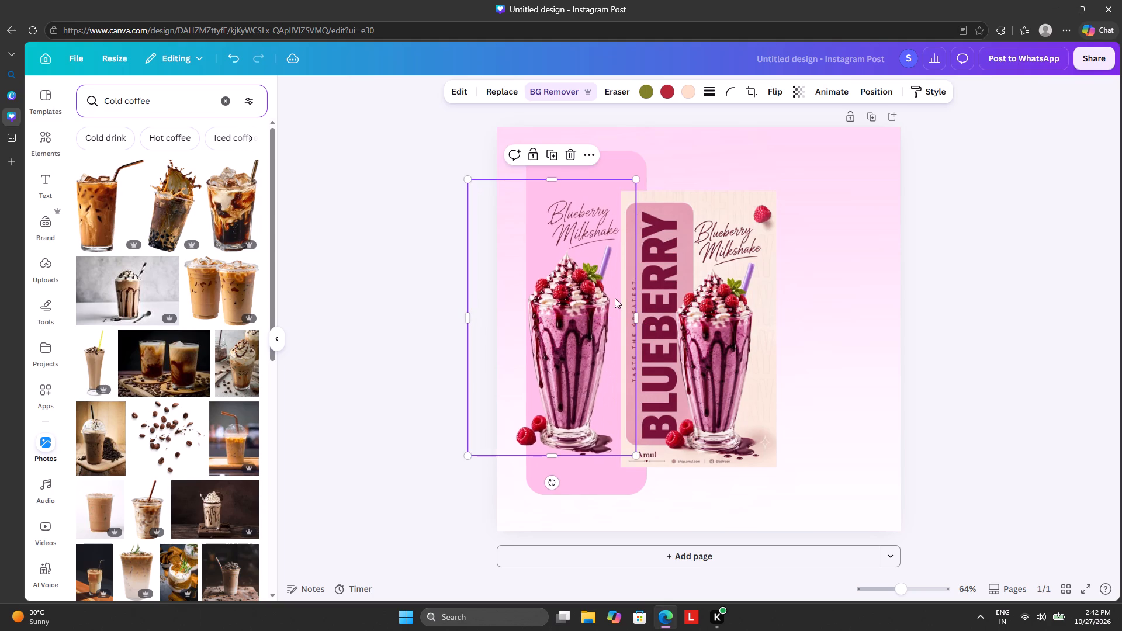
pyautogui.click(709, 297)
pyautogui.click(716, 162)
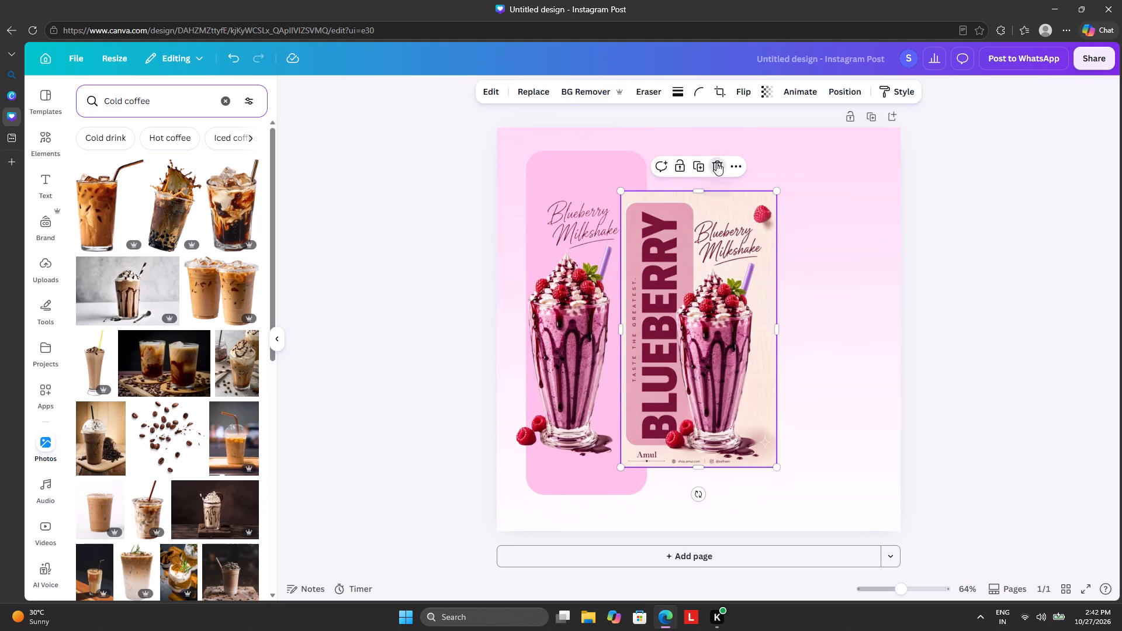
pyautogui.moveTo(576, 289); pyautogui.dragTo(737, 283)
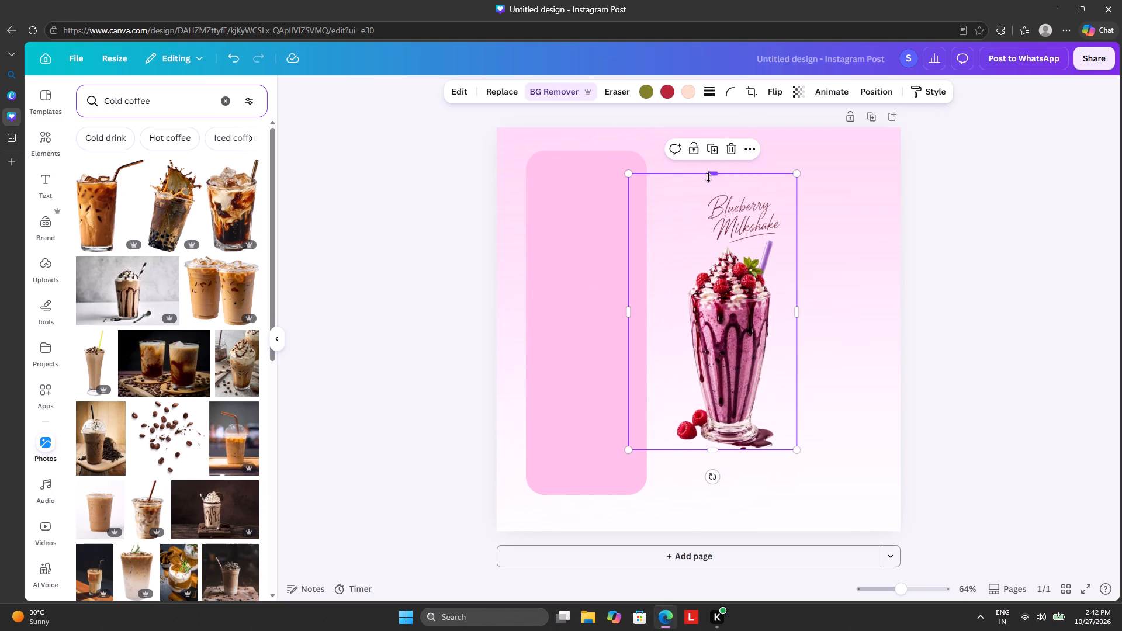
# Crop the top of the milkshake cutout to a height of about 559, removing the Blueberry Milkshake lettering above the straw.
pyautogui.moveTo(712, 175); pyautogui.dragTo(716, 242)
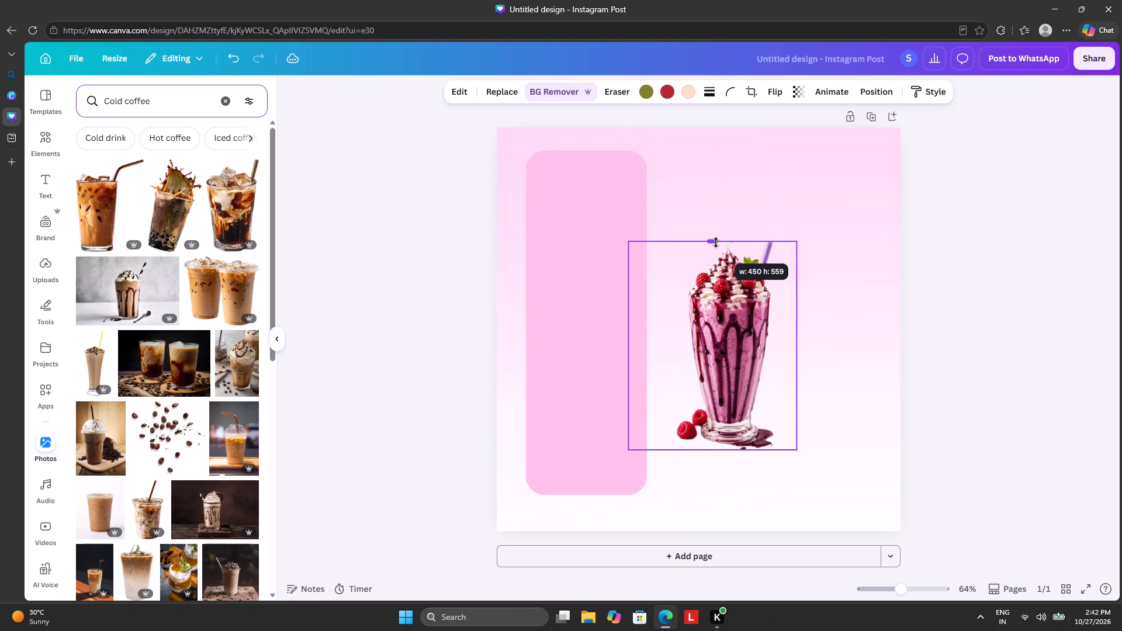
pyautogui.moveTo(716, 242); pyautogui.dragTo(716, 242)
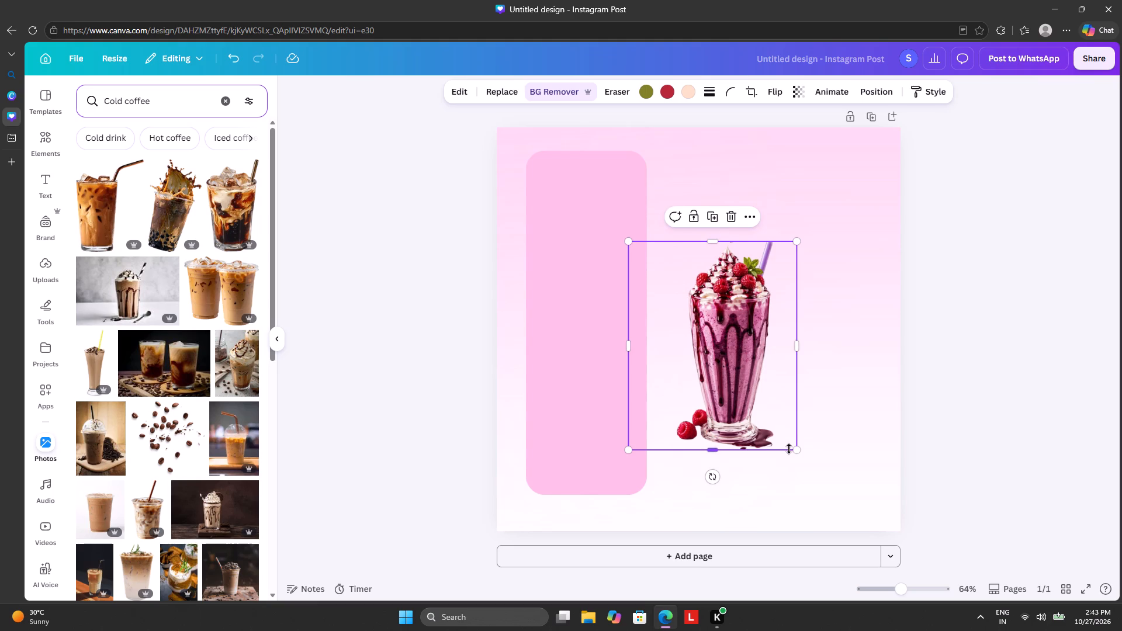
# Enlarge the milkshake cutout to about one and a half times its size and centre the glass on the post, overlapping the pink panel's edge.
pyautogui.moveTo(792, 450); pyautogui.dragTo(943, 511)
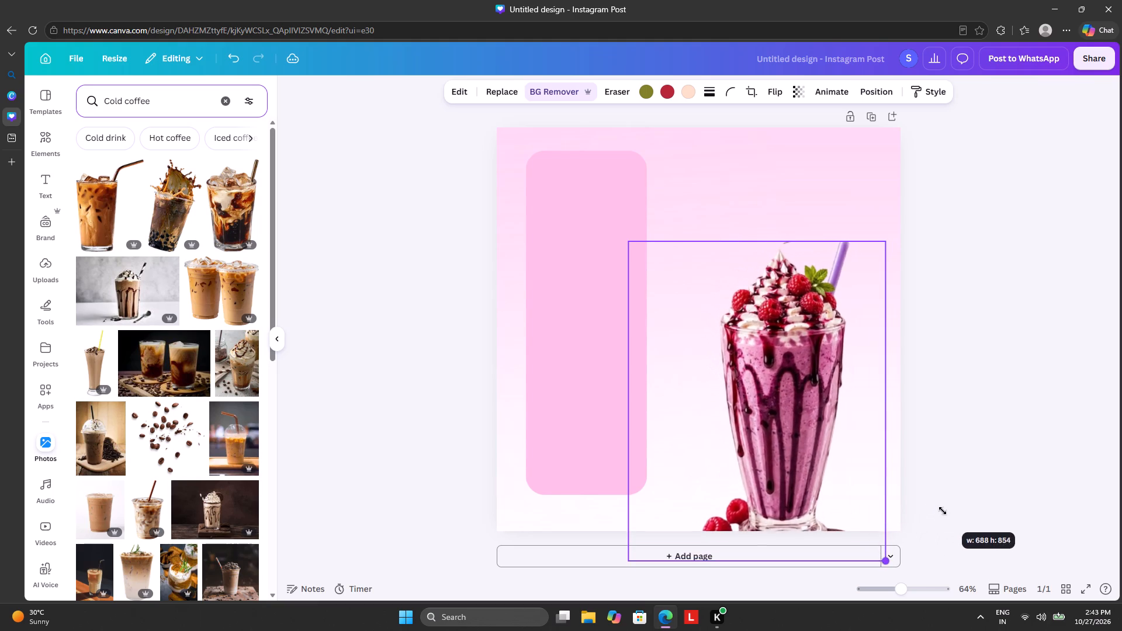
pyautogui.moveTo(943, 511); pyautogui.dragTo(940, 505)
pyautogui.moveTo(793, 445); pyautogui.dragTo(707, 410)
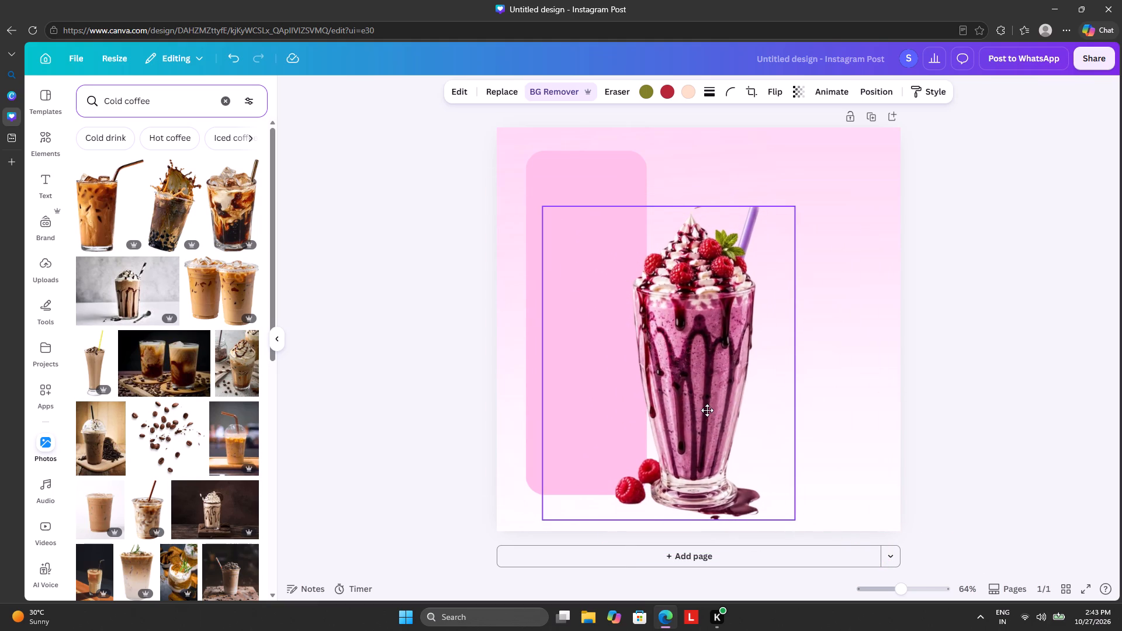
pyautogui.moveTo(707, 410); pyautogui.dragTo(706, 407)
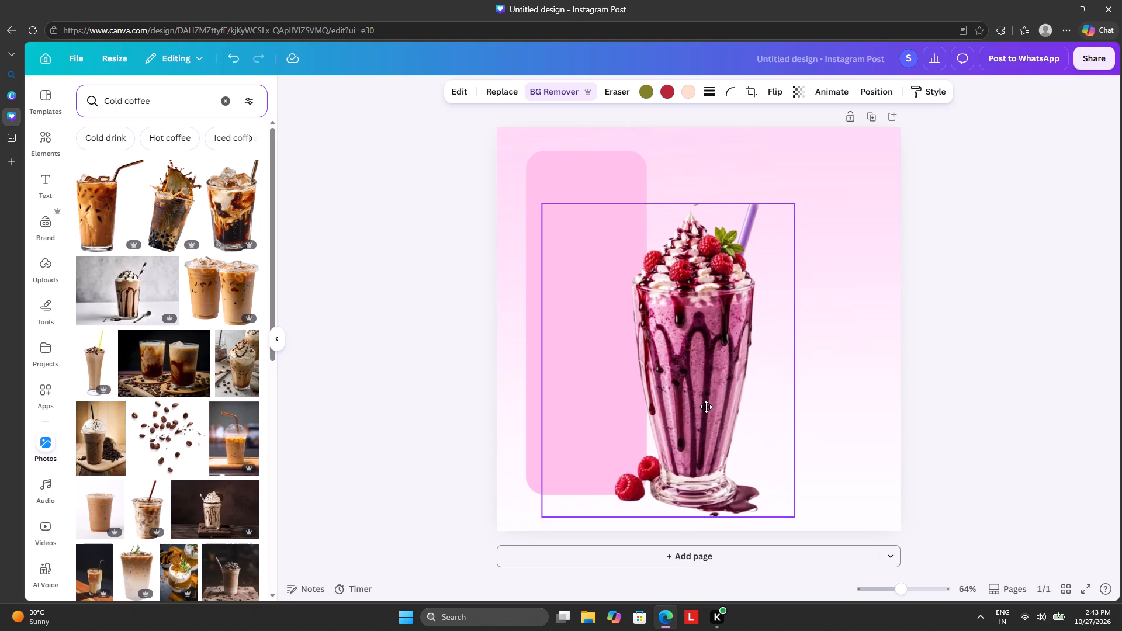
pyautogui.moveTo(706, 407); pyautogui.dragTo(704, 407)
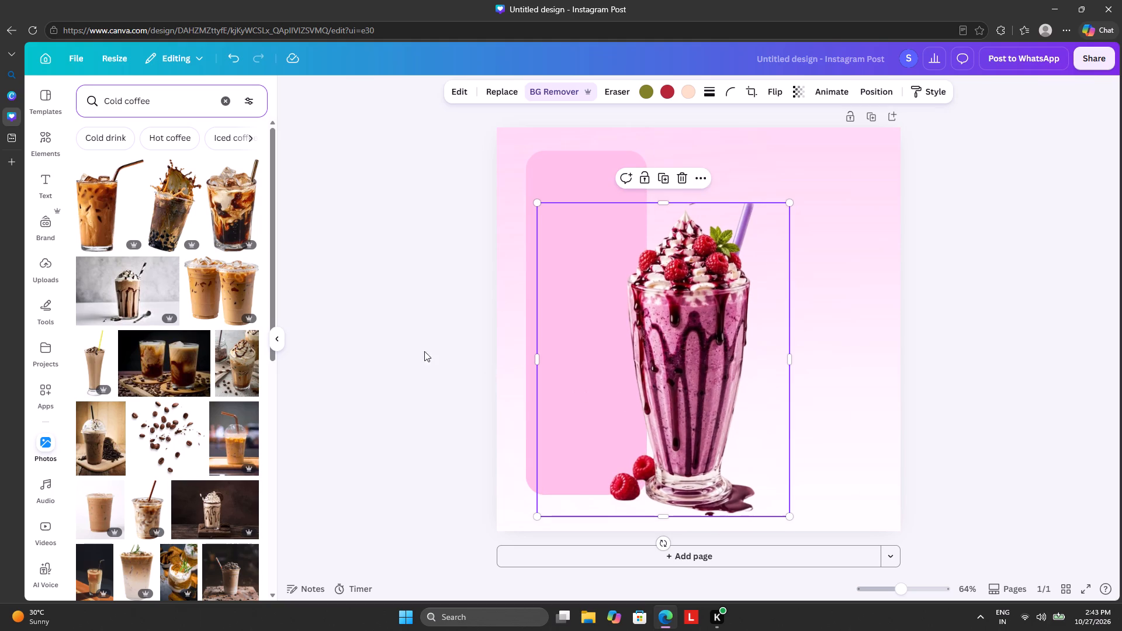
pyautogui.click(377, 332)
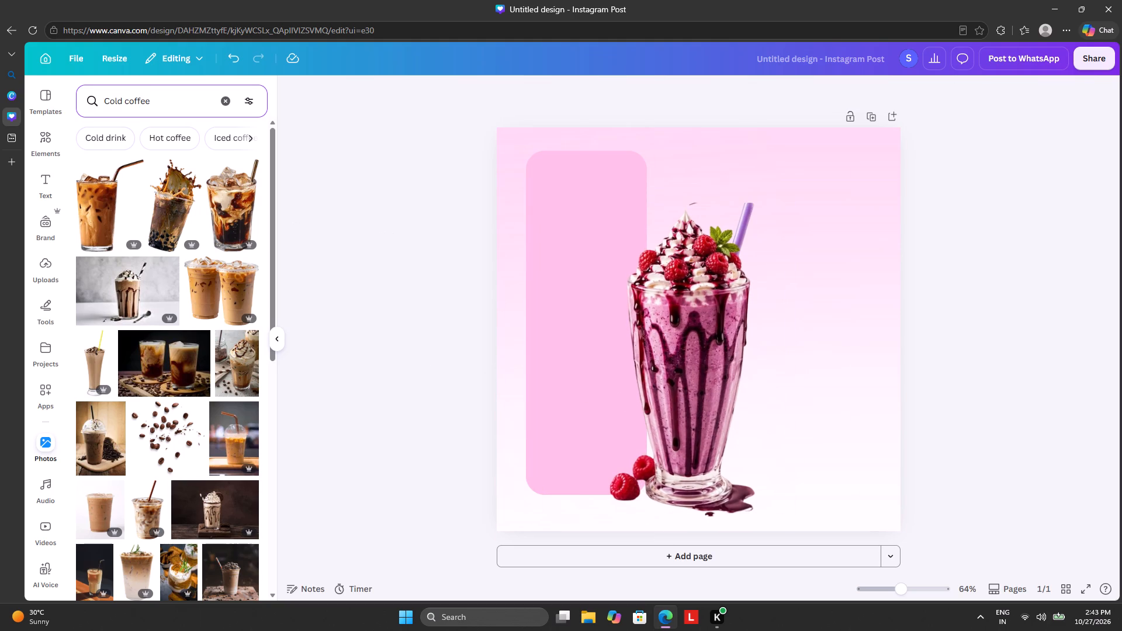
# Clear the photo search and add the recommended photo of raspberries with a green leaf on white to the post.
pyautogui.click(117, 138)
pyautogui.click(226, 102)
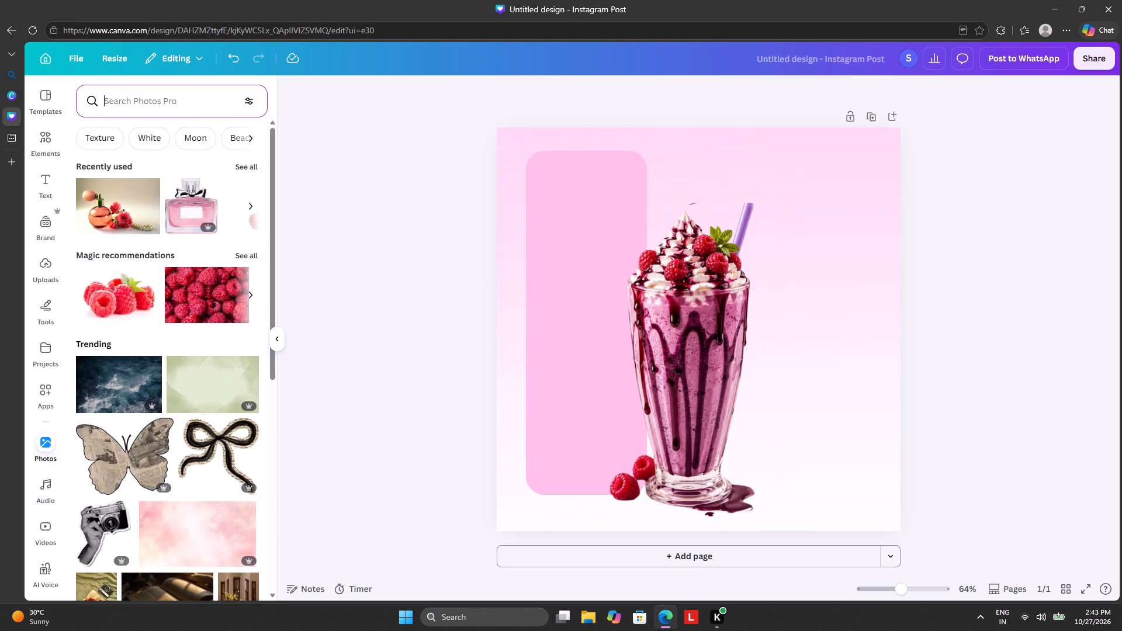
pyautogui.click(130, 310)
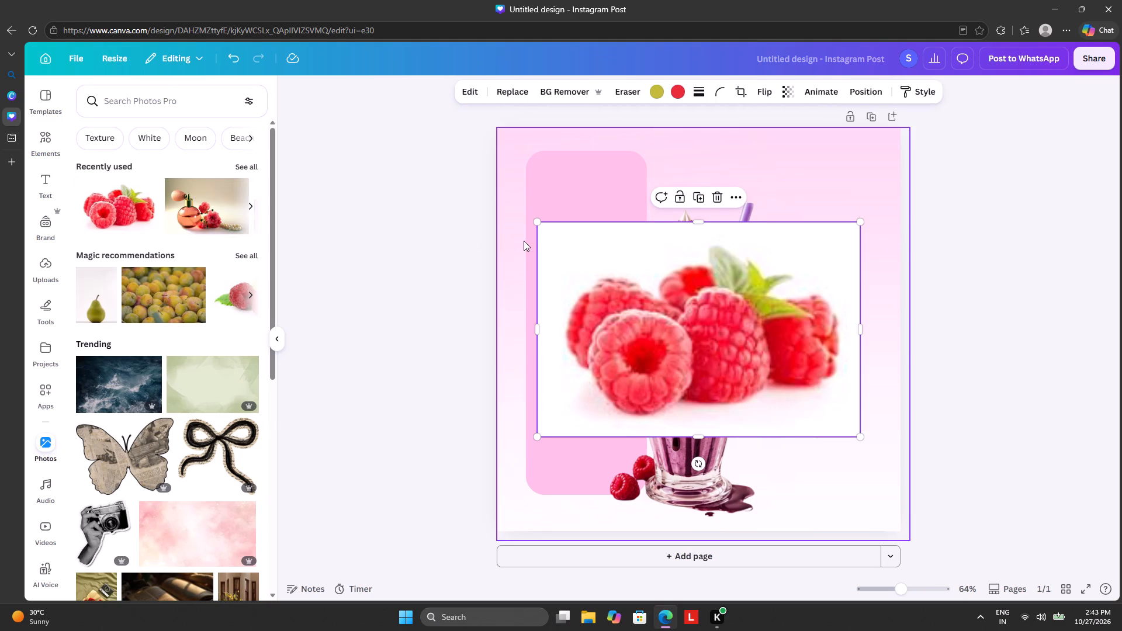
# Delete the large white-background raspberry photo covering the milkshake.
pyautogui.click(715, 202)
# Search the photo library for "red berry" and look through the results for a suitable berry picture.
pyautogui.click(188, 100)
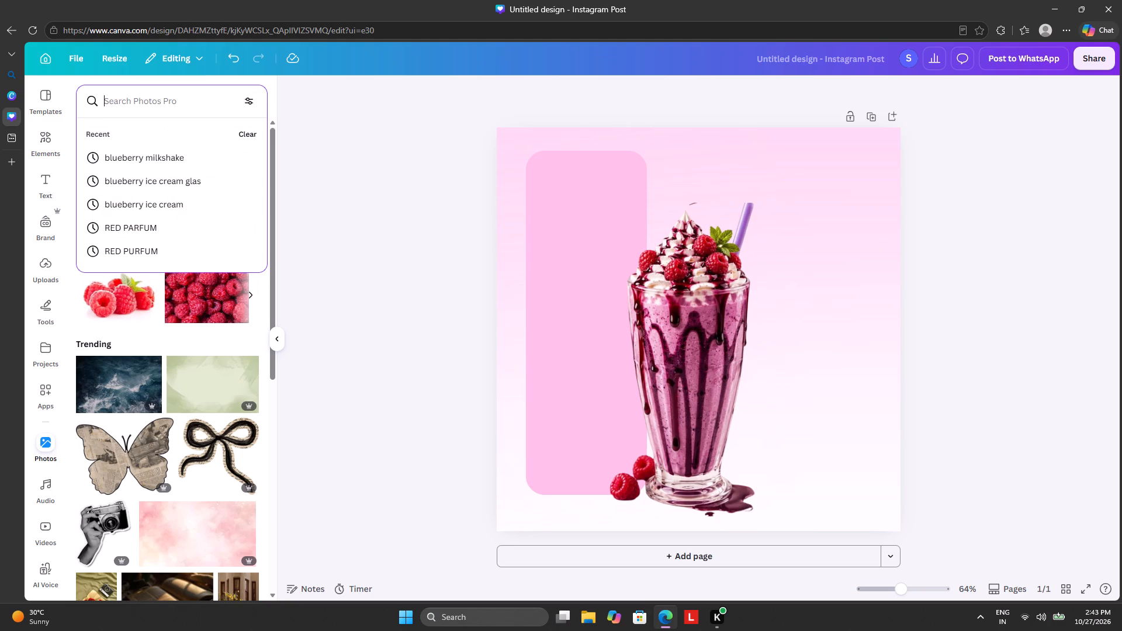
pyautogui.write('red berry')
pyautogui.press('Return')
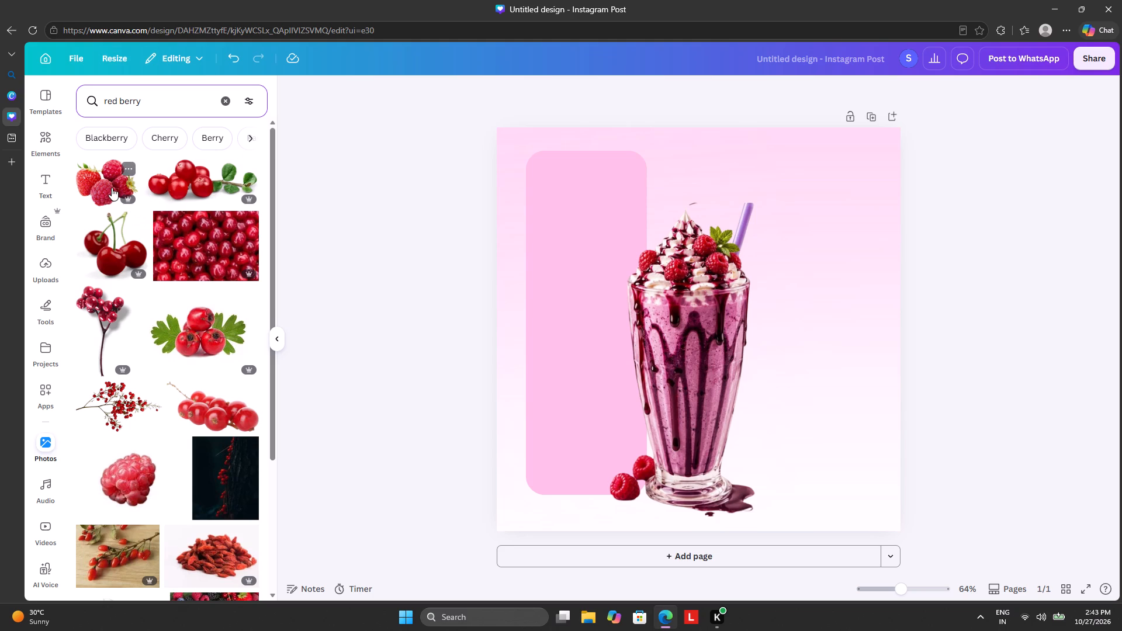
pyautogui.scroll(-7, 113, 188)
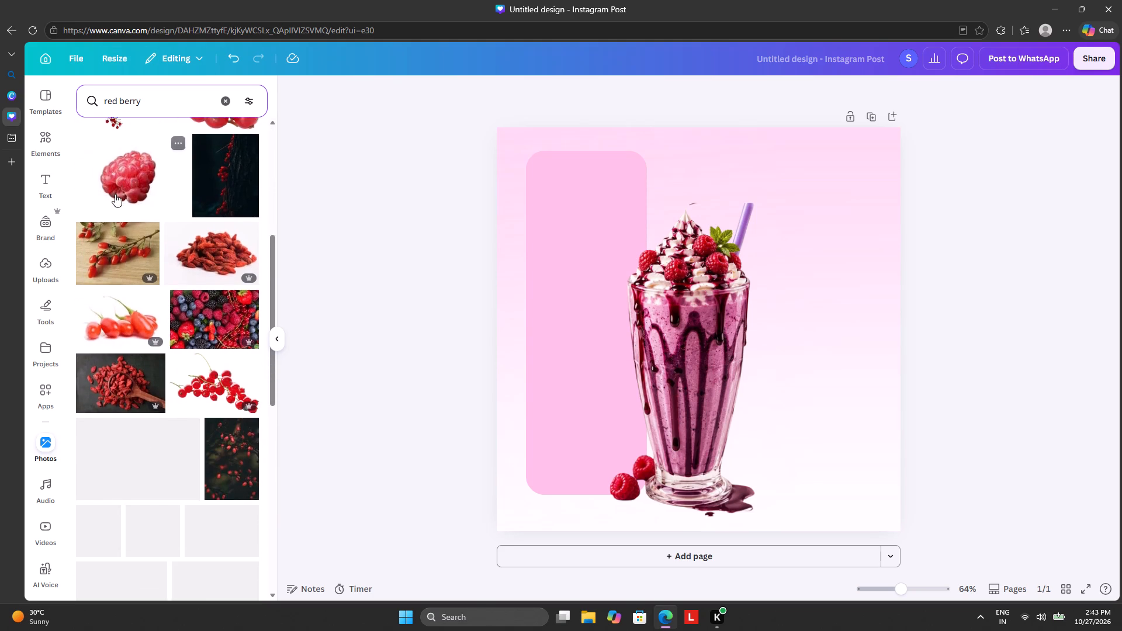
pyautogui.scroll(-3, 115, 194)
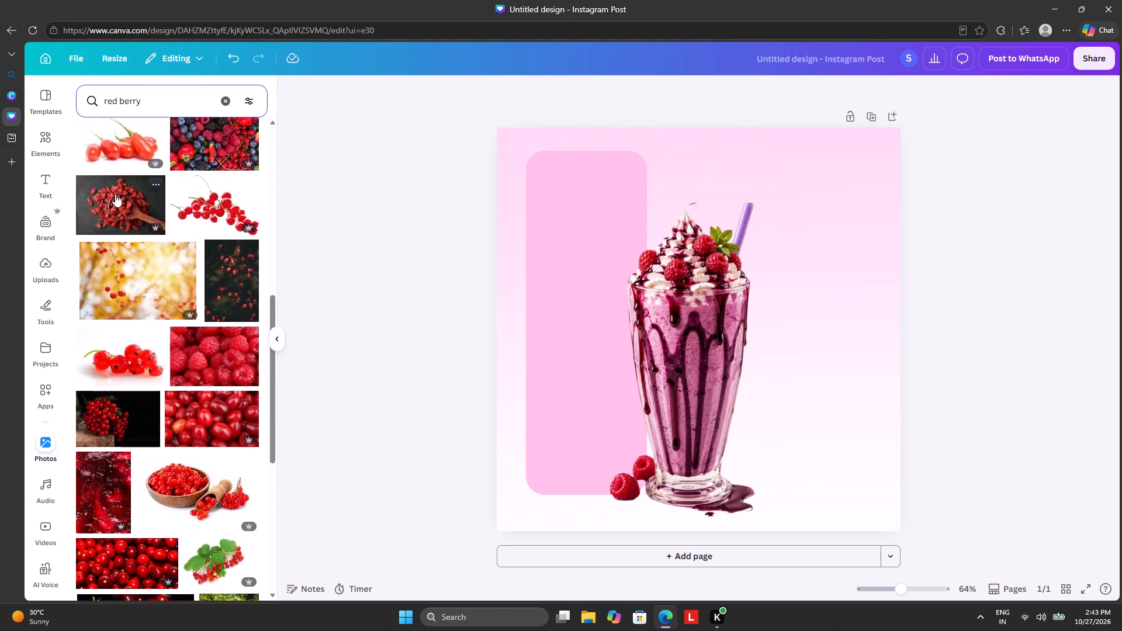
pyautogui.scroll(-7, 115, 194)
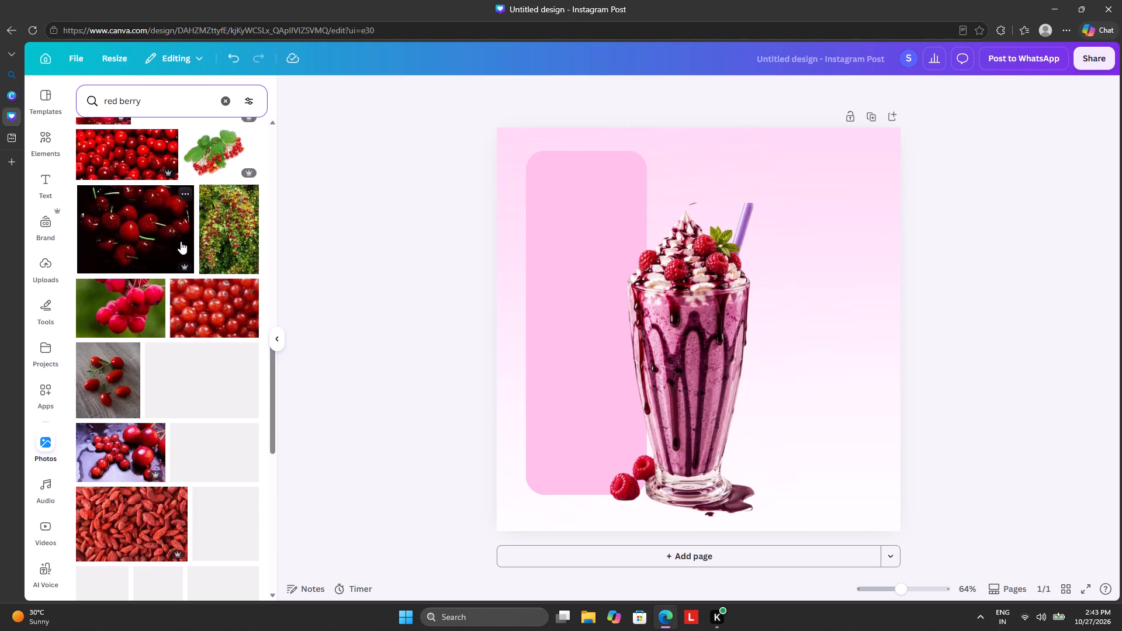
pyautogui.scroll(-5, 175, 251)
pyautogui.scroll(10, 171, 255)
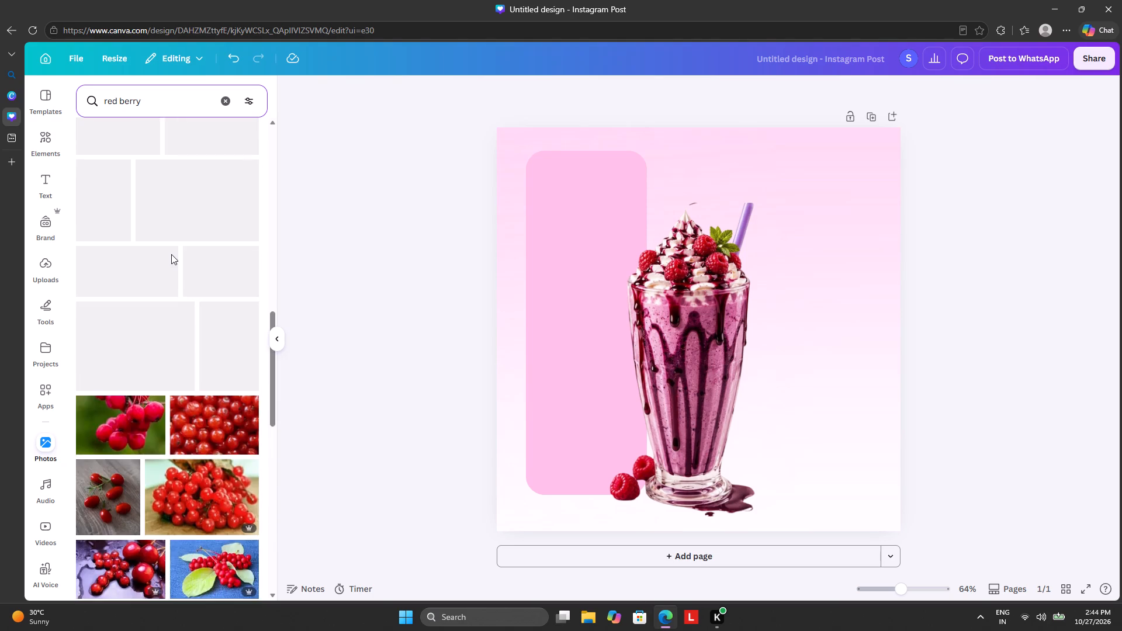
pyautogui.scroll(13, 171, 254)
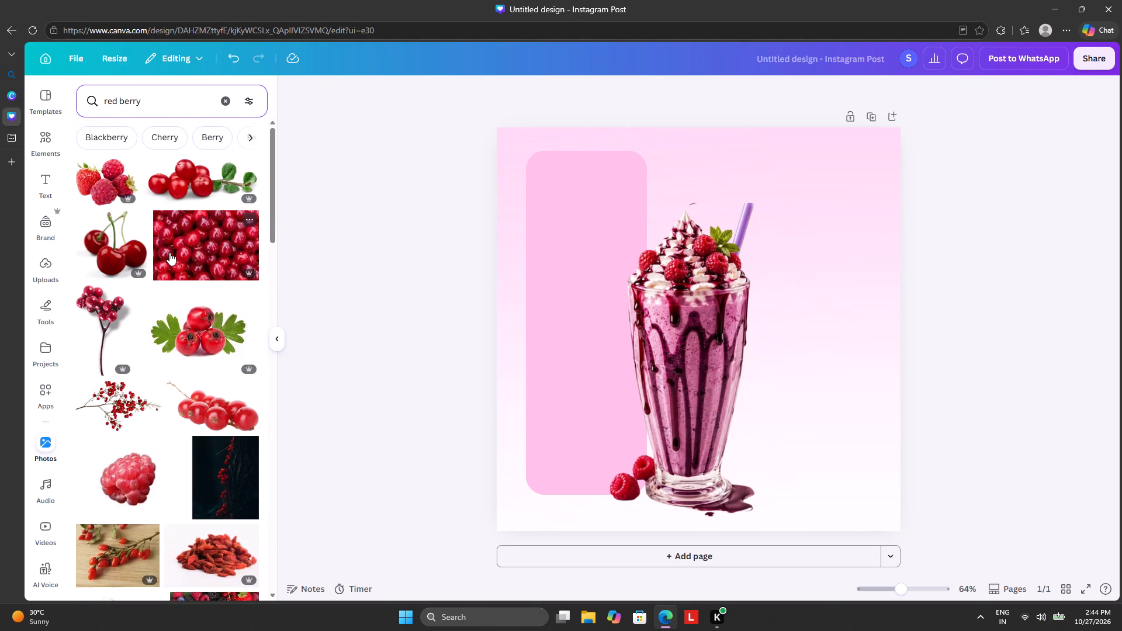
# Search photos for the suggested term Berry and add the picture of a raspberry cluster with one separate raspberry.
pyautogui.click(213, 139)
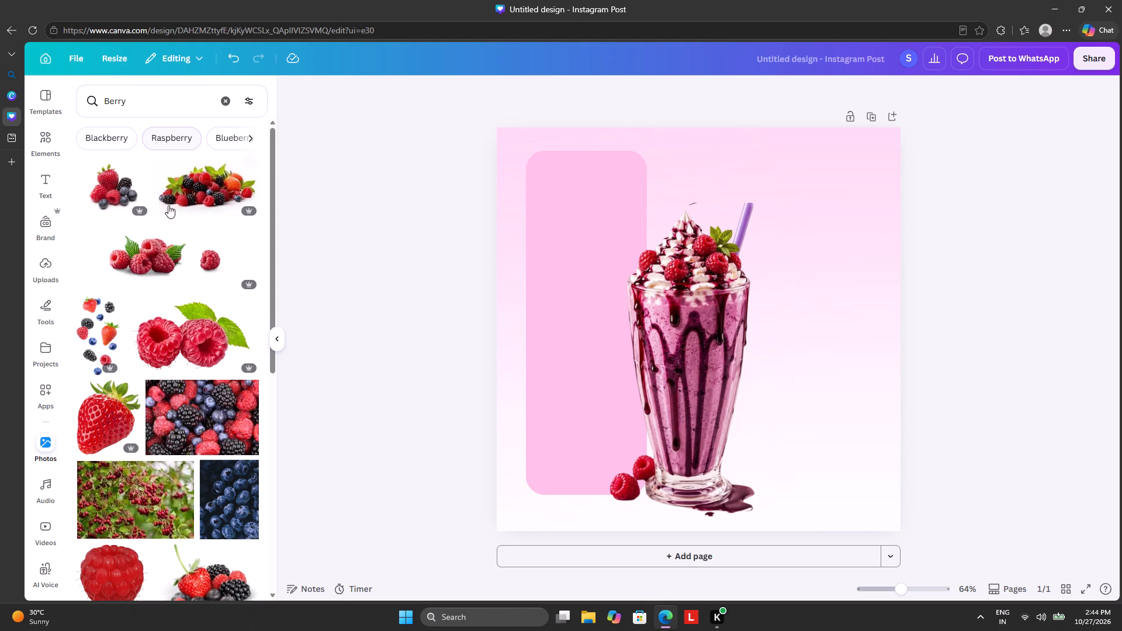
pyautogui.click(212, 249)
pyautogui.click(201, 255)
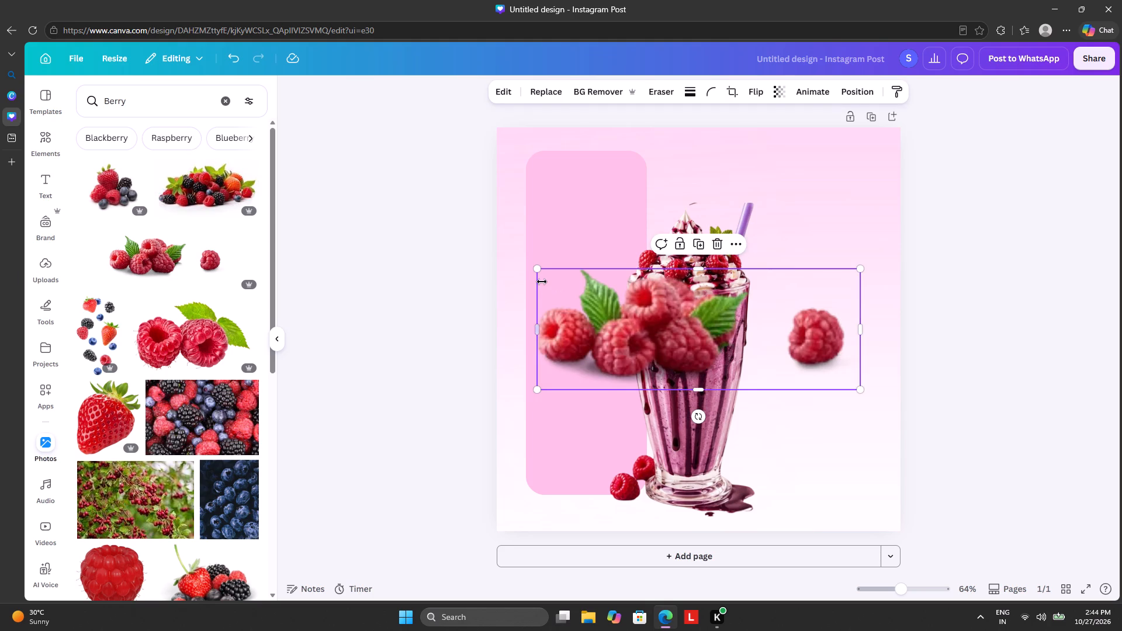
# Crop the raspberry picture to the single separate raspberry and move it to the post's upper-right corner.
pyautogui.moveTo(538, 330); pyautogui.dragTo(618, 341)
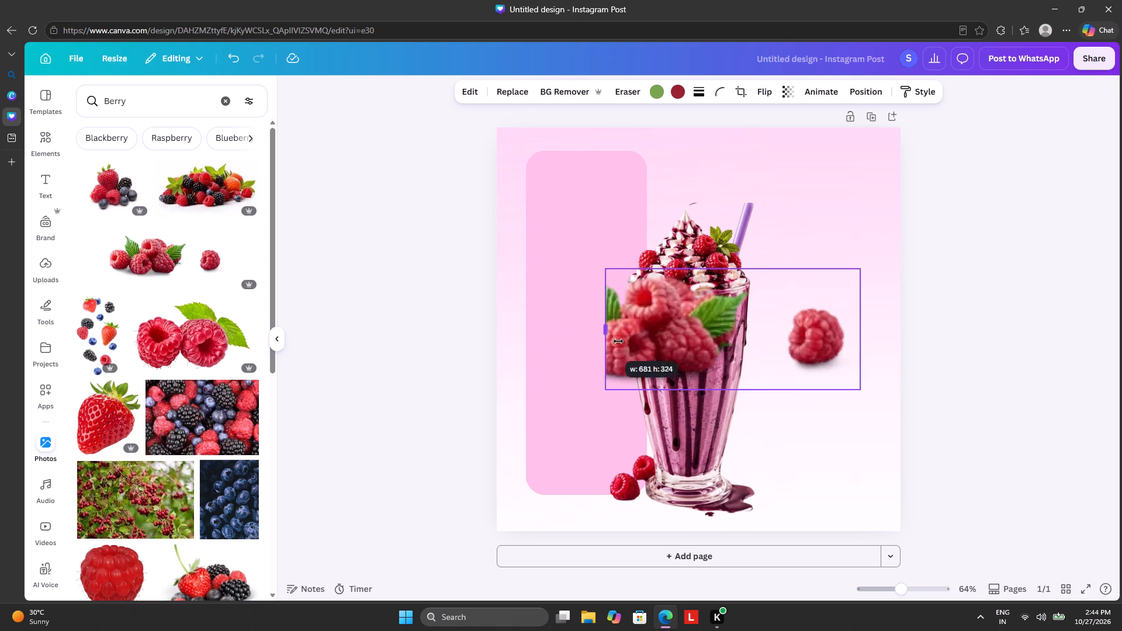
pyautogui.moveTo(618, 341); pyautogui.dragTo(749, 341)
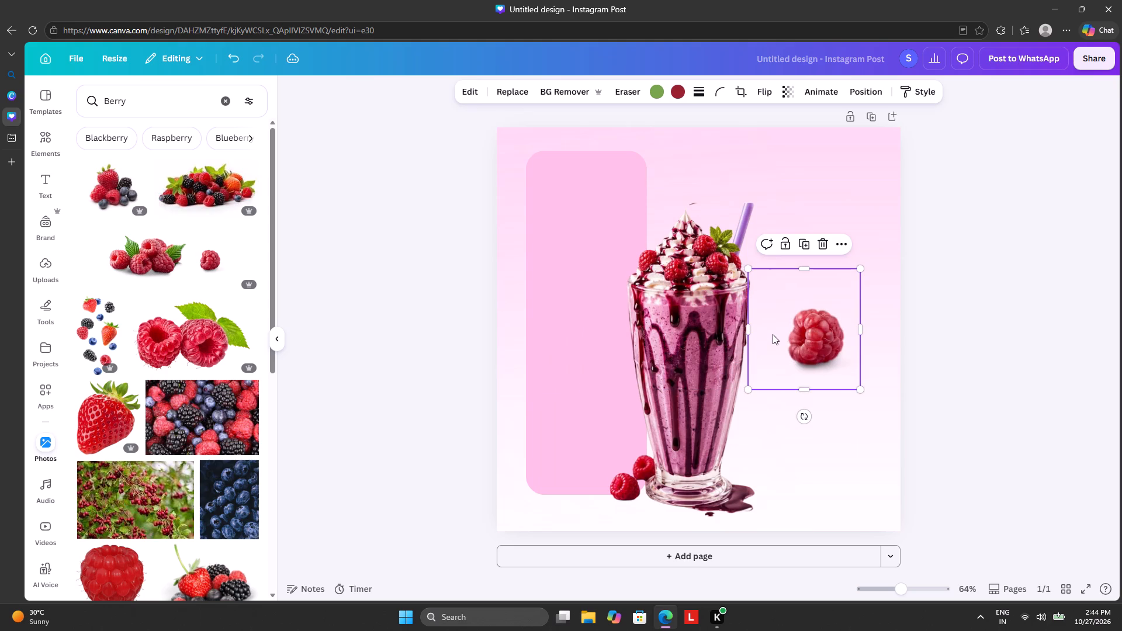
pyautogui.moveTo(778, 342); pyautogui.dragTo(798, 178)
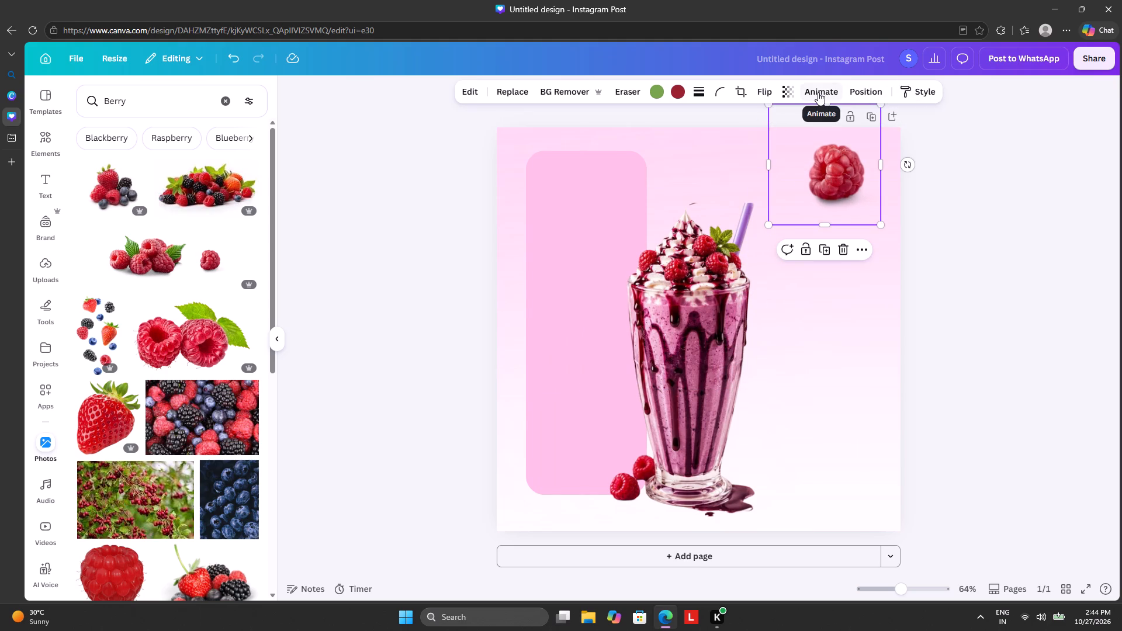
# Flip the single raspberry horizontally, keeping it vertically unflipped, and rotate it to a tilted angle.
pyautogui.click(765, 88)
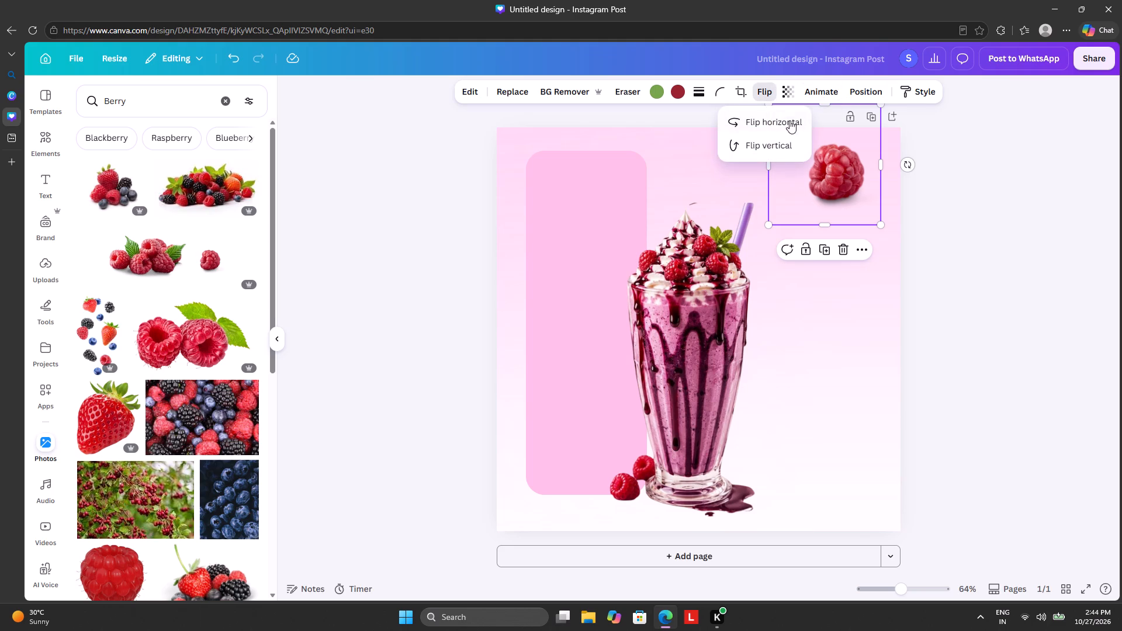
pyautogui.click(782, 143)
pyautogui.click(782, 143)
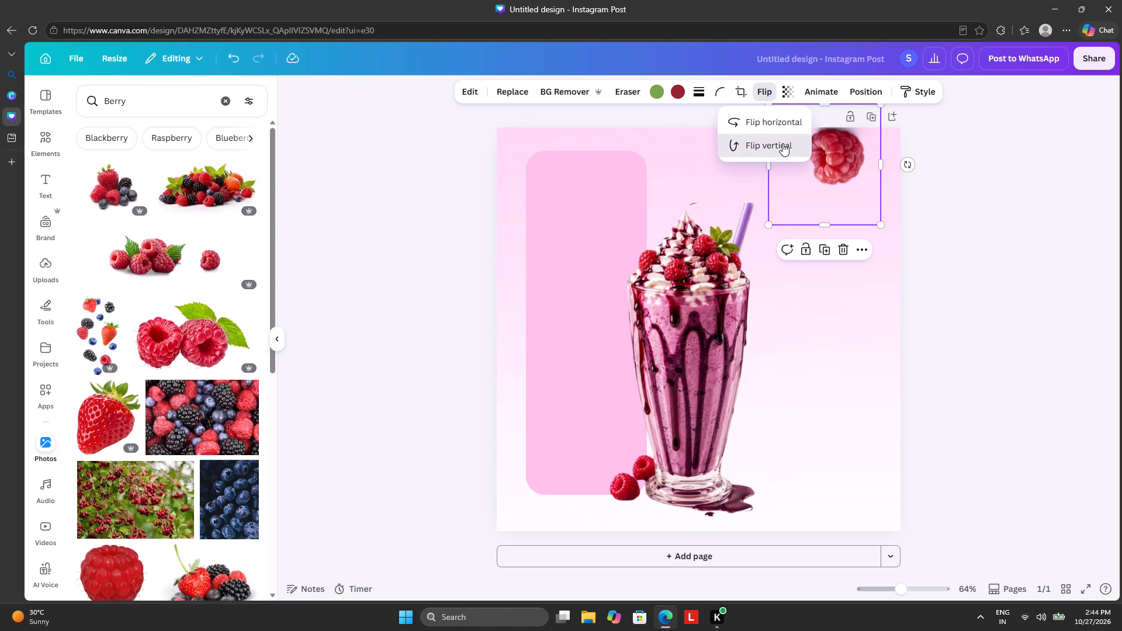
pyautogui.click(769, 128)
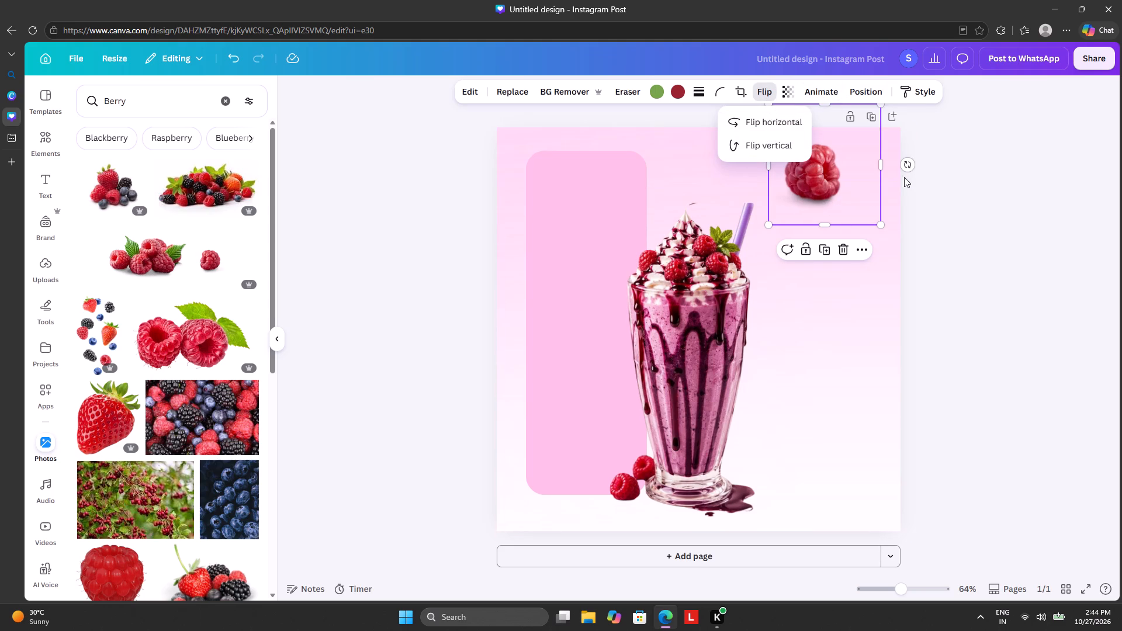
pyautogui.moveTo(910, 165); pyautogui.dragTo(883, 123)
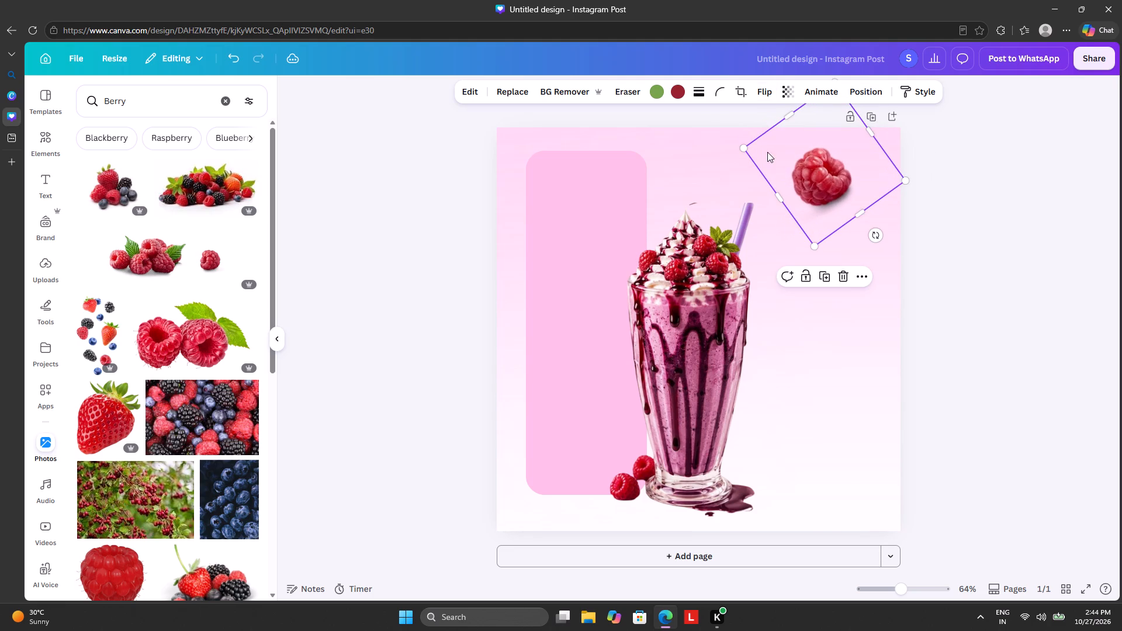
# Shrink the tilted single raspberry and move it slightly up in the post's upper-right corner.
pyautogui.click(749, 141)
pyautogui.moveTo(745, 147); pyautogui.dragTo(794, 160)
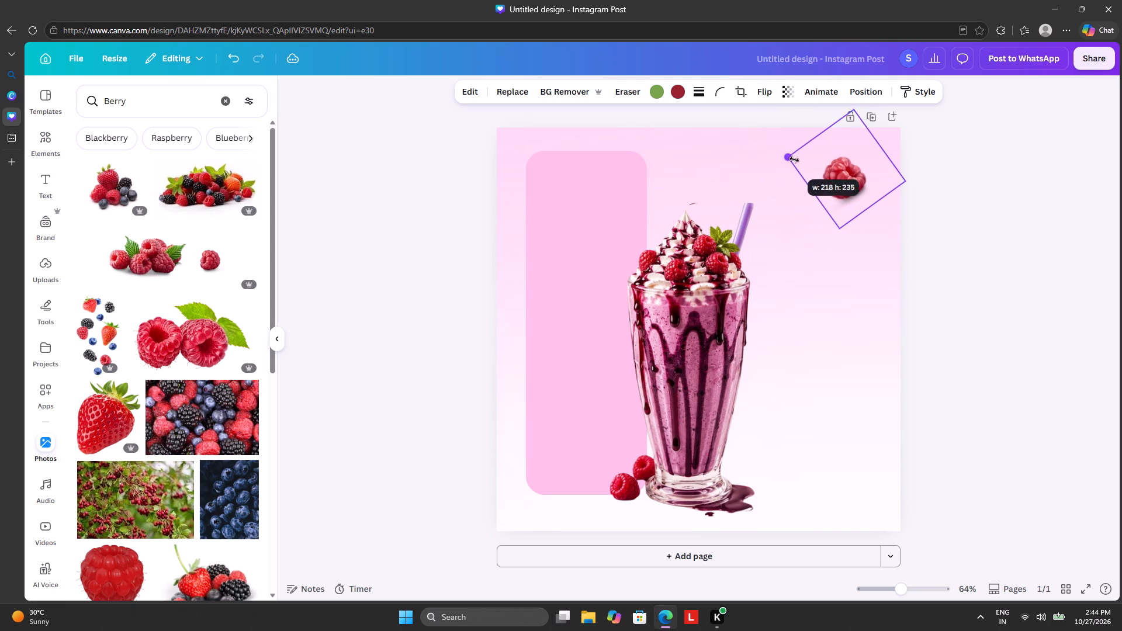
pyautogui.moveTo(794, 160); pyautogui.dragTo(815, 166)
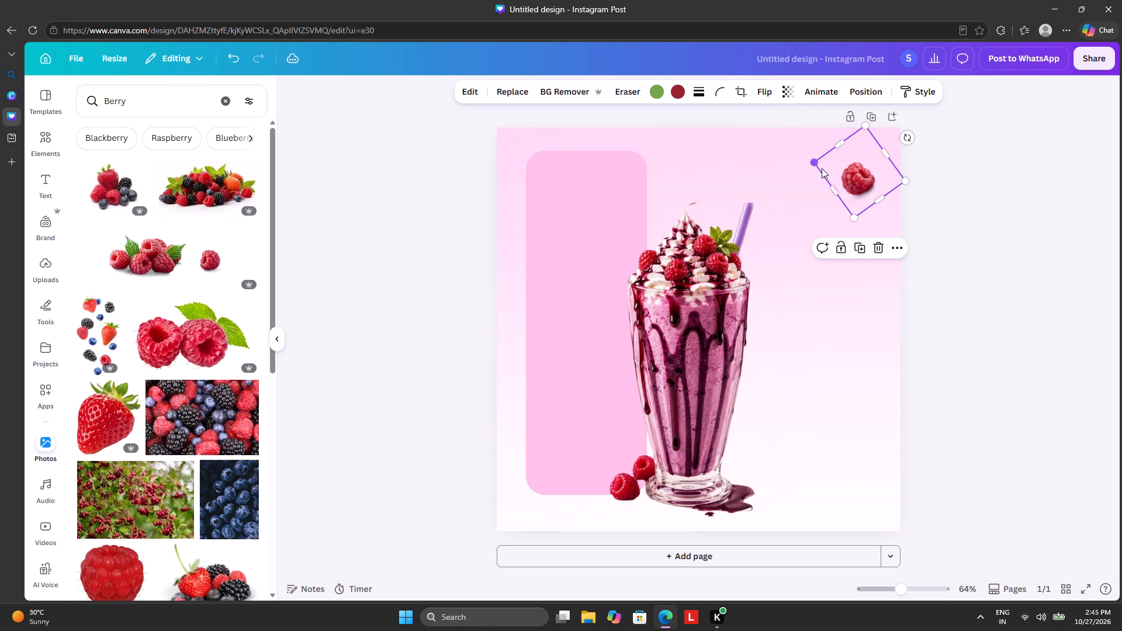
pyautogui.moveTo(849, 177); pyautogui.dragTo(847, 164)
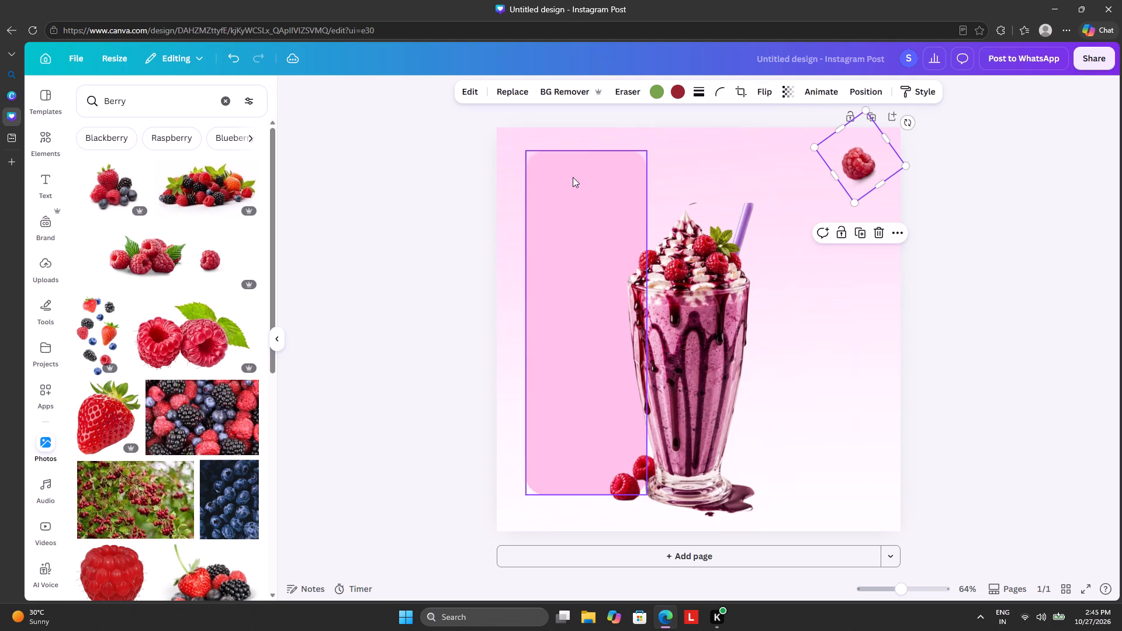
# Look through more of the Berry photo results for another suitable accent picture.
pyautogui.scroll(-4, 195, 323)
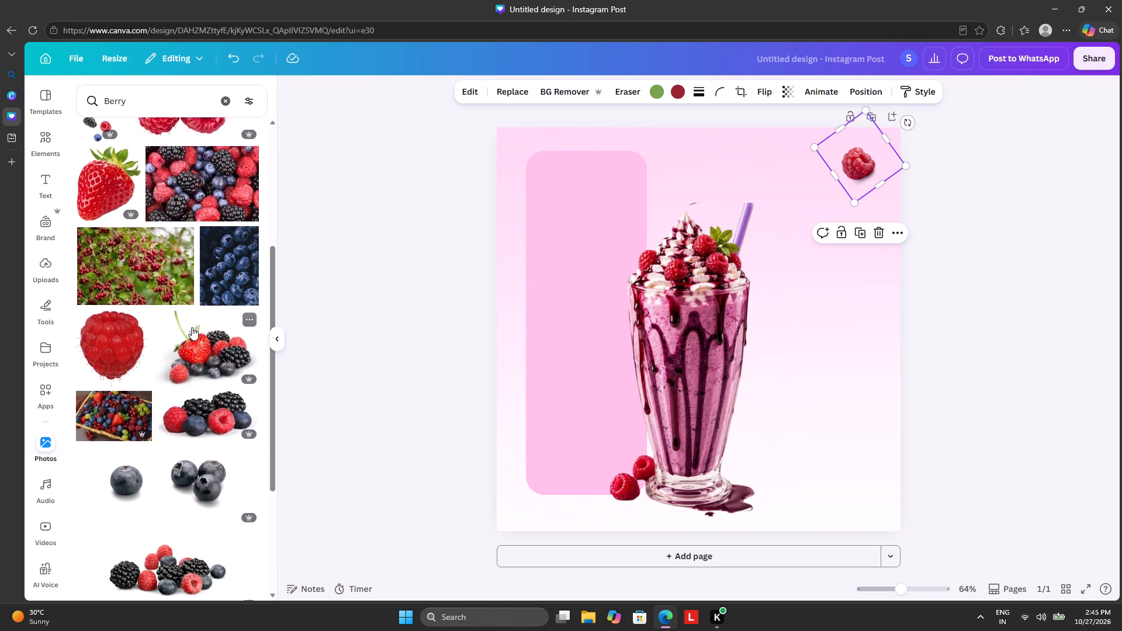
pyautogui.scroll(-5, 192, 327)
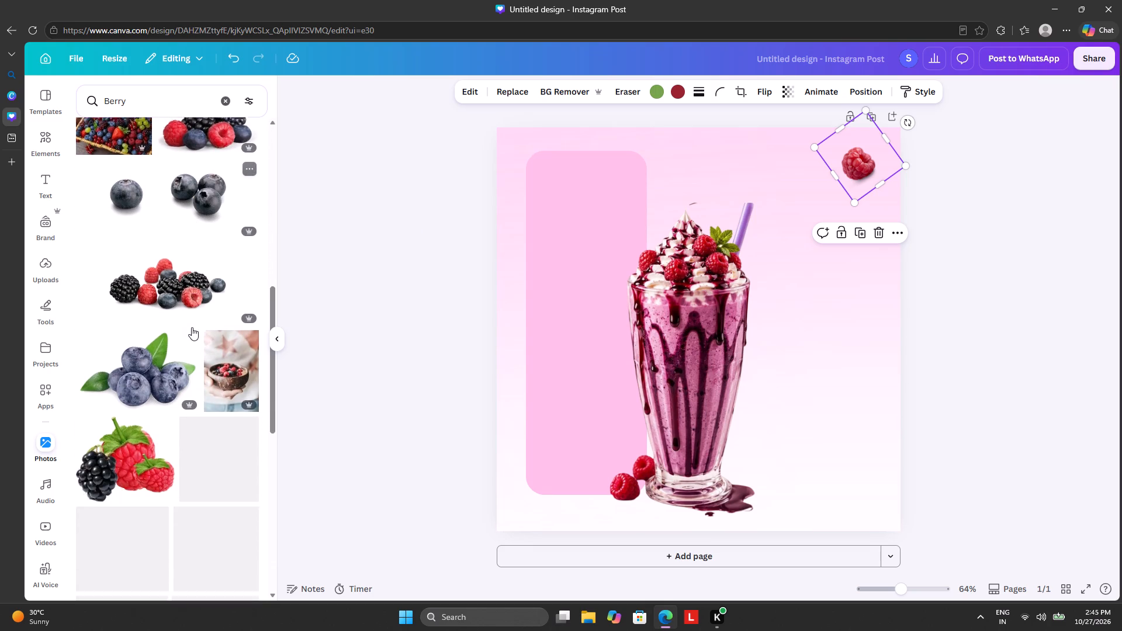
pyautogui.scroll(-2, 192, 327)
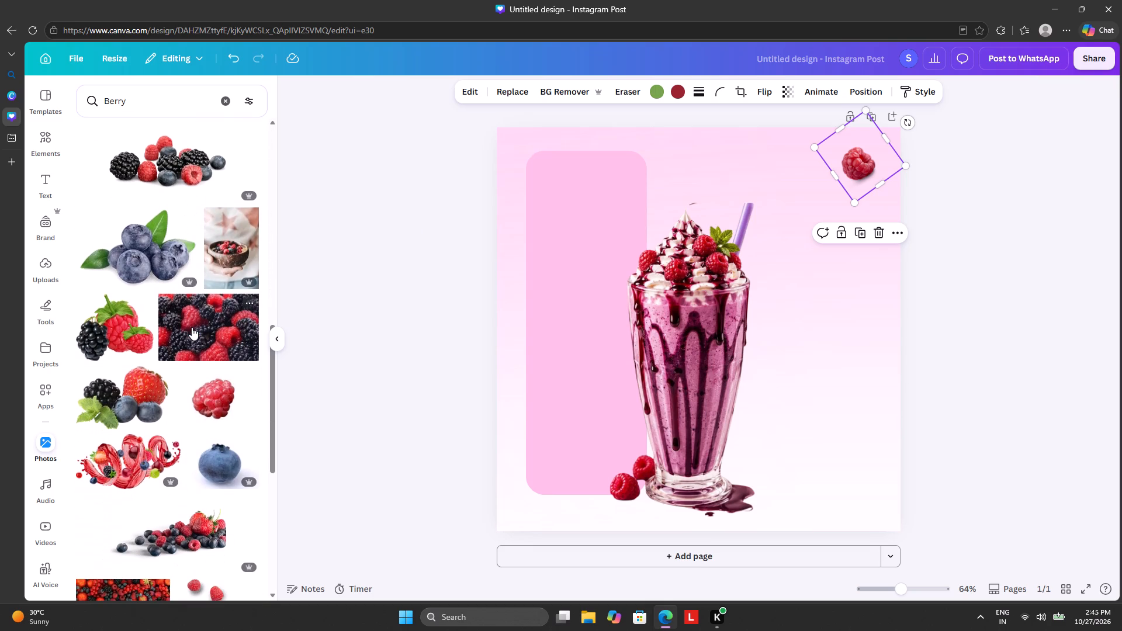
pyautogui.scroll(-4, 192, 327)
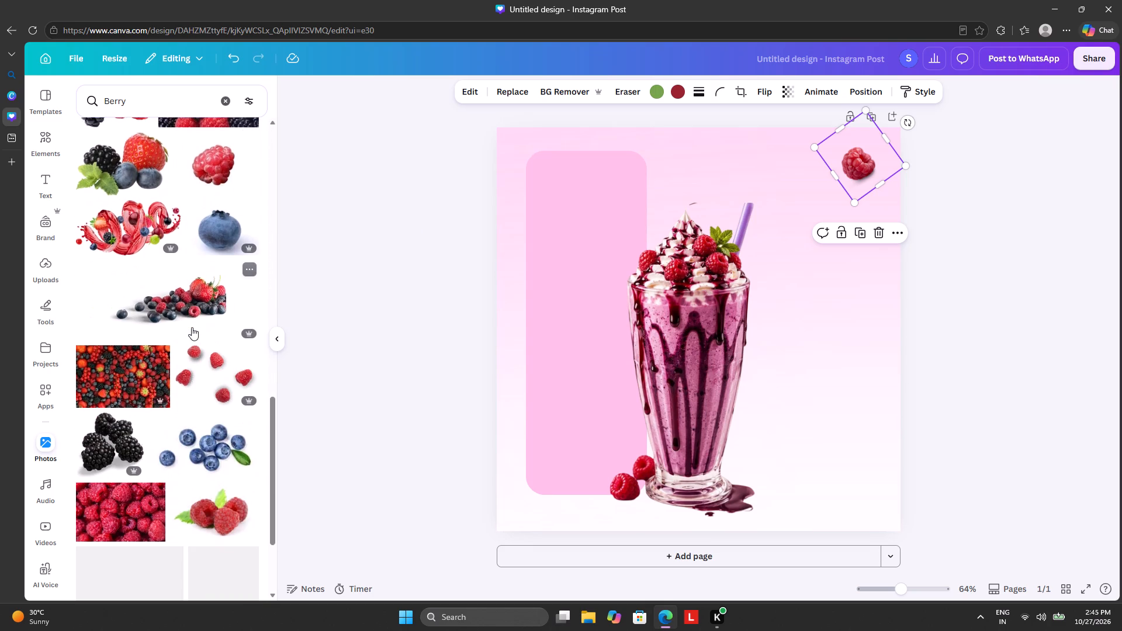
pyautogui.scroll(-6, 192, 327)
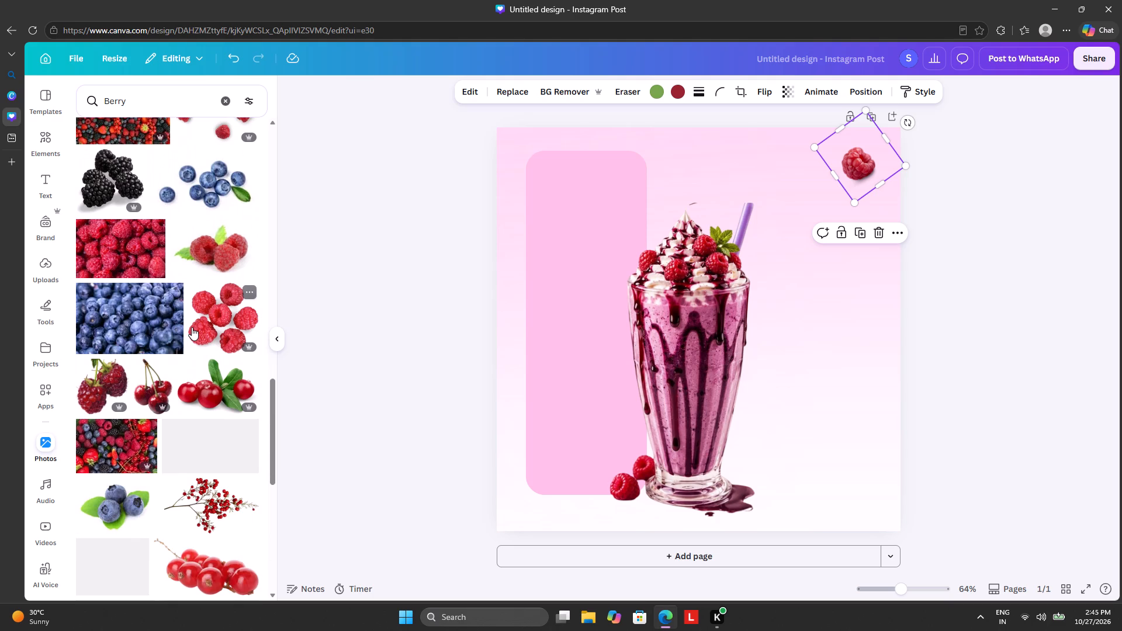
pyautogui.scroll(-1, 192, 327)
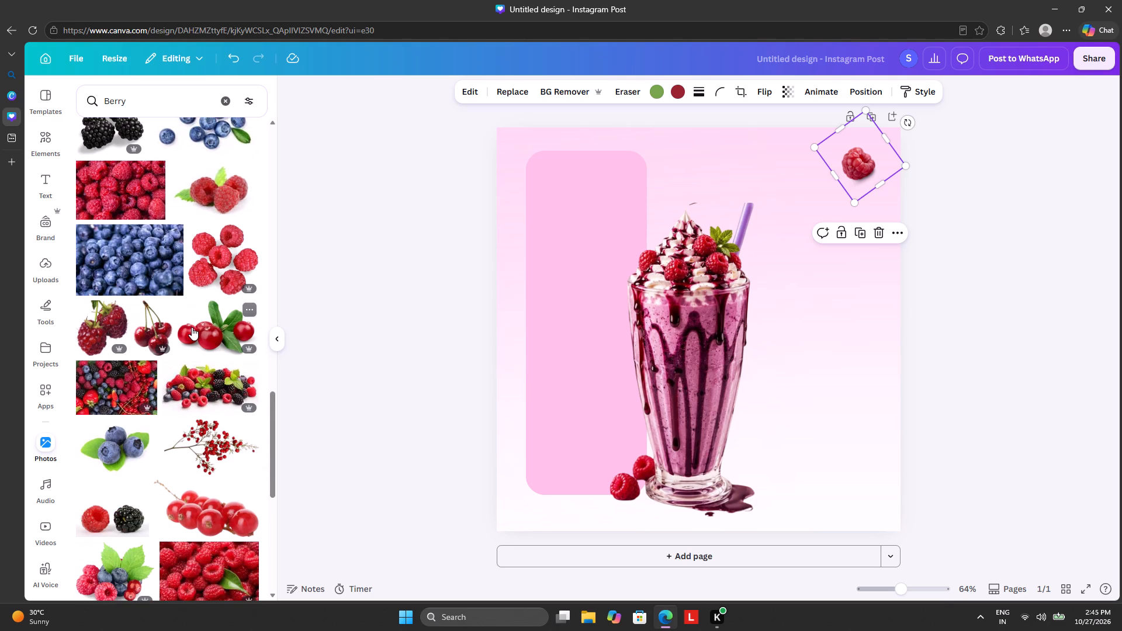
# Look further through the Berry photo results for another berry picture that suits the post.
pyautogui.scroll(-1, 192, 327)
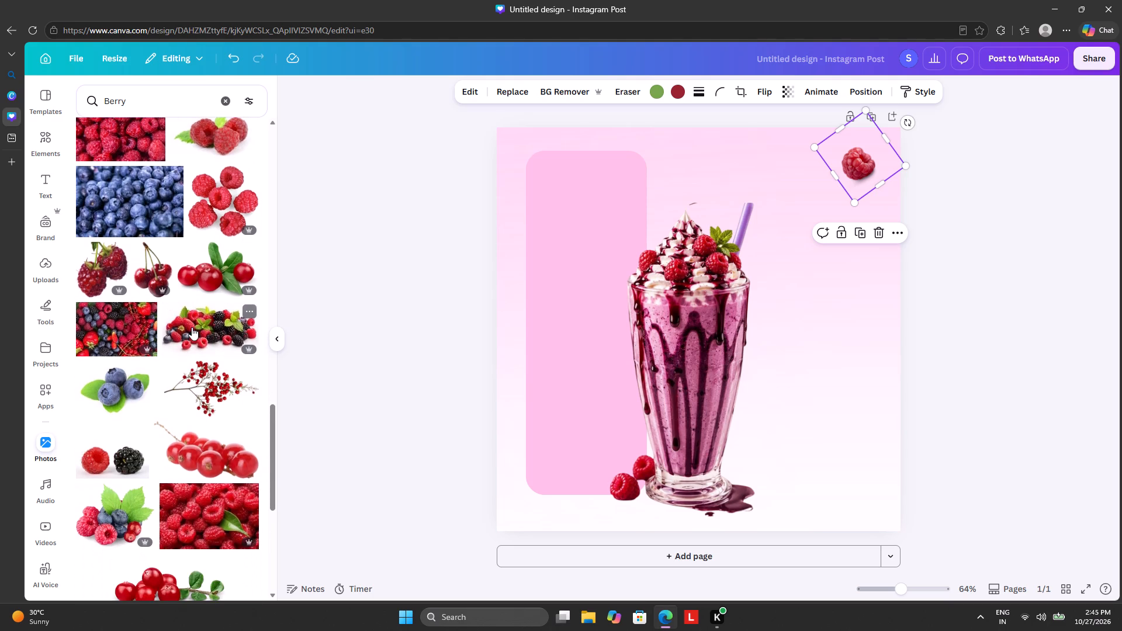
pyautogui.scroll(-7, 192, 327)
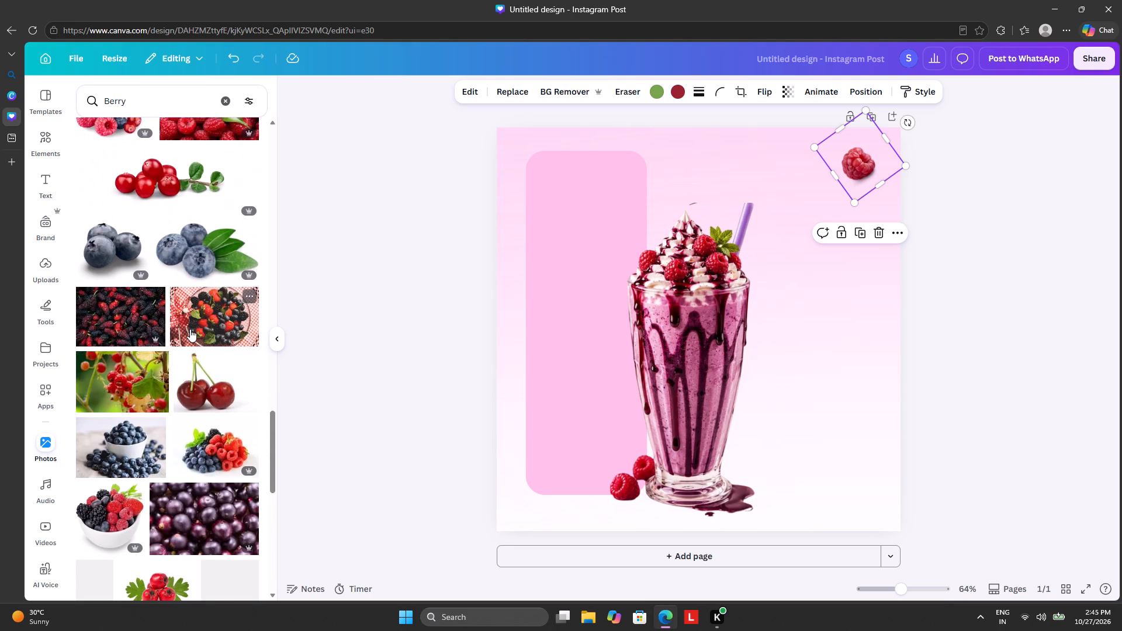
pyautogui.scroll(-2, 190, 329)
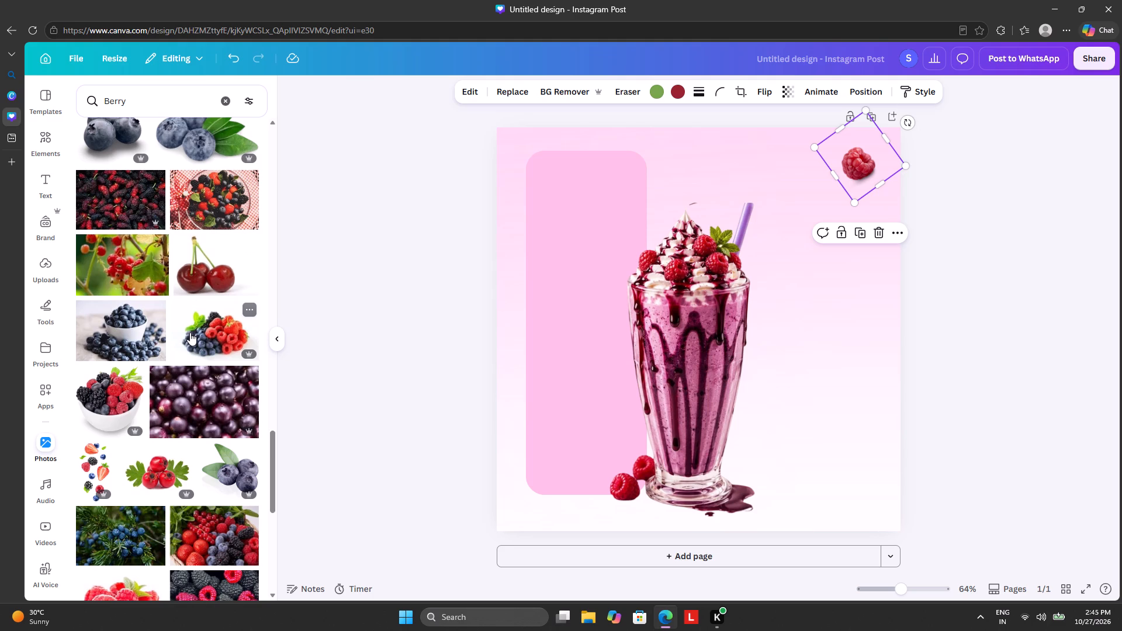
pyautogui.scroll(-2, 190, 332)
pyautogui.scroll(9, 190, 332)
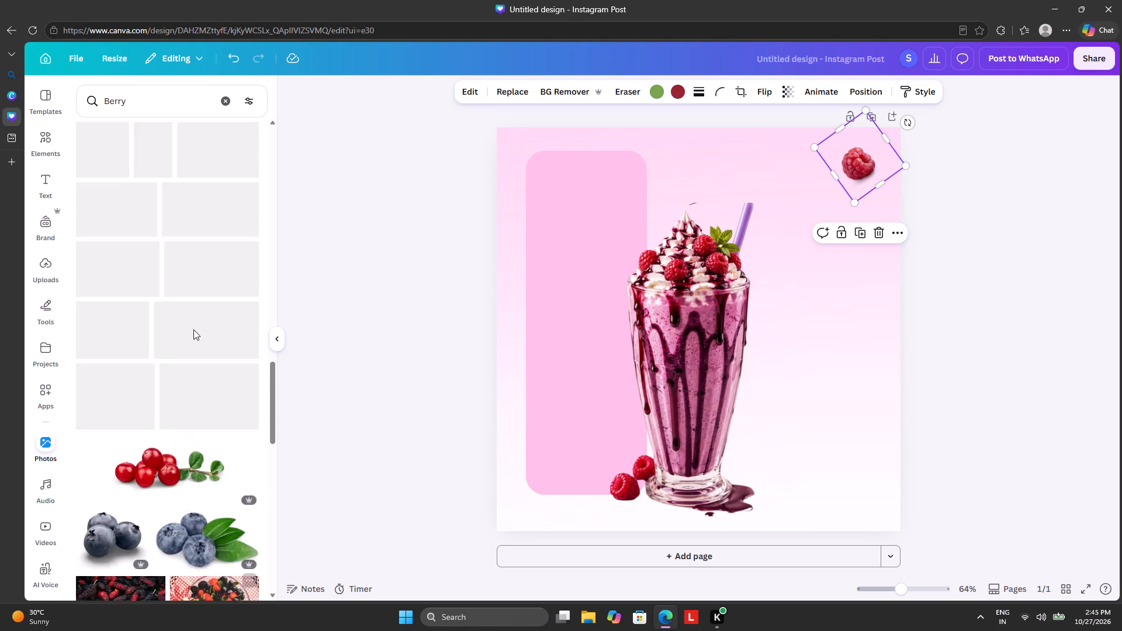
pyautogui.scroll(17, 193, 330)
pyautogui.scroll(5, 203, 318)
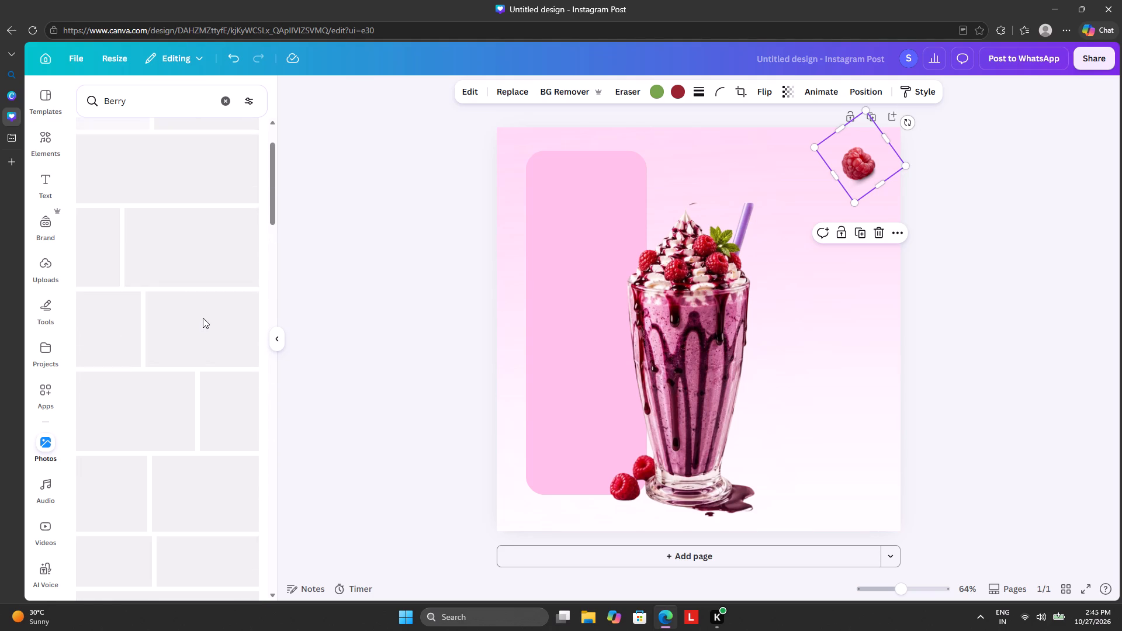
pyautogui.scroll(6, 202, 318)
# Replace the Berry photo search with a search for "whiter drop".
pyautogui.click(223, 102)
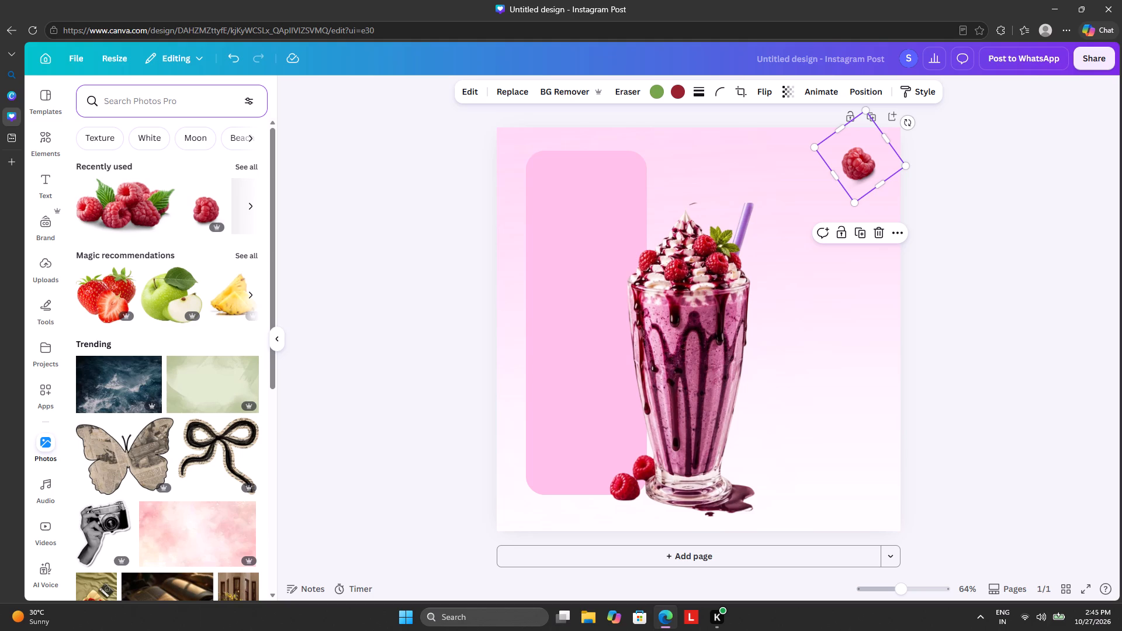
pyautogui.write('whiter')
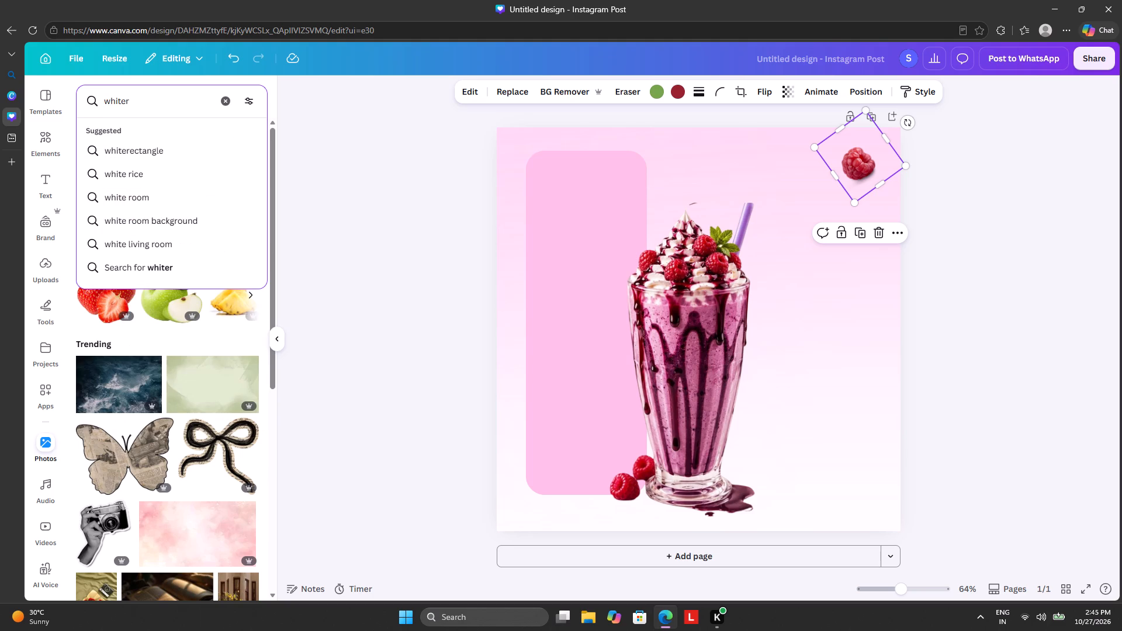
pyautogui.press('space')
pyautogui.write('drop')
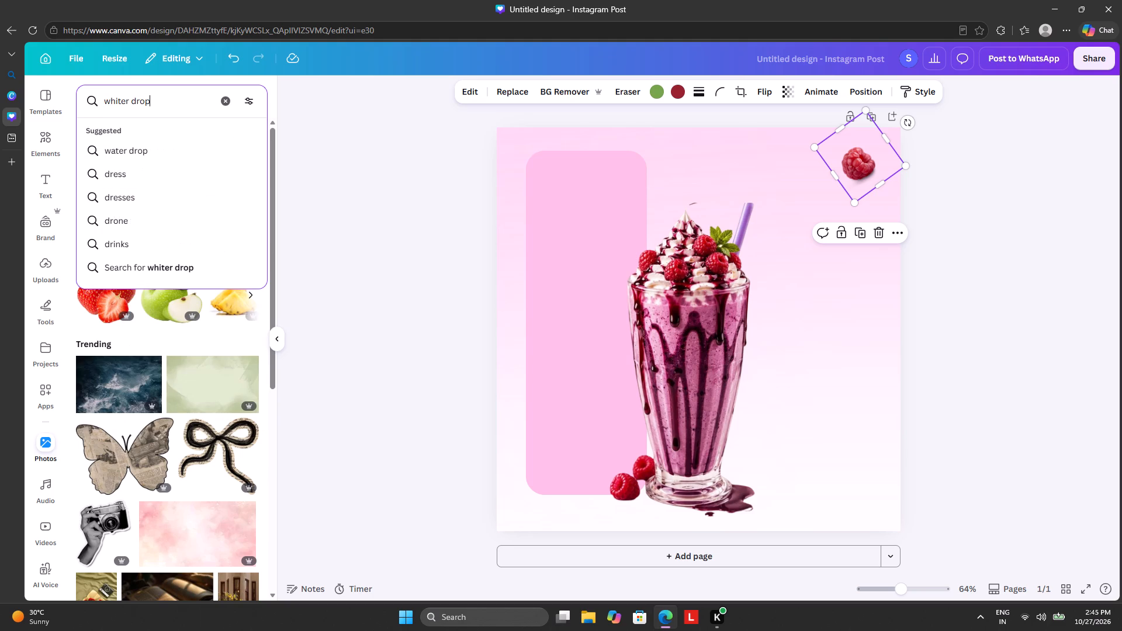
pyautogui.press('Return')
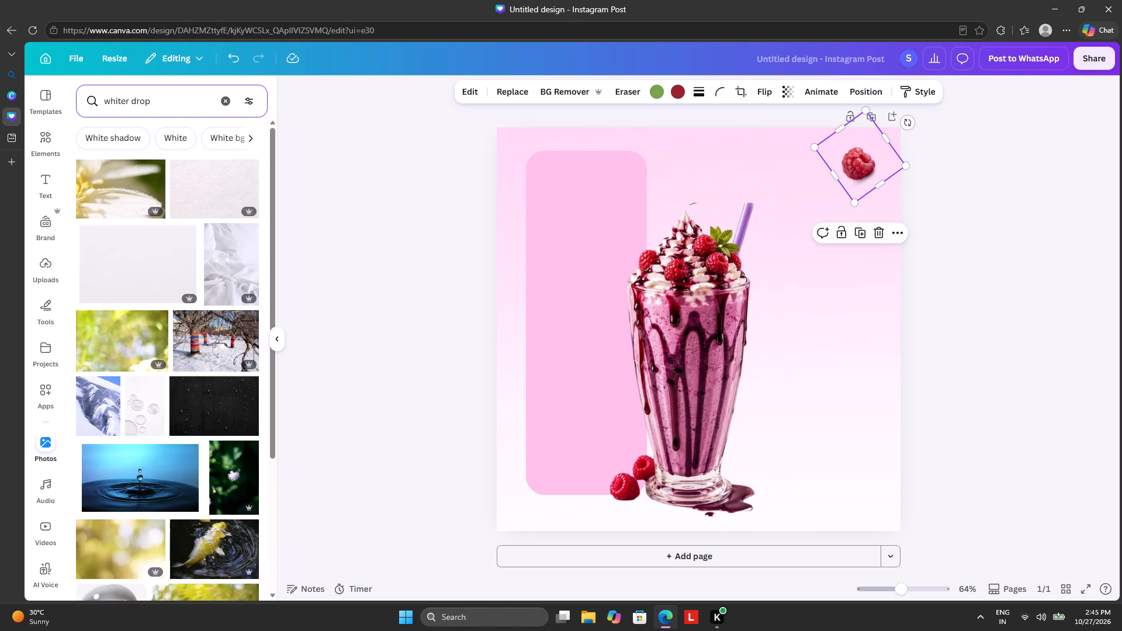
# Open the word "whiter" in the photo search term for editing.
pyautogui.click(131, 105)
pyautogui.click(122, 95)
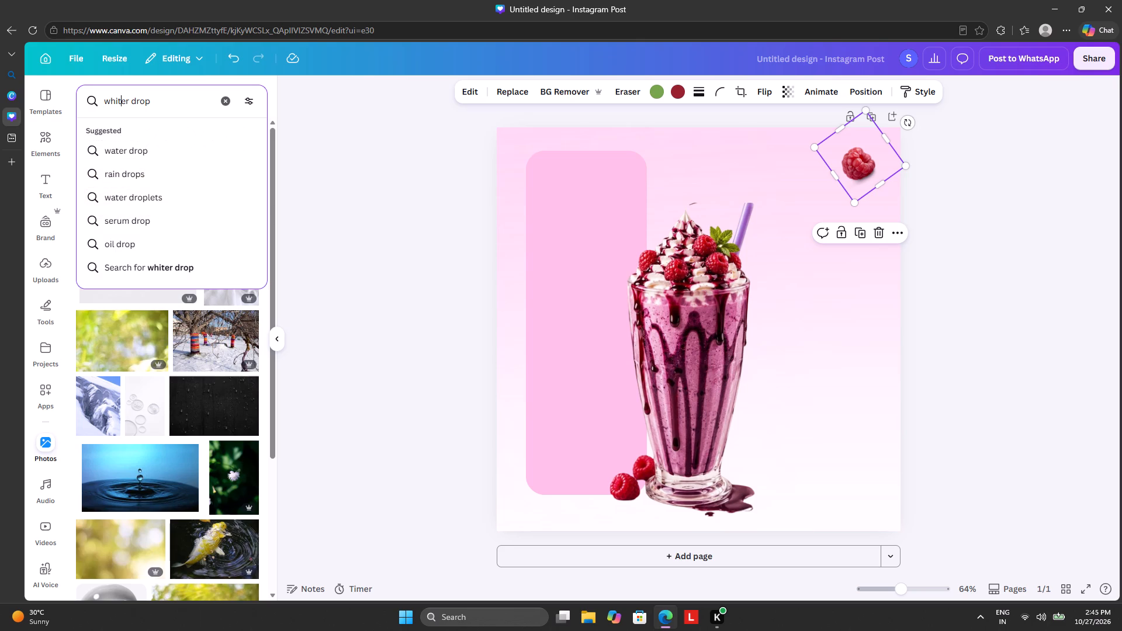
# Search photos for "water drop" and "water drop red", and look through the results for a droplet texture.
pyautogui.click(141, 148)
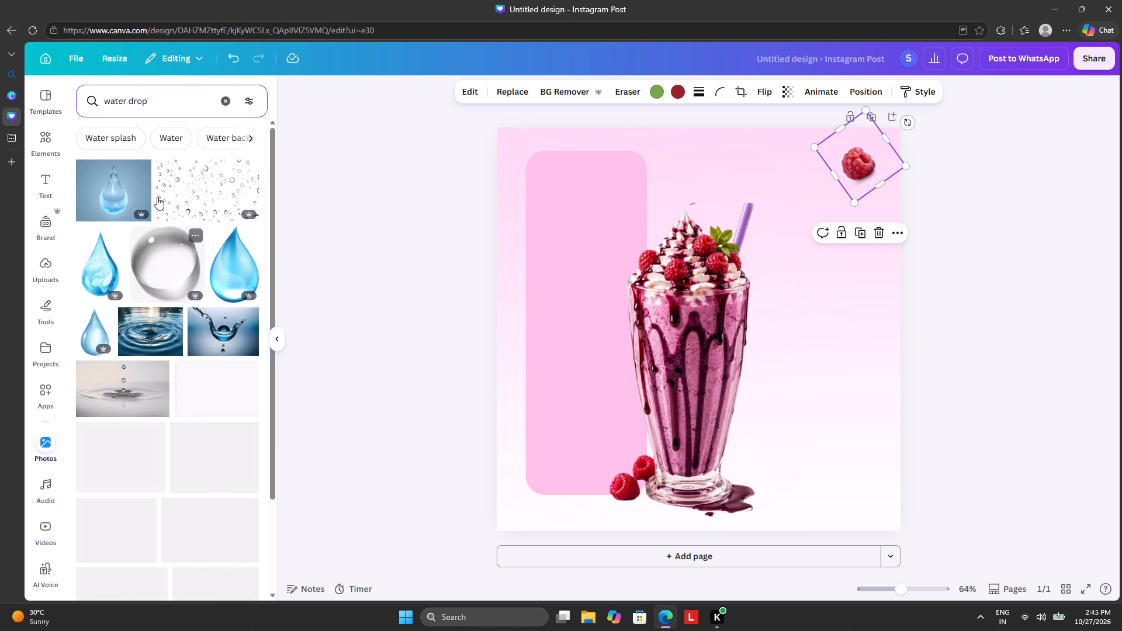
pyautogui.click(156, 106)
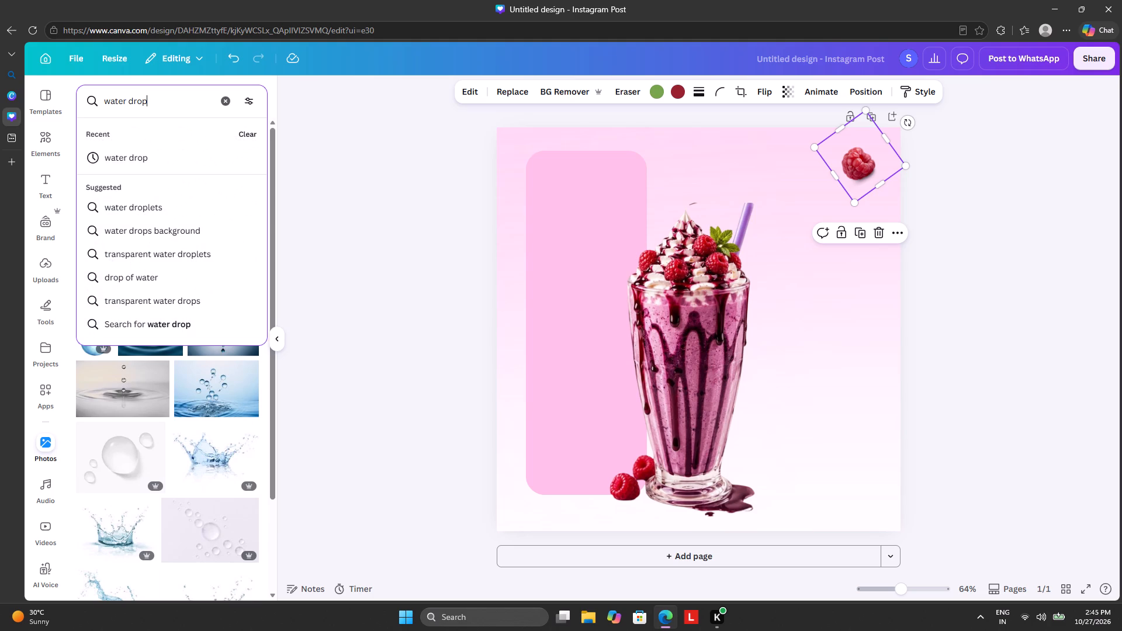
pyautogui.press('space')
pyautogui.write('red')
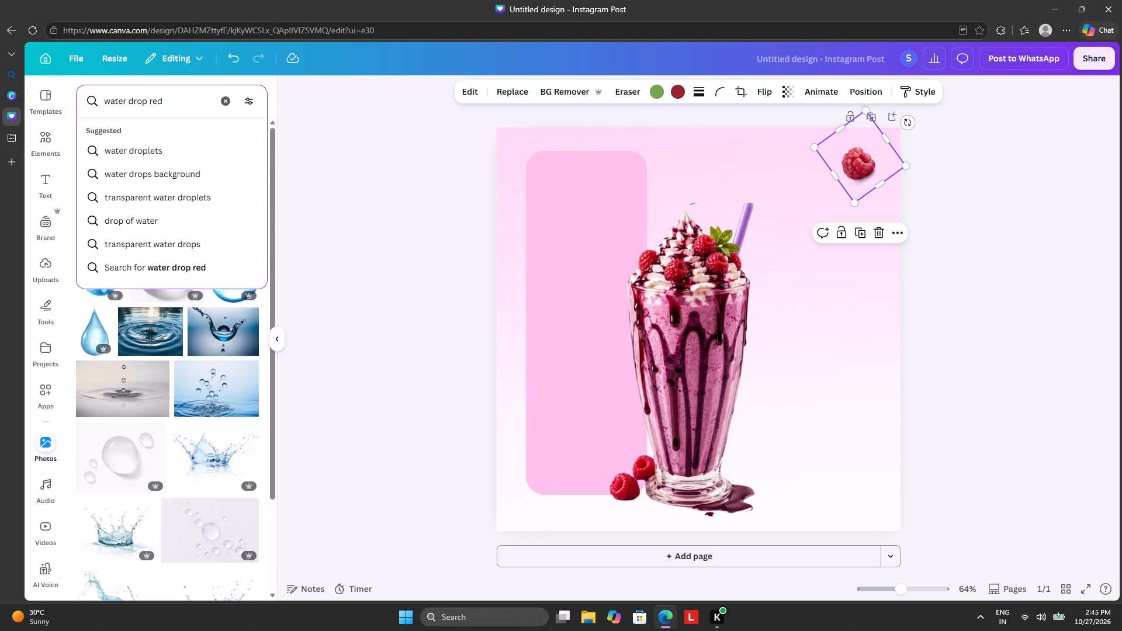
pyautogui.press('Return')
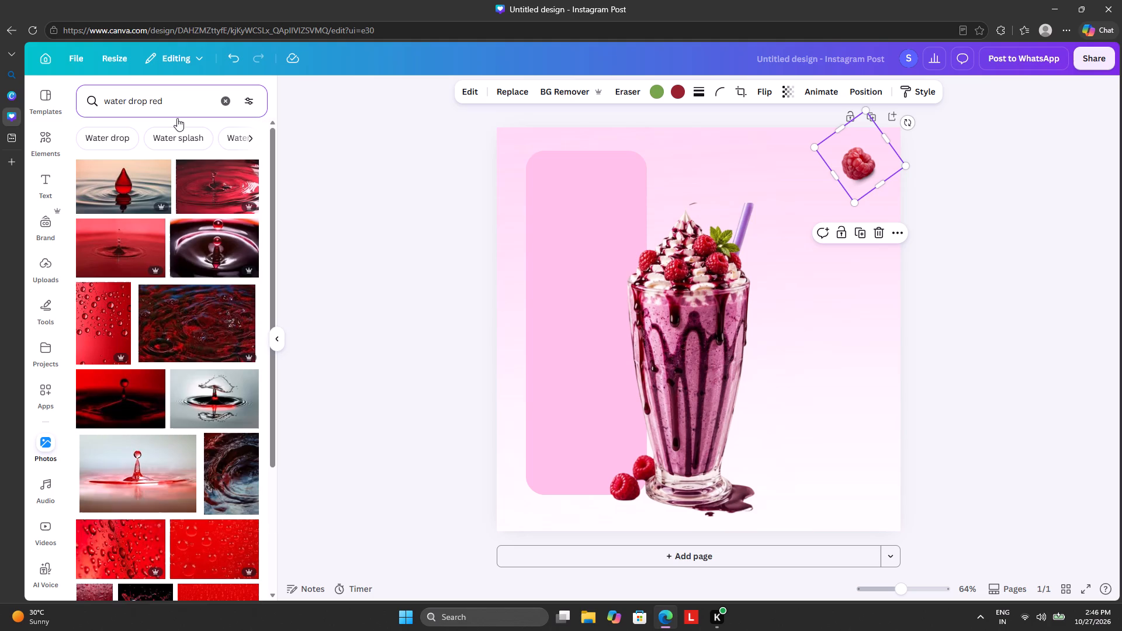
pyautogui.scroll(-1, 185, 377)
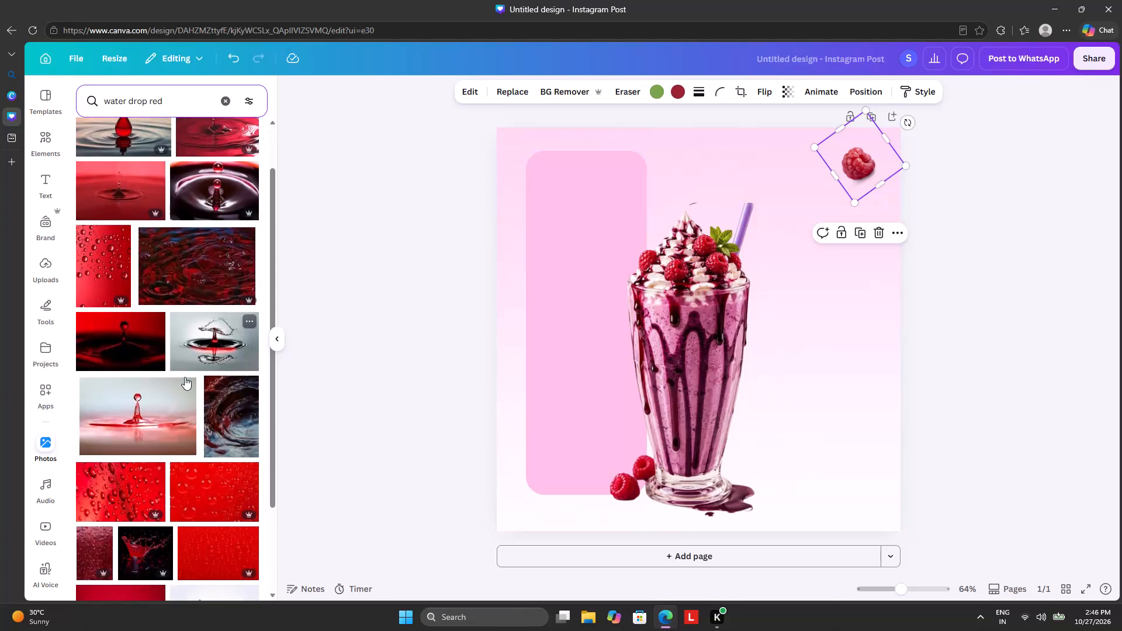
pyautogui.scroll(-2, 185, 377)
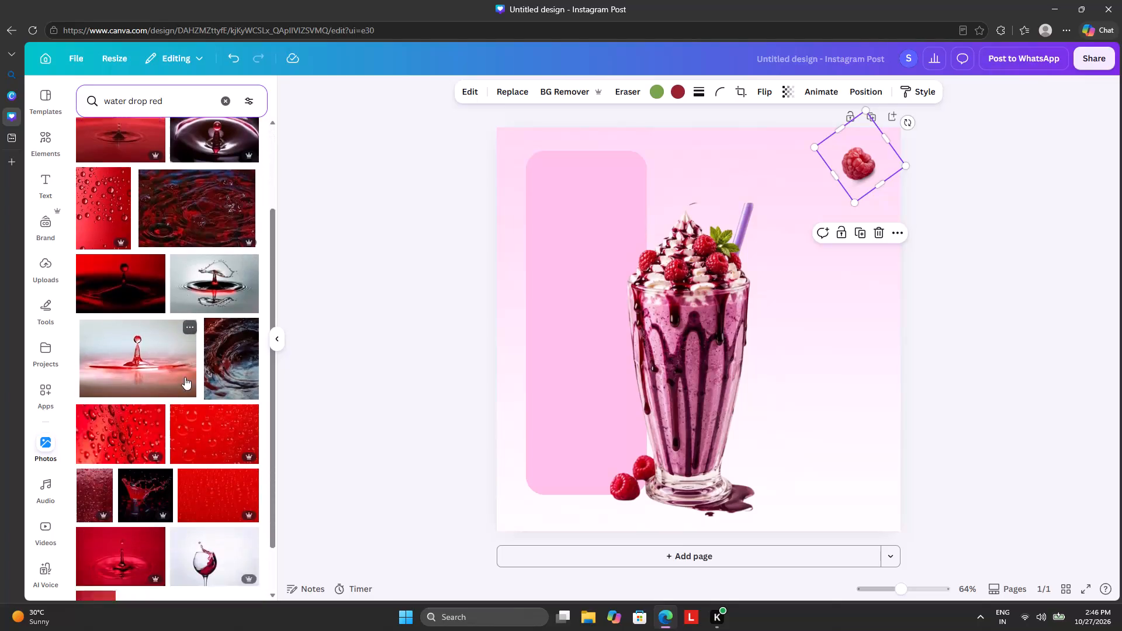
pyautogui.scroll(-4, 185, 377)
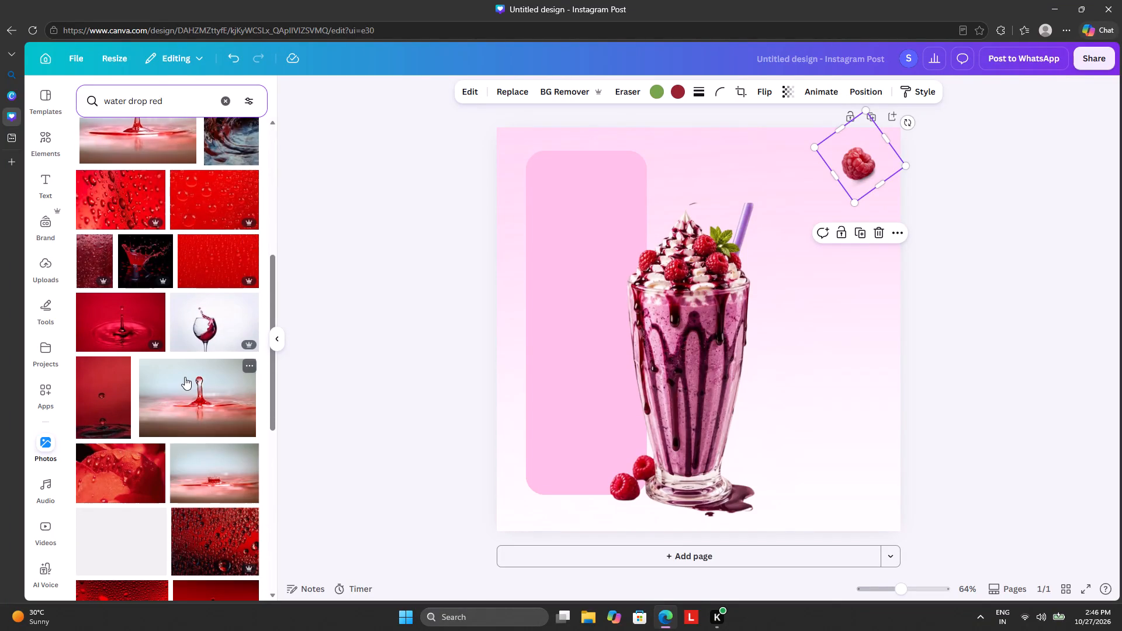
pyautogui.scroll(-5, 185, 377)
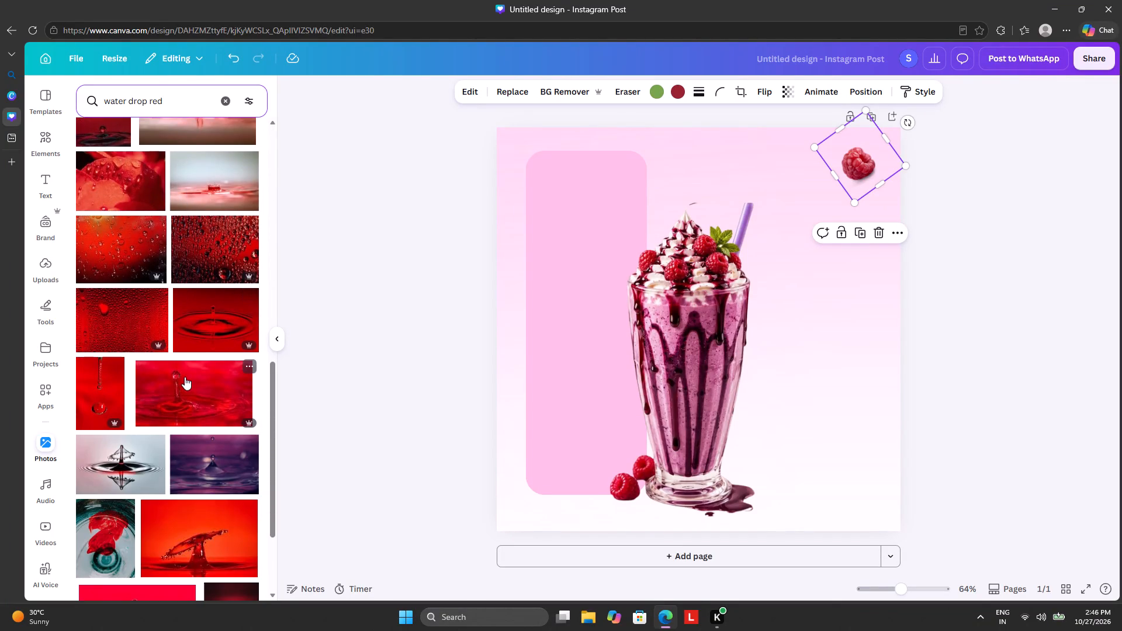
pyautogui.scroll(-8, 185, 377)
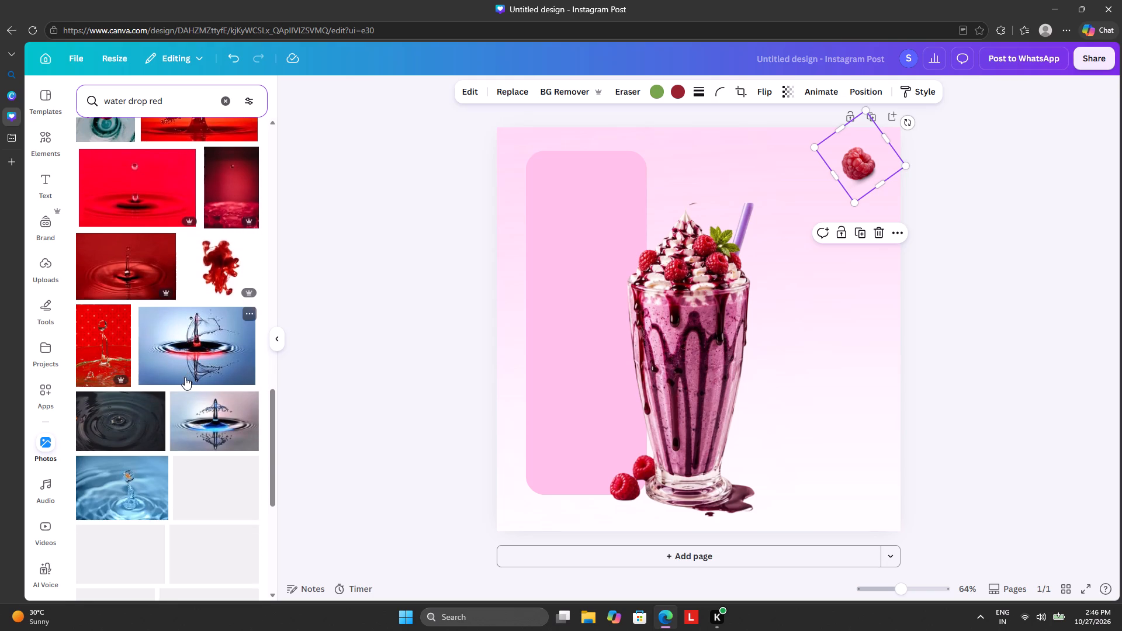
pyautogui.scroll(-13, 185, 377)
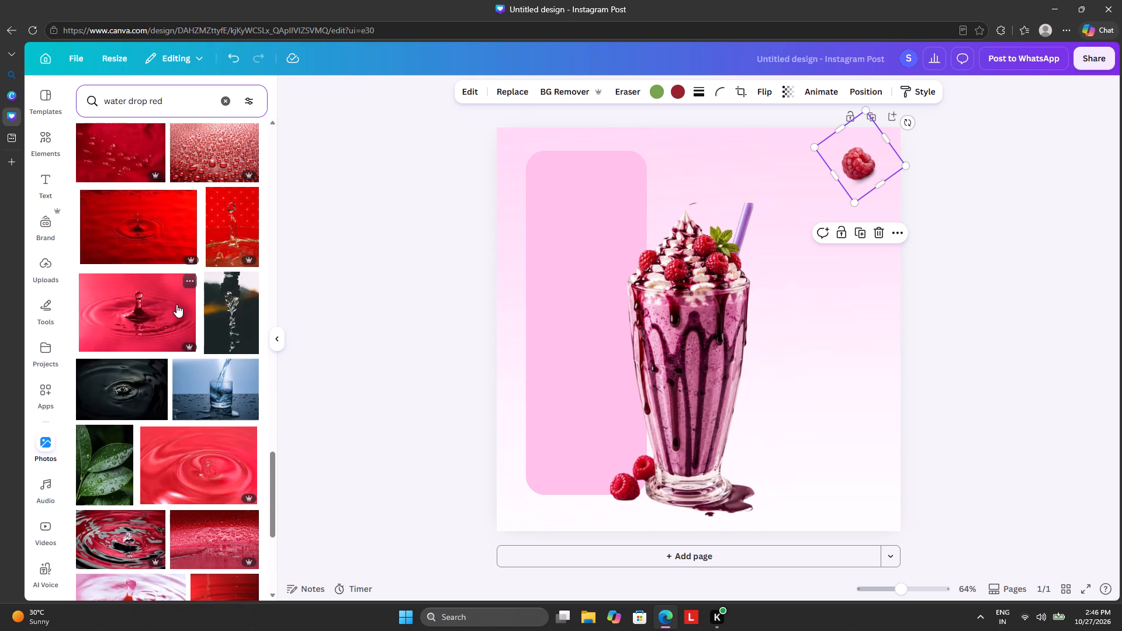
pyautogui.scroll(-3, 176, 304)
pyautogui.scroll(2, 176, 304)
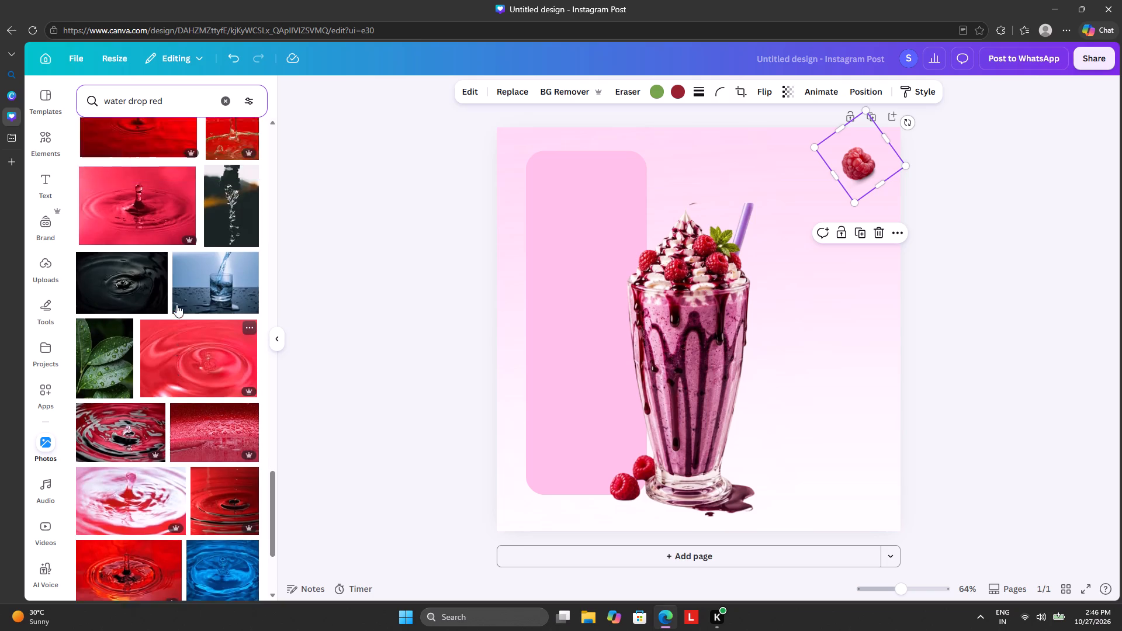
pyautogui.scroll(4, 176, 304)
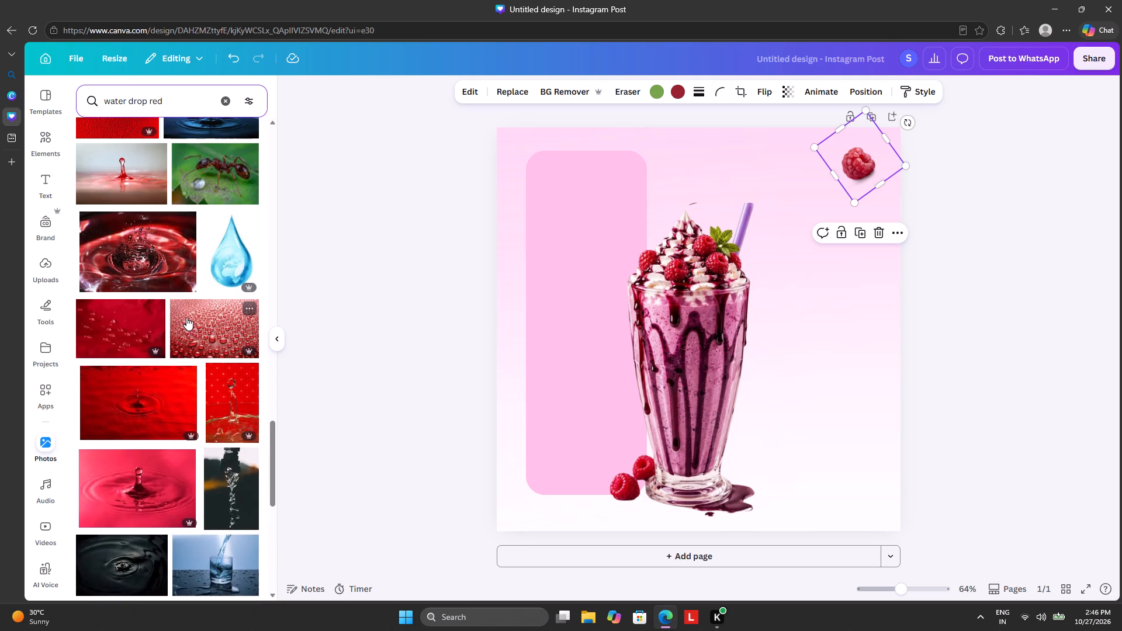
# Add the red water-droplet texture photo to the post and move its layer beneath the pink gradient.
pyautogui.click(195, 334)
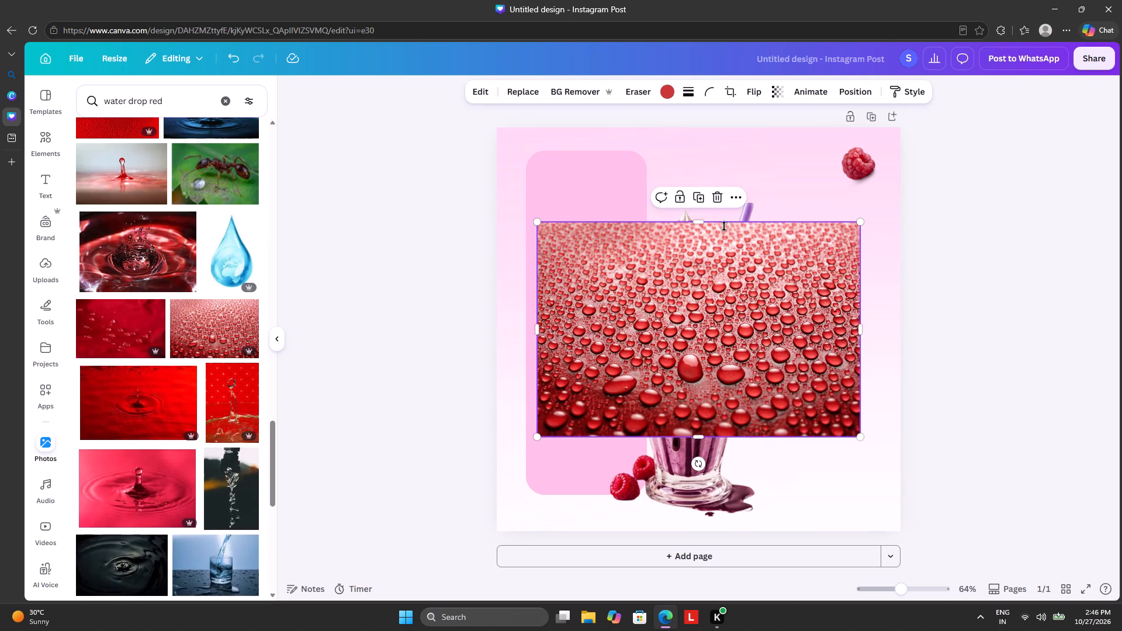
pyautogui.click(736, 196)
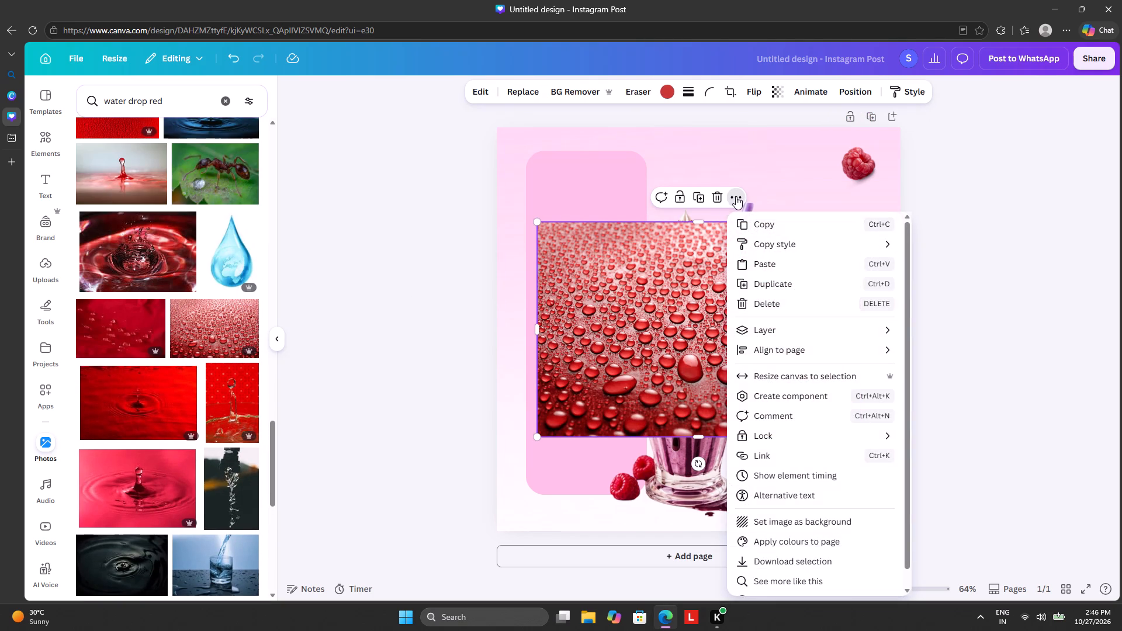
pyautogui.click(757, 326)
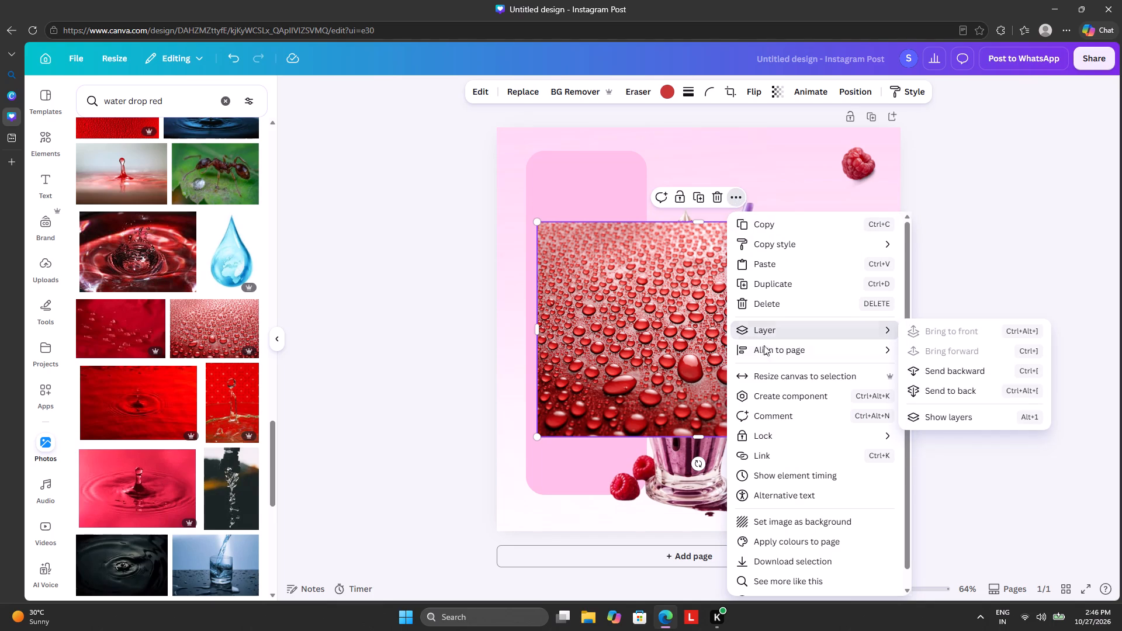
pyautogui.click(763, 330)
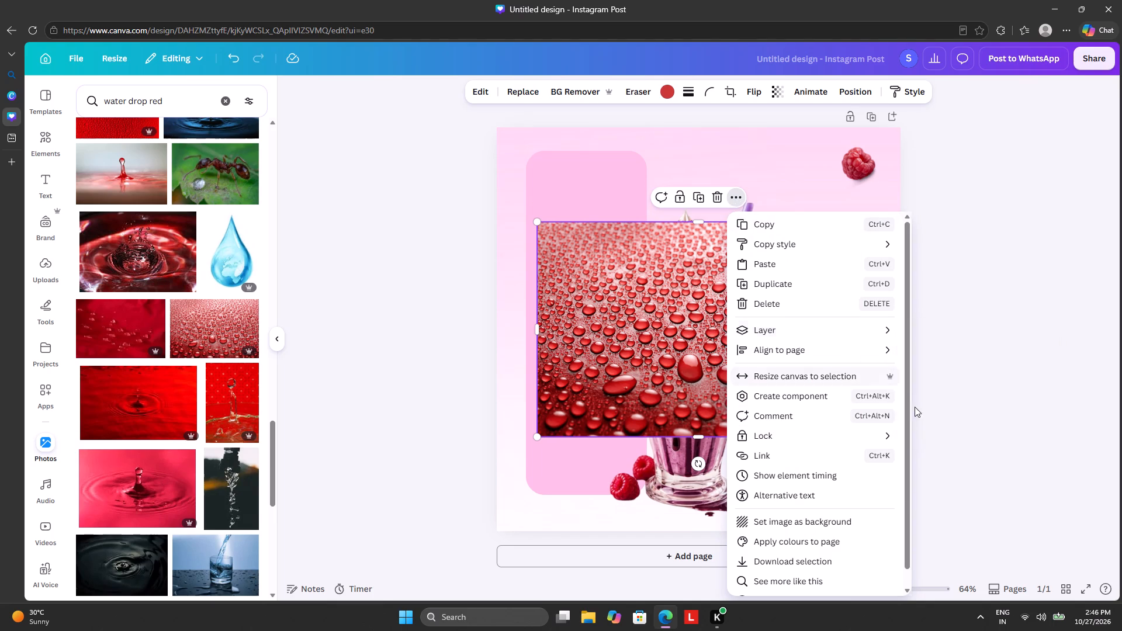
pyautogui.click(839, 333)
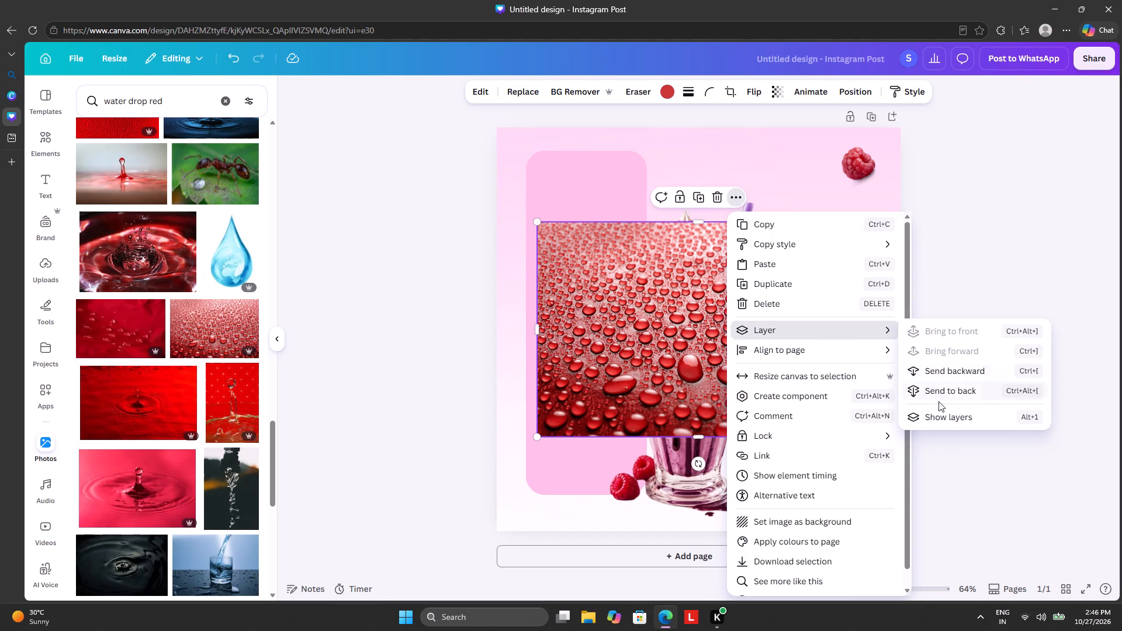
pyautogui.click(941, 415)
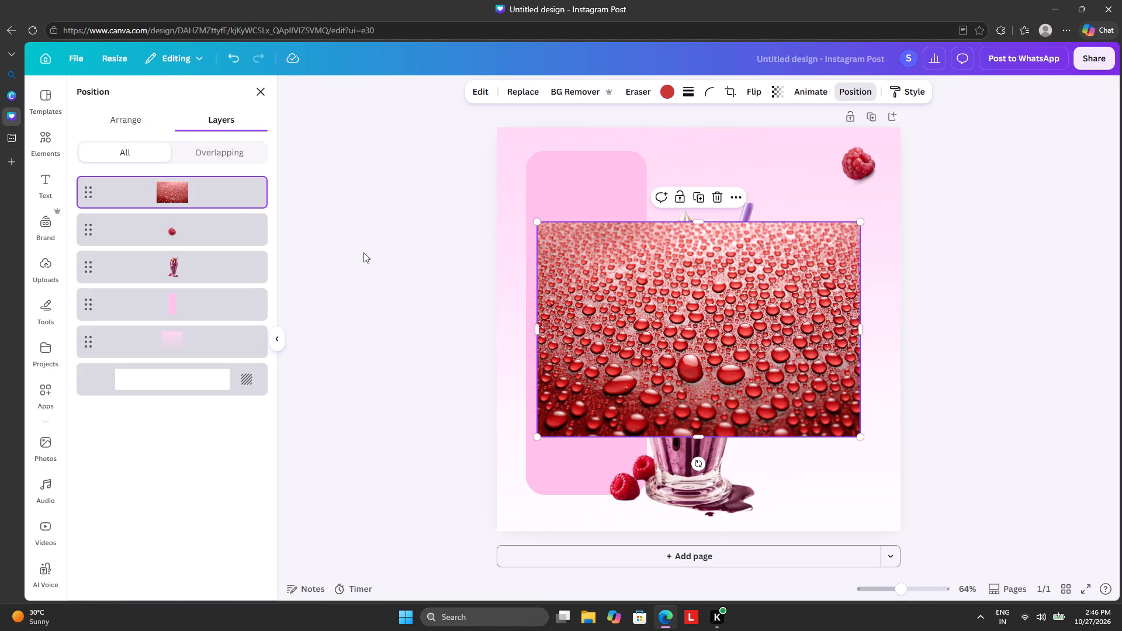
pyautogui.moveTo(207, 194); pyautogui.dragTo(202, 362)
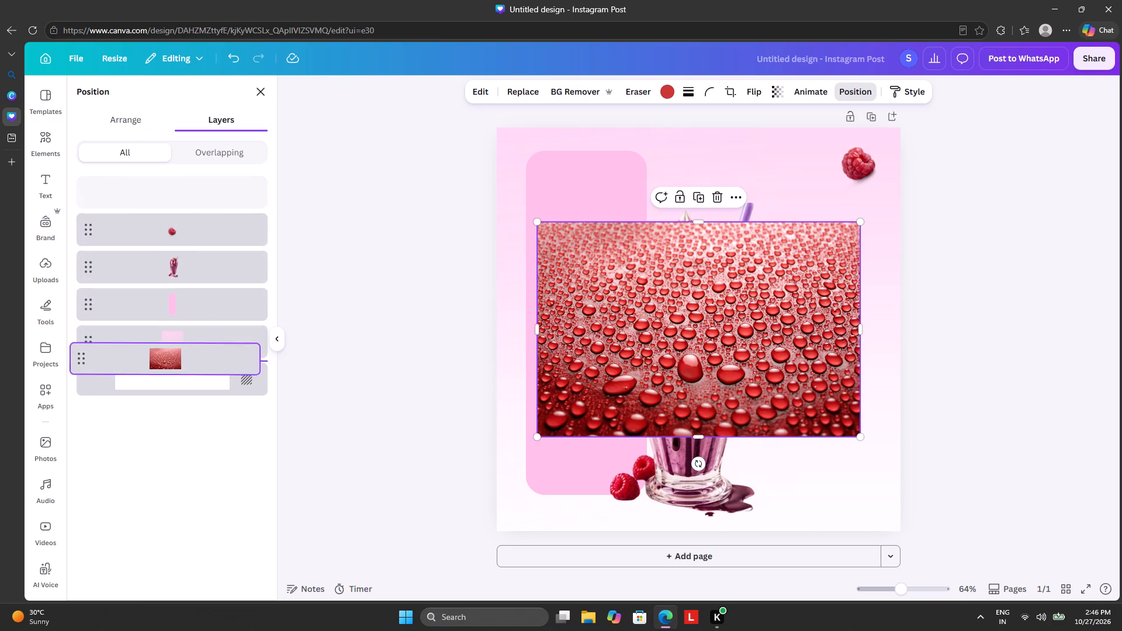
pyautogui.moveTo(202, 362); pyautogui.dragTo(207, 365)
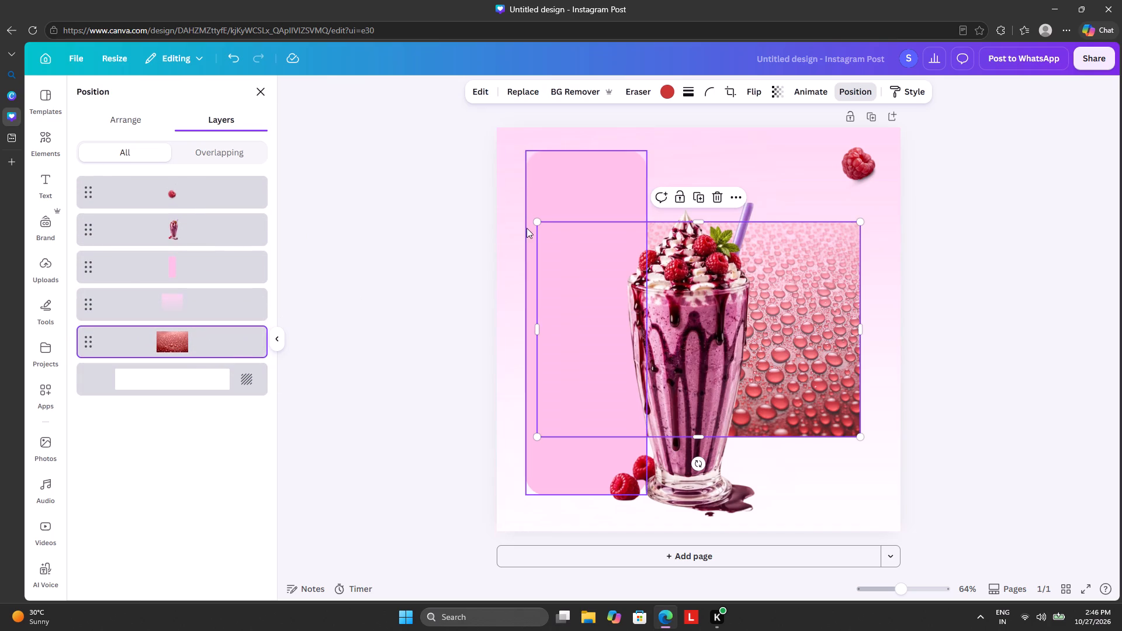
# Enlarge the droplet photo proportionally from its opposite corners until it covers the whole post.
pyautogui.moveTo(535, 223); pyautogui.dragTo(380, 110)
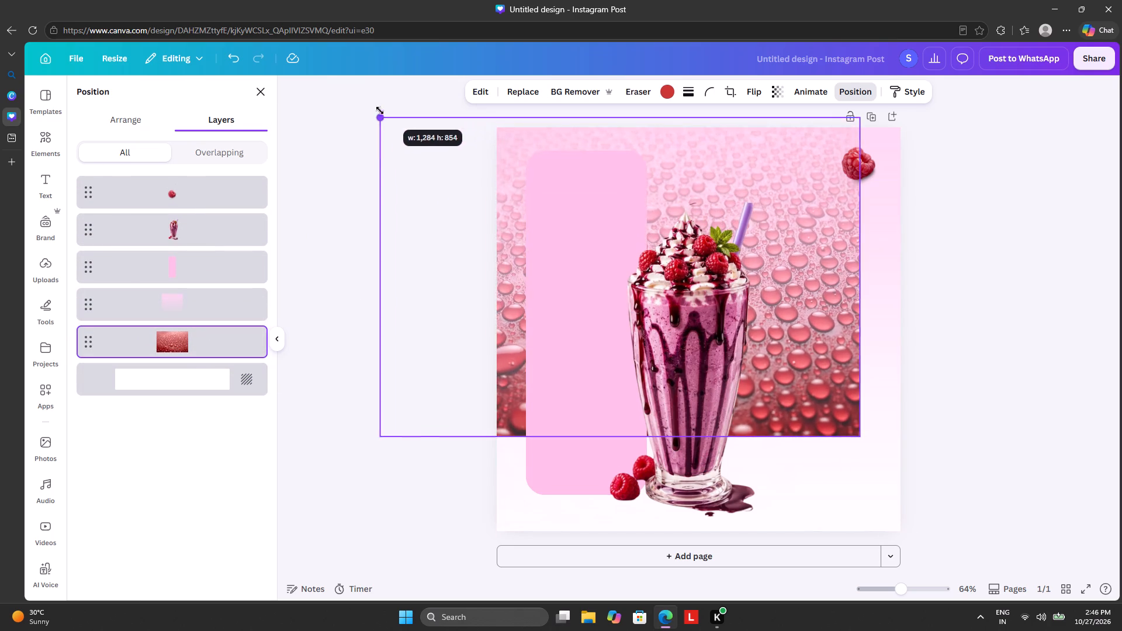
pyautogui.moveTo(380, 110); pyautogui.dragTo(356, 120)
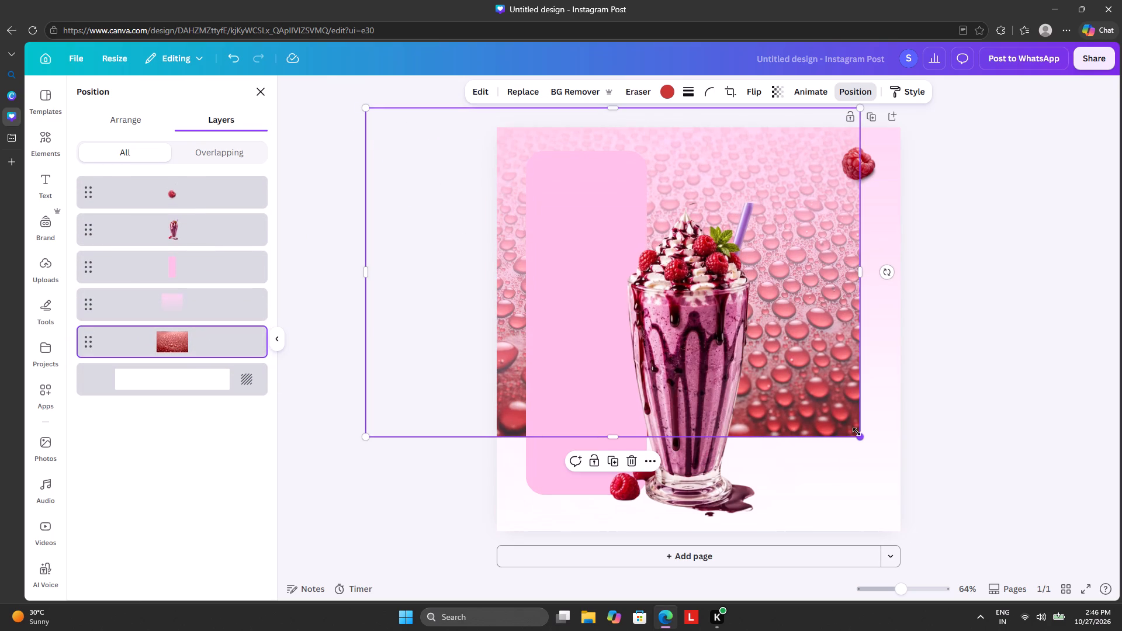
pyautogui.moveTo(858, 434); pyautogui.dragTo(959, 560)
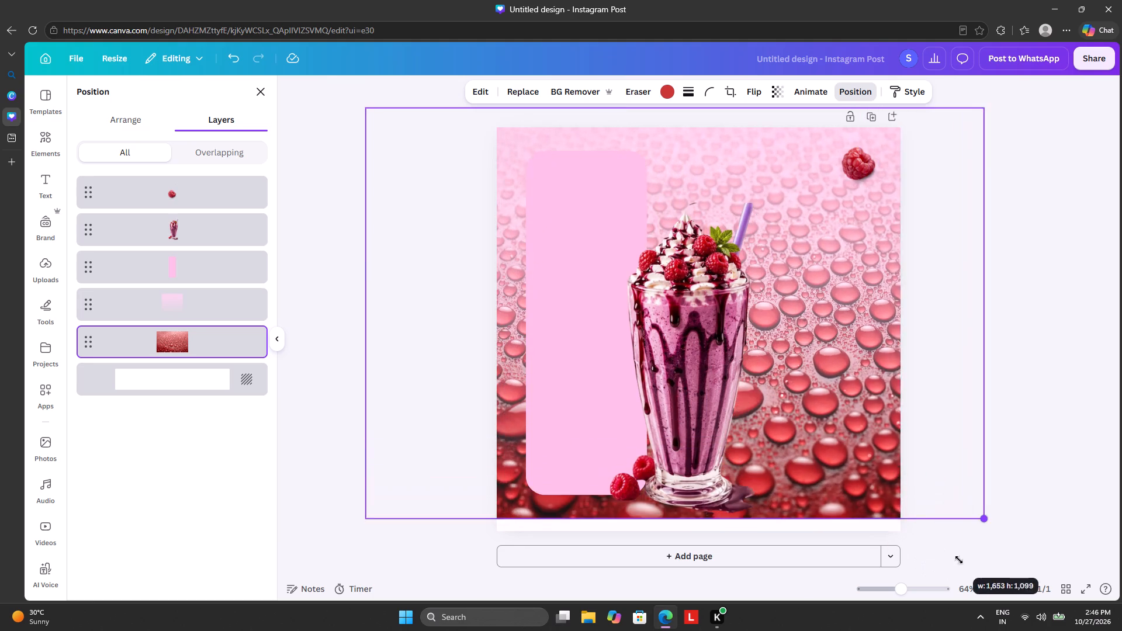
pyautogui.moveTo(959, 560); pyautogui.dragTo(972, 569)
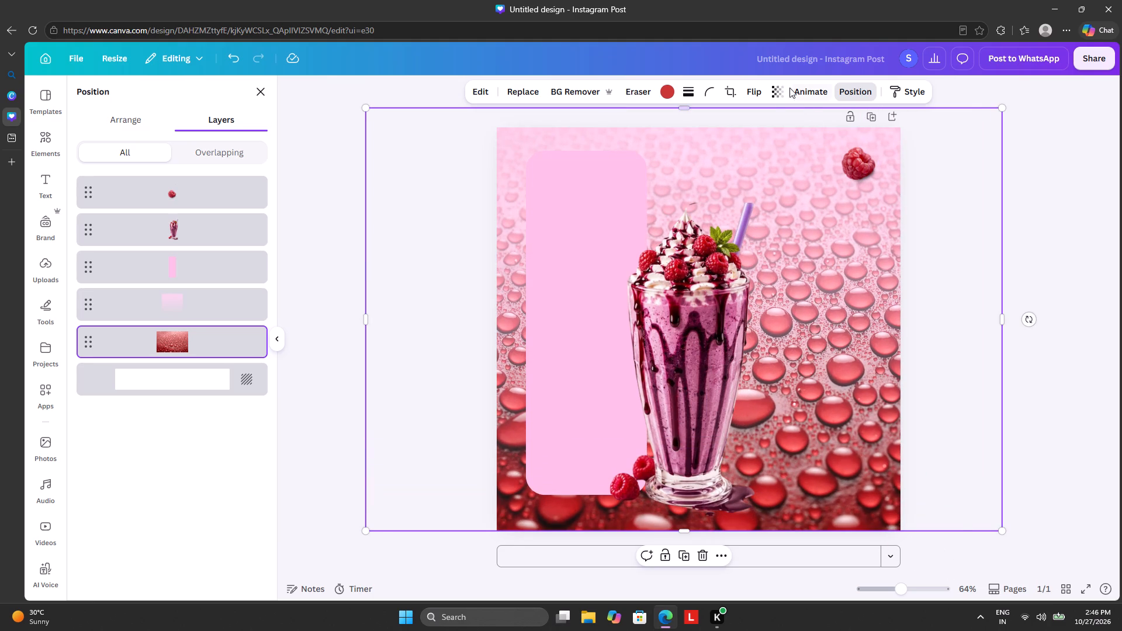
# Set the droplet photo's transparency to 22.
pyautogui.click(777, 92)
pyautogui.moveTo(777, 135); pyautogui.dragTo(733, 152)
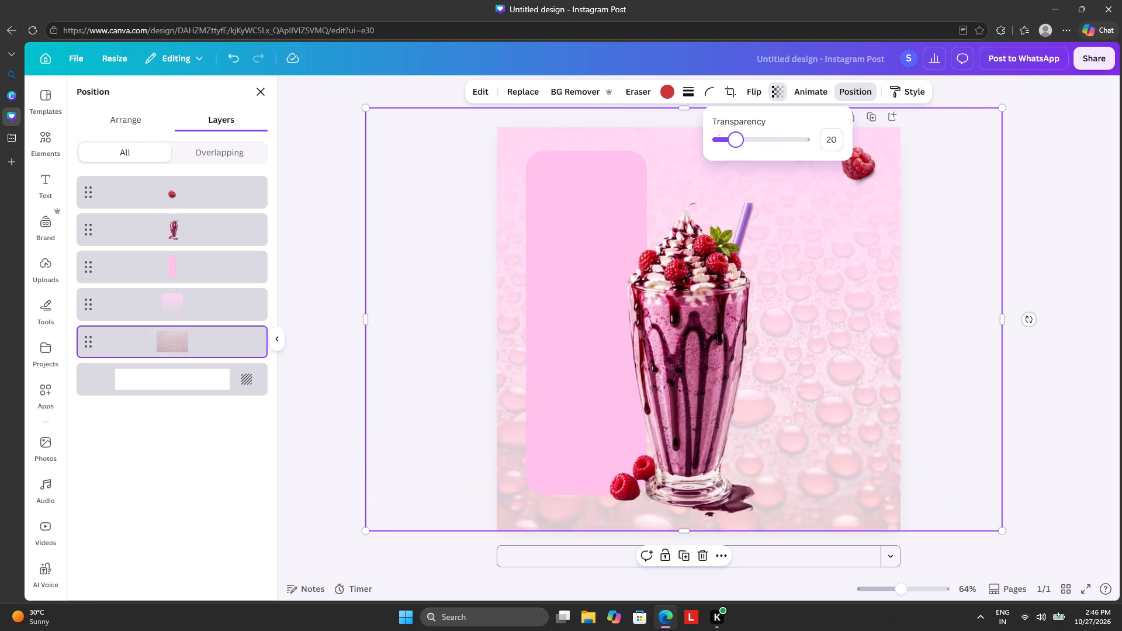
pyautogui.moveTo(733, 152); pyautogui.dragTo(736, 164)
pyautogui.moveTo(736, 164); pyautogui.dragTo(736, 164)
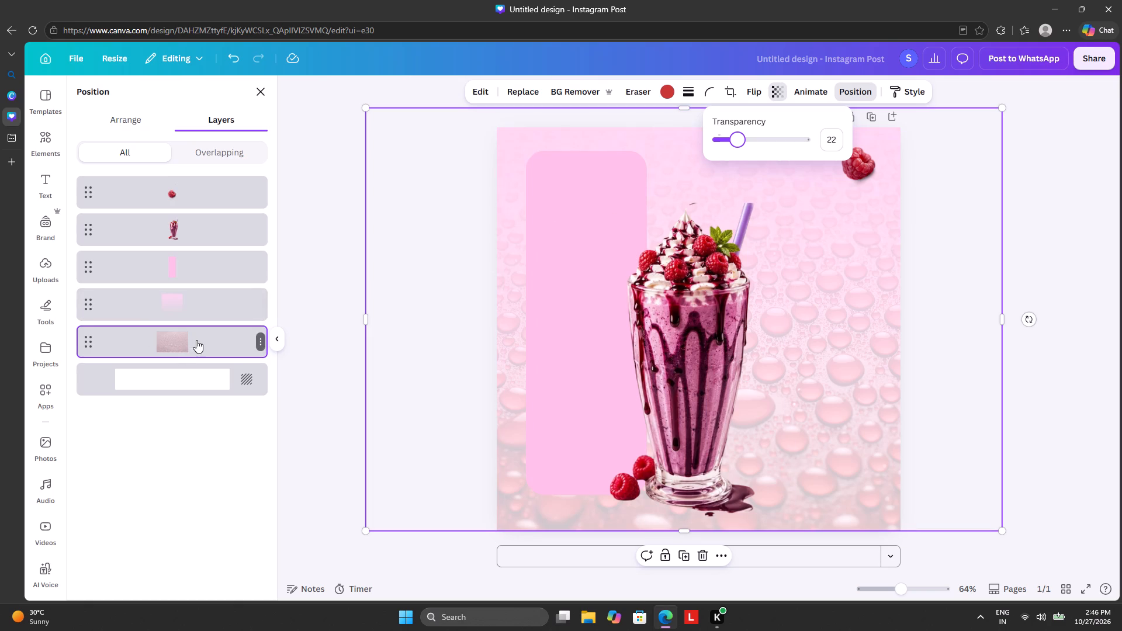
# Move the droplet photo's layer above the pink gradient, keeping it beneath the rounded panel, and deselect it.
pyautogui.moveTo(198, 339); pyautogui.dragTo(202, 289)
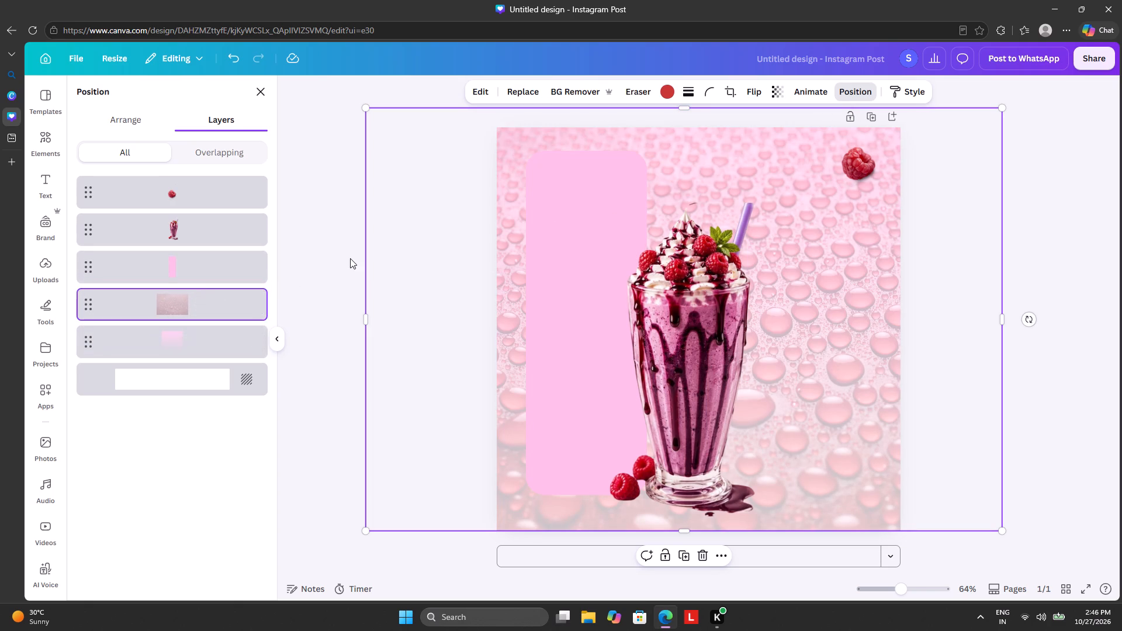
pyautogui.click(350, 258)
pyautogui.click(347, 258)
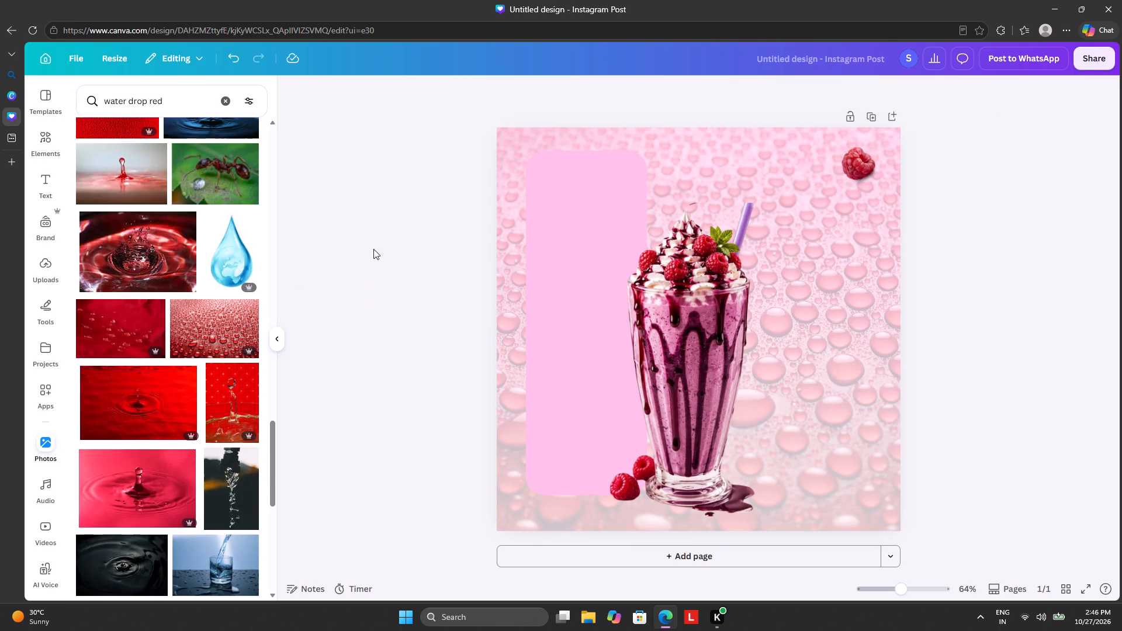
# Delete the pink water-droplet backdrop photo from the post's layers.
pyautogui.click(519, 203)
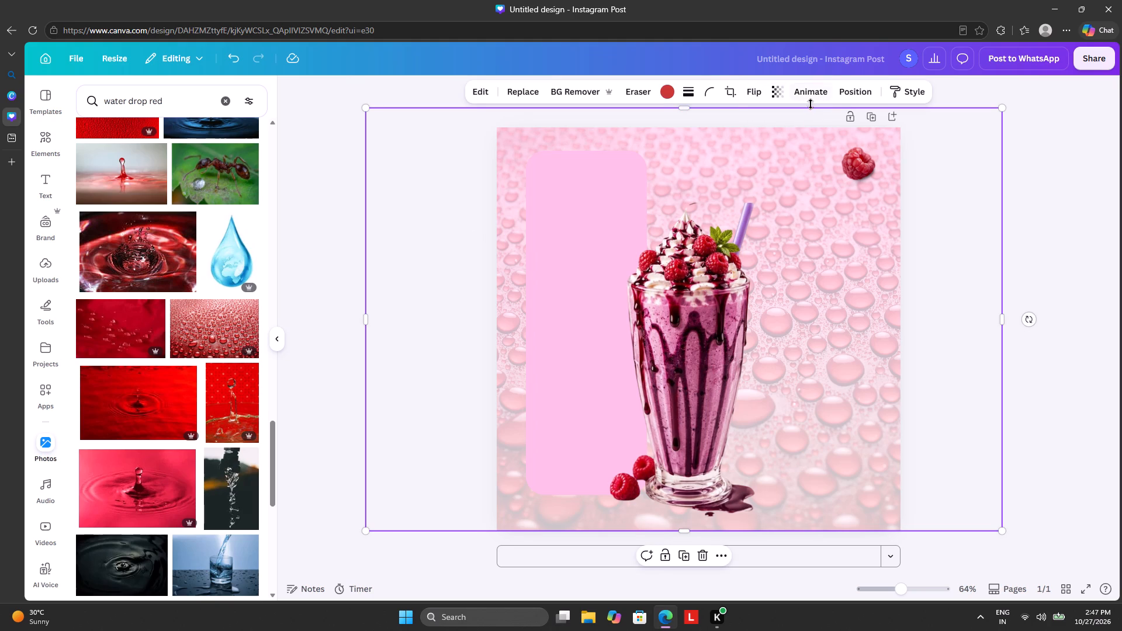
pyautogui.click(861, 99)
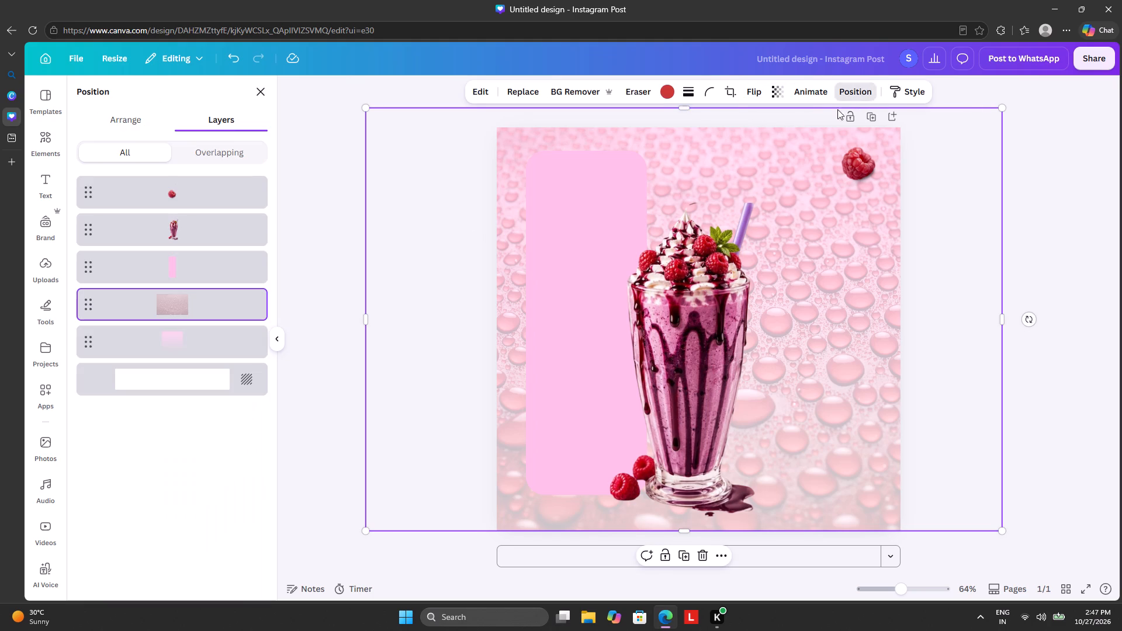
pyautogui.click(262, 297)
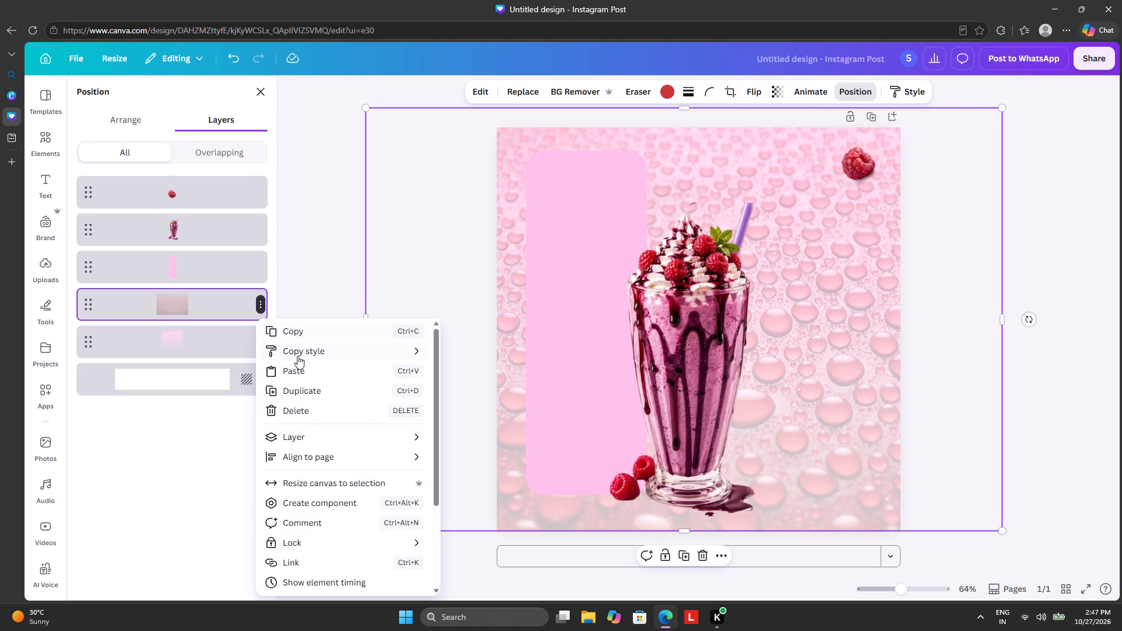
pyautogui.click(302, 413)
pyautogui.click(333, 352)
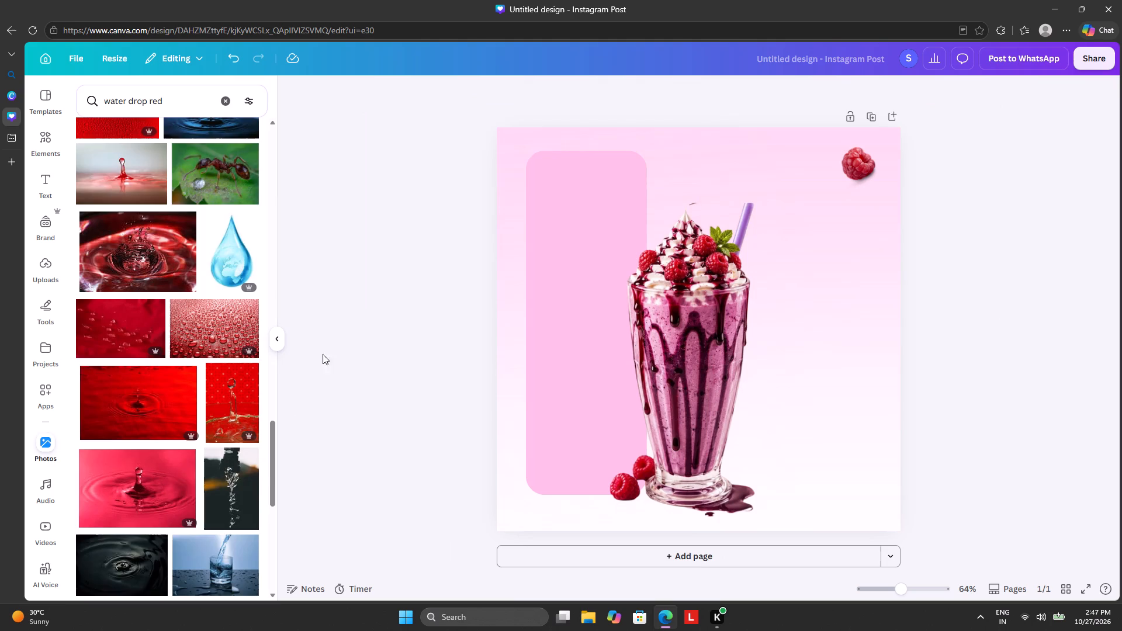
# Add the grey water-droplet photo with large drops from the "water drop red" results and set its transparency to 45.
pyautogui.scroll(-4, 221, 349)
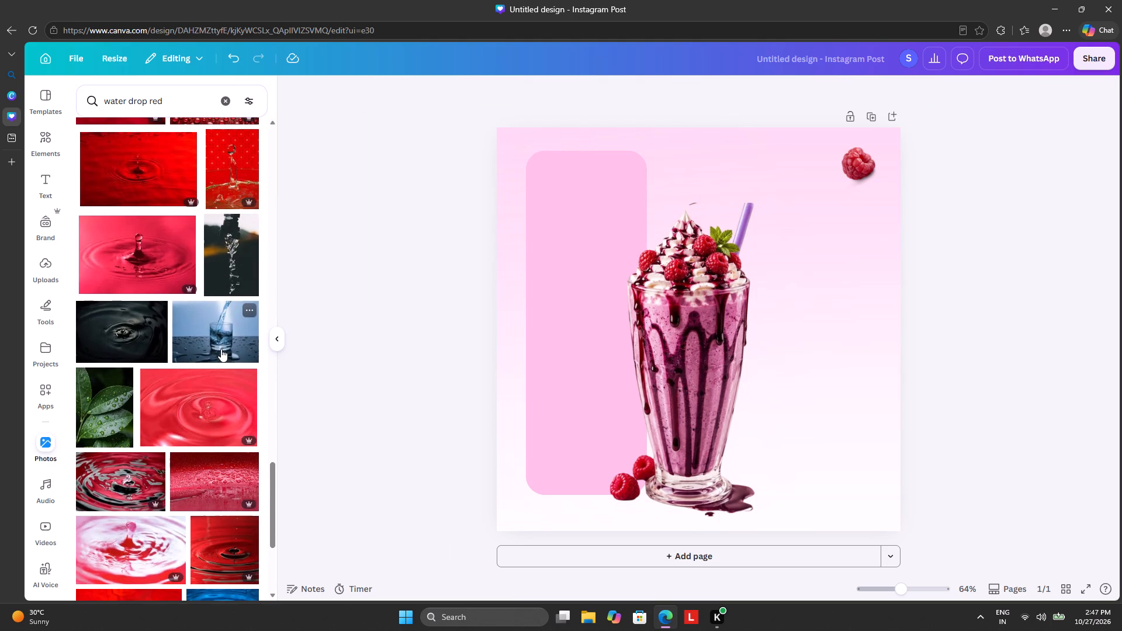
pyautogui.scroll(-9, 221, 349)
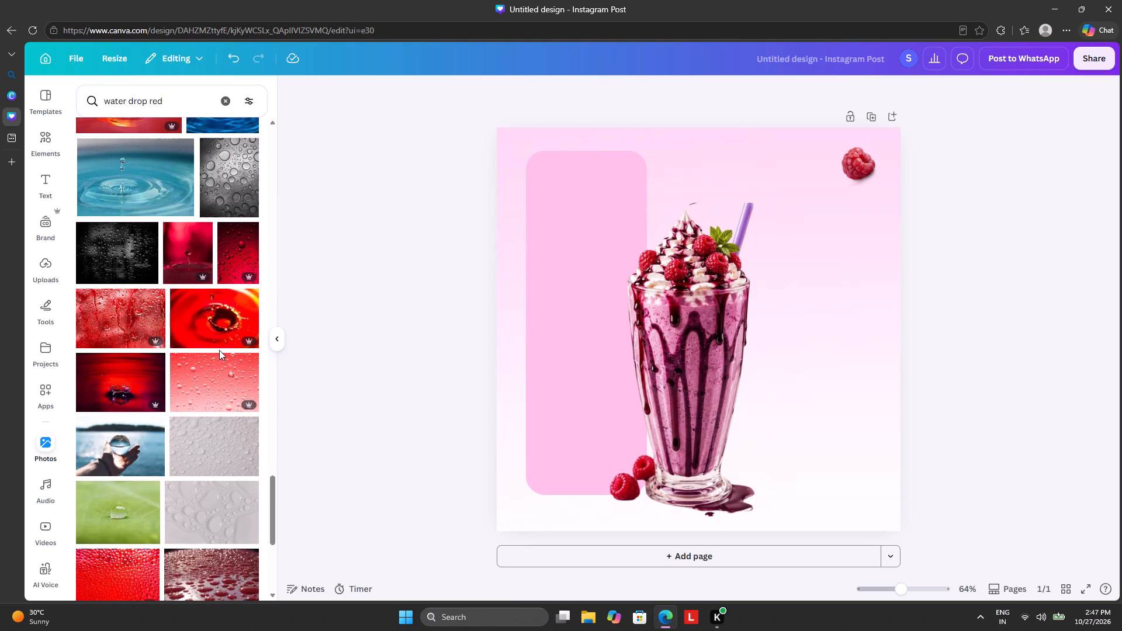
pyautogui.scroll(-2, 218, 355)
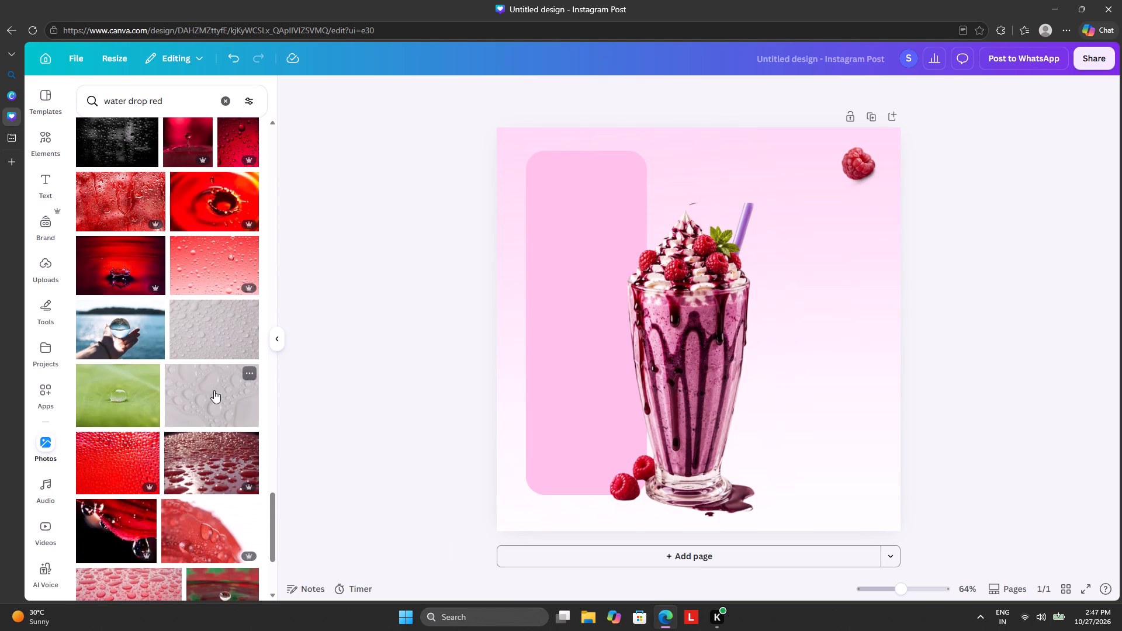
pyautogui.click(214, 390)
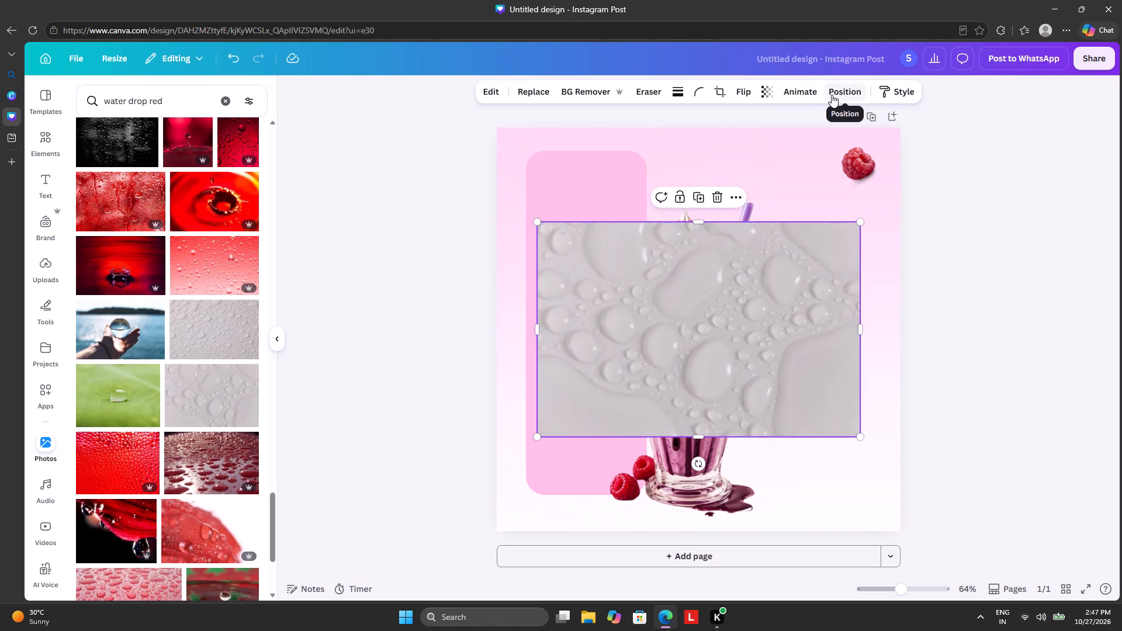
pyautogui.click(768, 91)
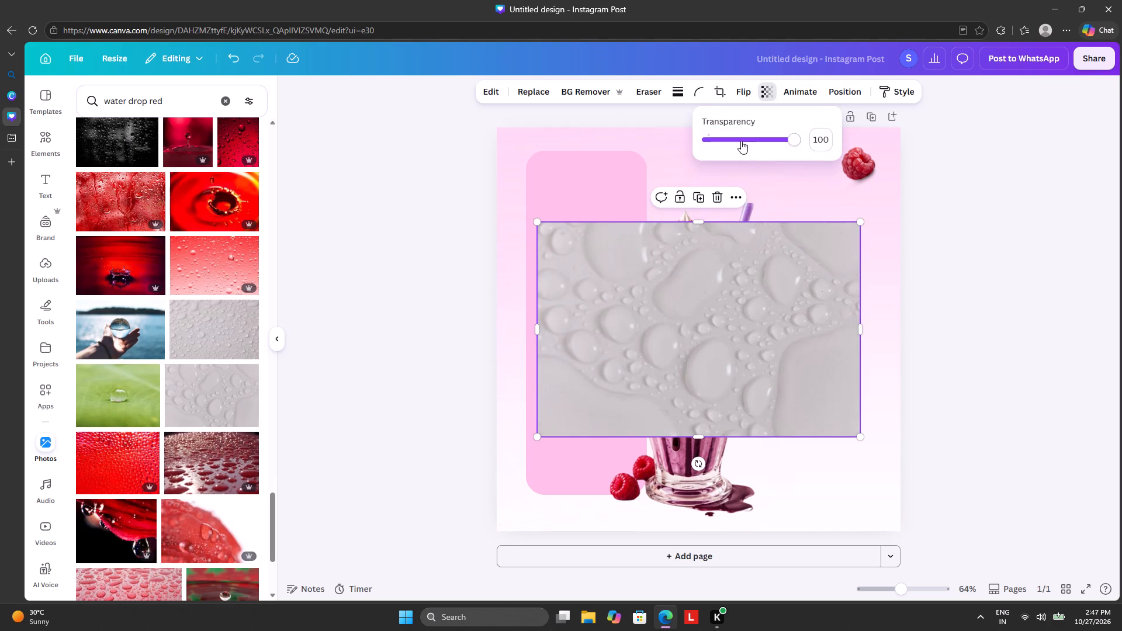
pyautogui.click(741, 141)
pyautogui.click(741, 141)
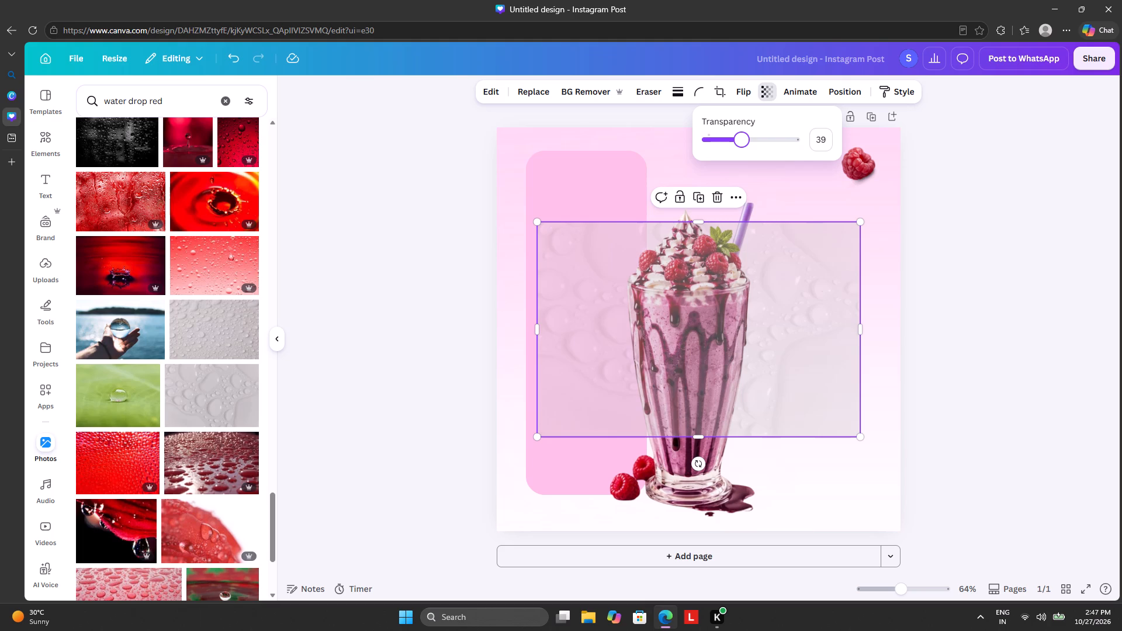
pyautogui.moveTo(741, 141); pyautogui.dragTo(740, 141)
pyautogui.moveTo(740, 141); pyautogui.dragTo(746, 143)
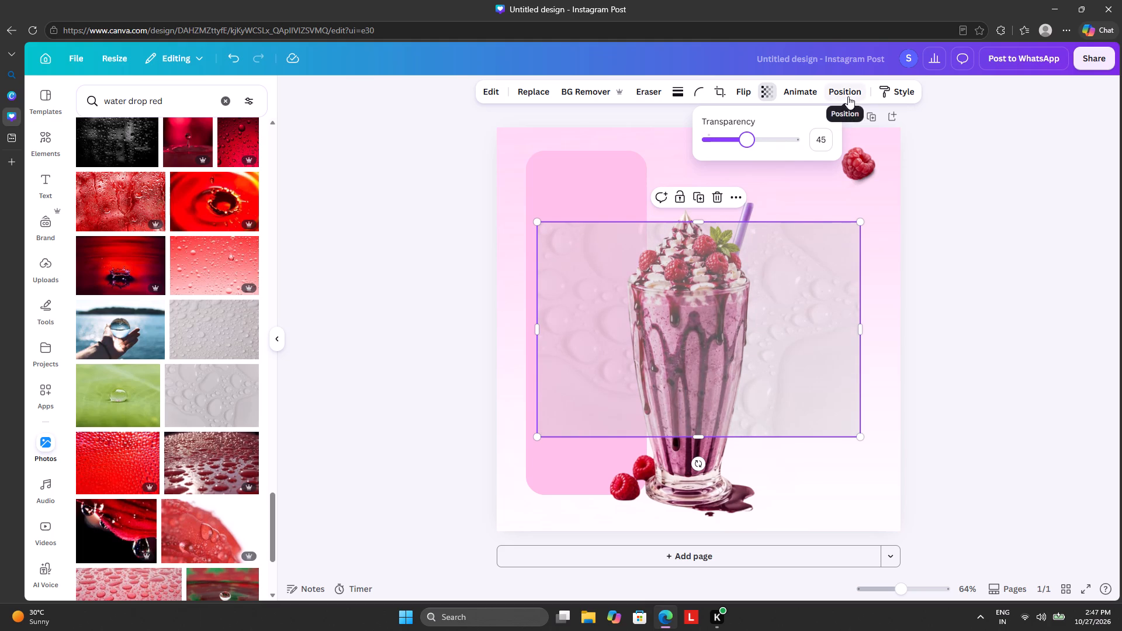
# Move the grey droplet photo down the layer order to sit directly above the pink gradient.
pyautogui.click(848, 95)
pyautogui.moveTo(192, 189); pyautogui.dragTo(187, 246)
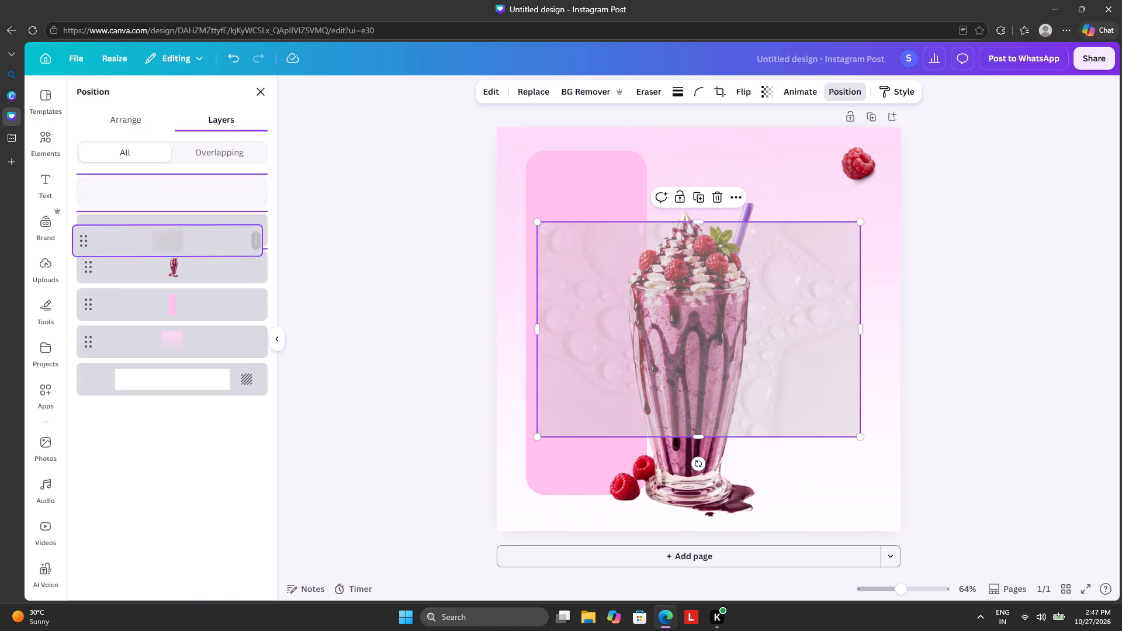
pyautogui.moveTo(187, 246); pyautogui.dragTo(193, 337)
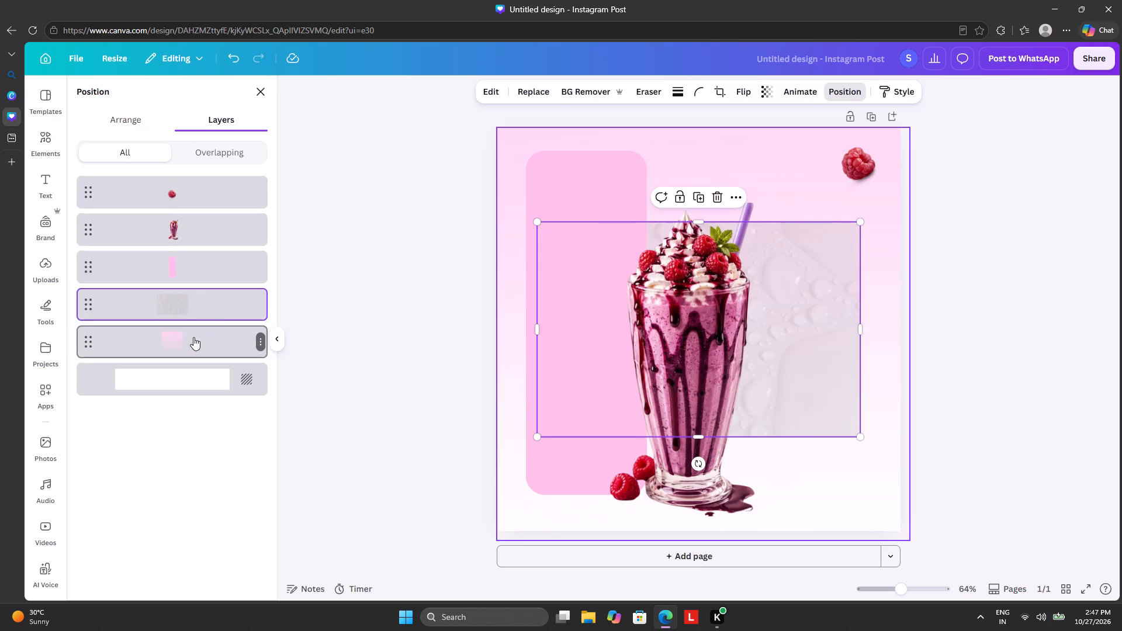
# Enlarge the grey droplet photo to about 1,370 px wide and move it so it spans the page's full width.
pyautogui.moveTo(536, 226); pyautogui.dragTo(525, 196)
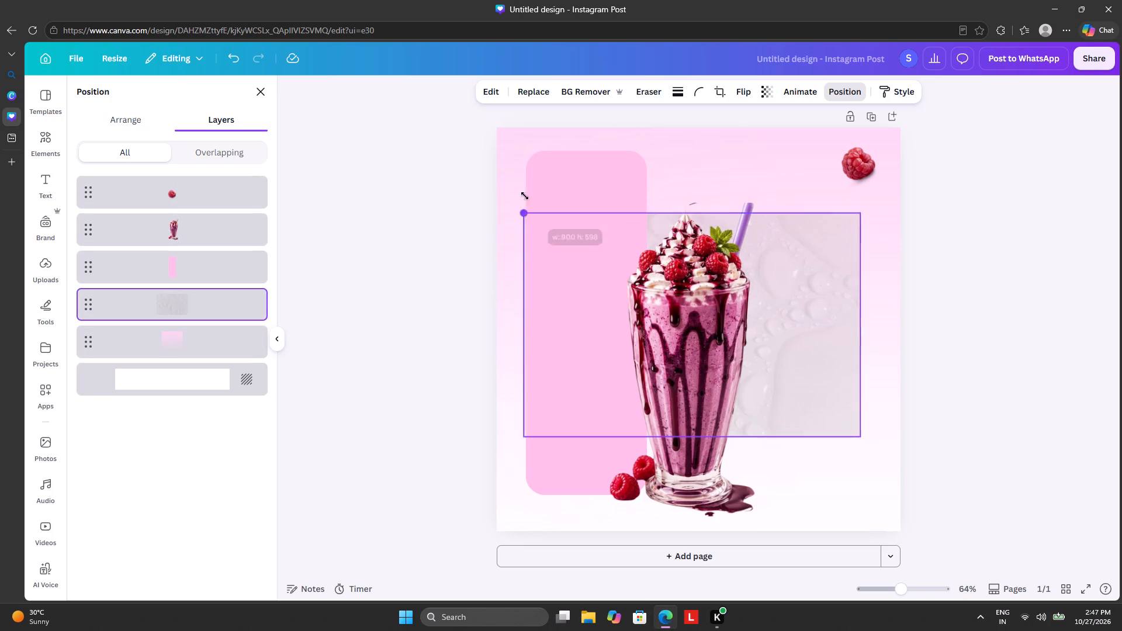
pyautogui.moveTo(525, 196); pyautogui.dragTo(390, 71)
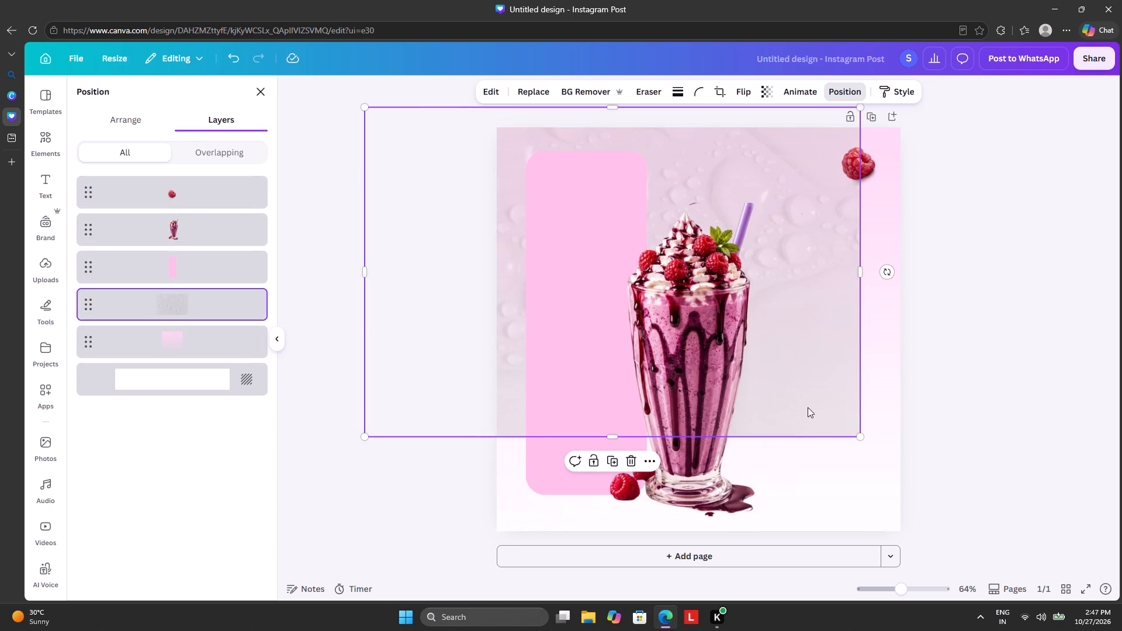
pyautogui.moveTo(857, 435); pyautogui.dragTo(859, 469)
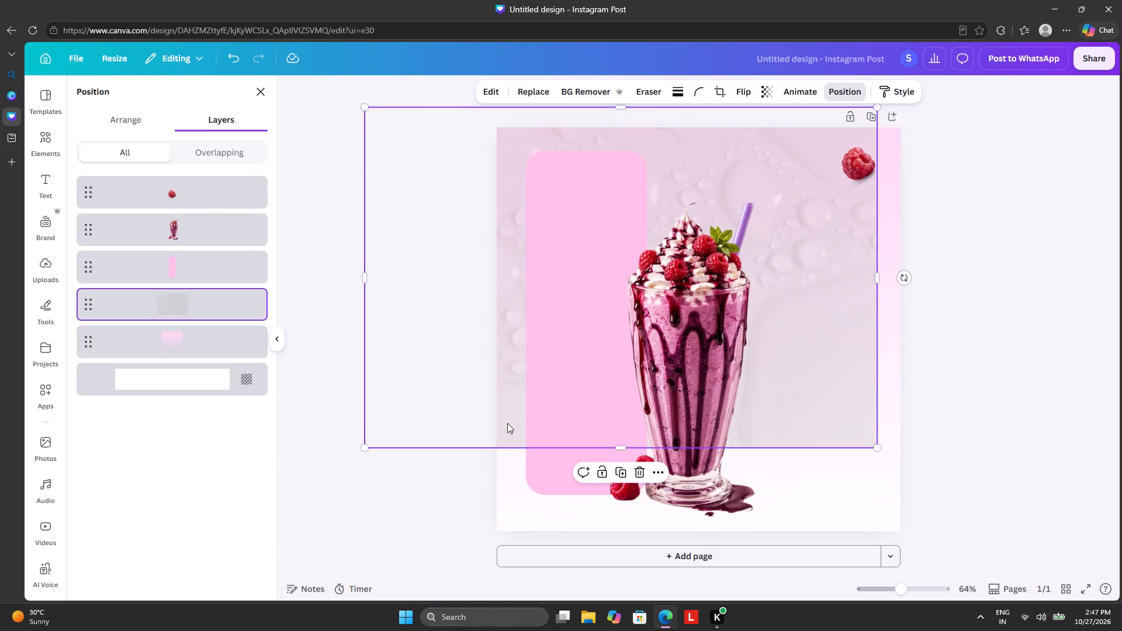
pyautogui.moveTo(620, 449); pyautogui.dragTo(638, 546)
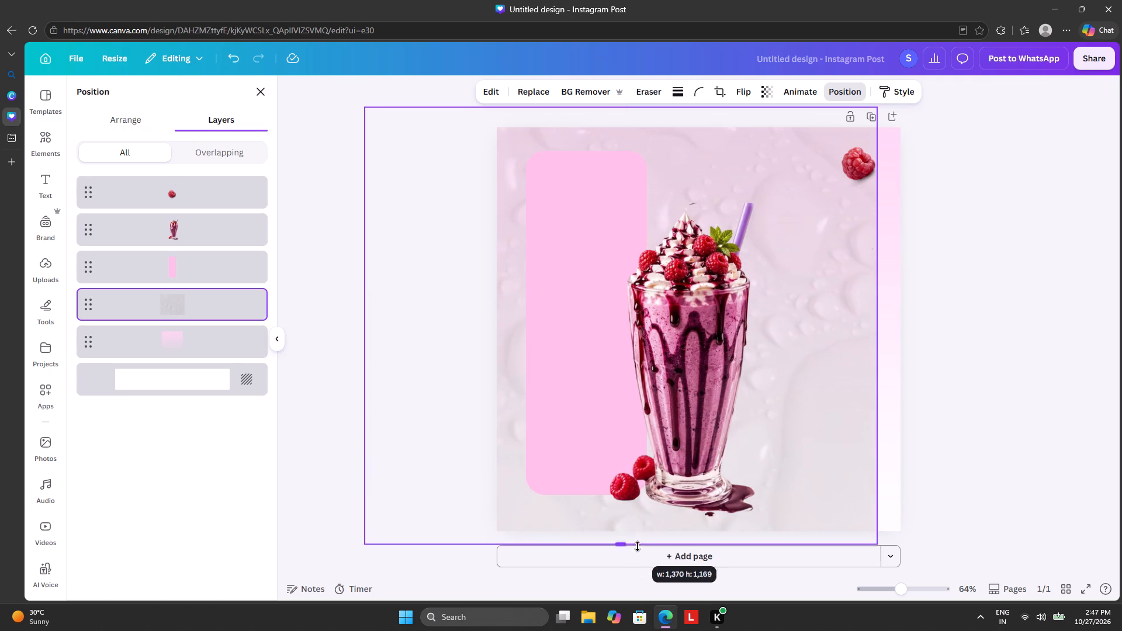
pyautogui.moveTo(638, 546); pyautogui.dragTo(702, 516)
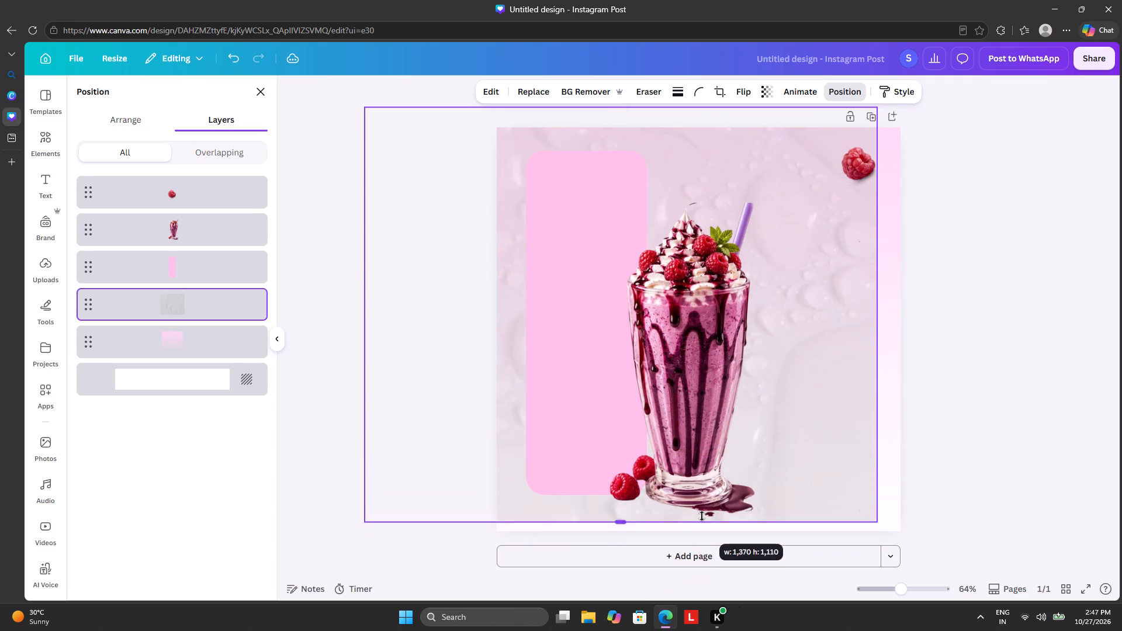
pyautogui.moveTo(702, 516); pyautogui.dragTo(726, 397)
pyautogui.moveTo(811, 312); pyautogui.dragTo(868, 397)
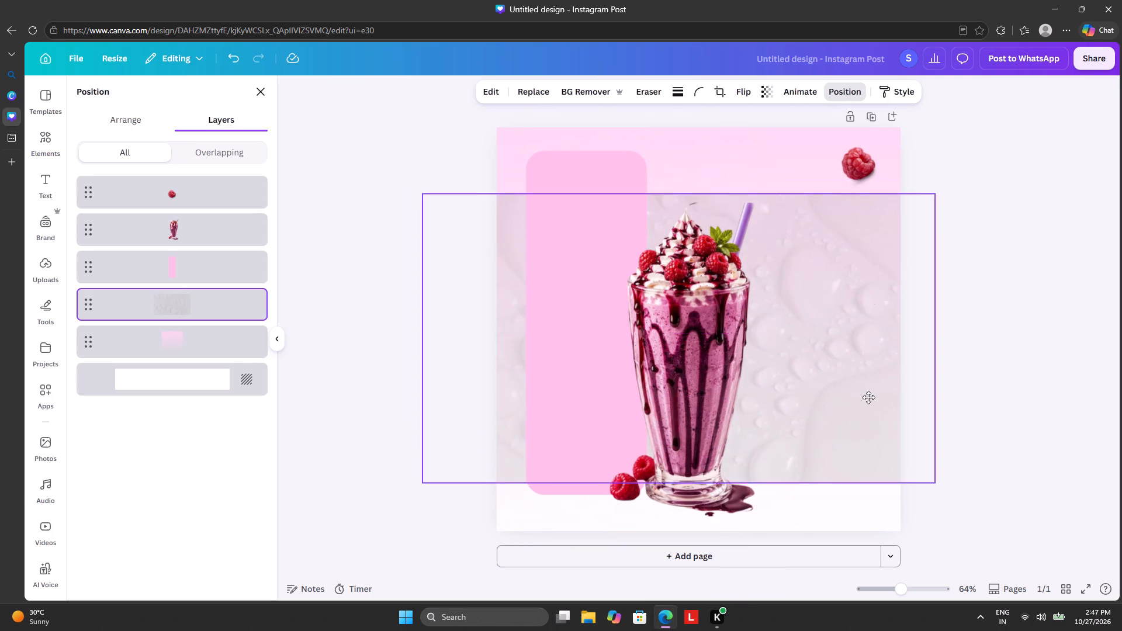
pyautogui.moveTo(868, 397); pyautogui.dragTo(873, 383)
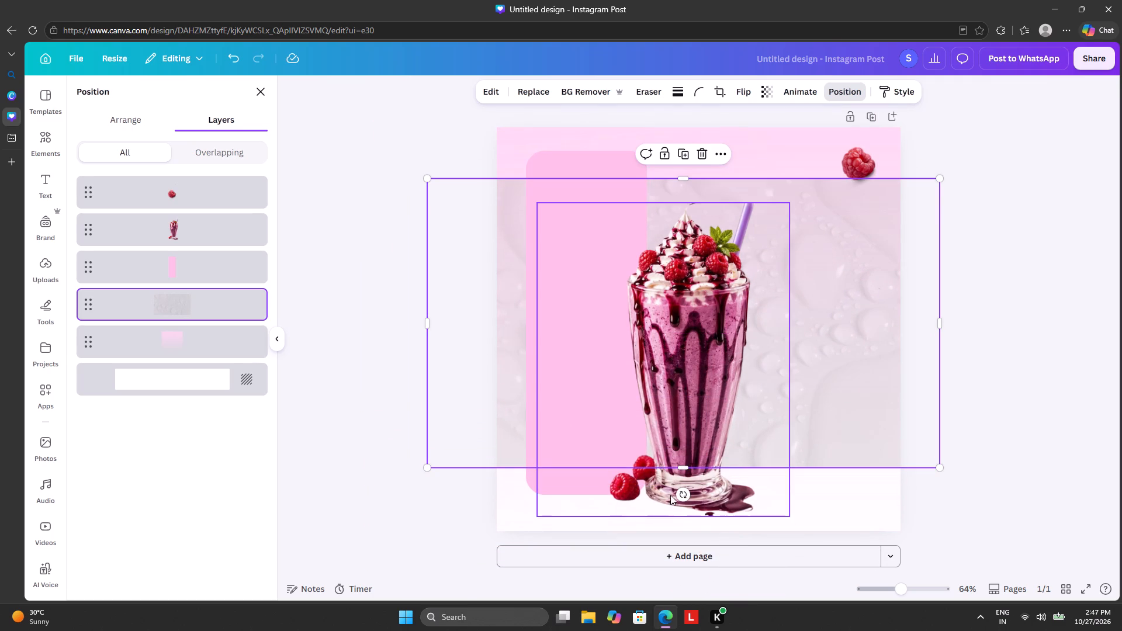
# Rotate the grey droplet photo a quarter turn to upright and extend both its sides past the page edges to cover the whole post.
pyautogui.moveTo(680, 490); pyautogui.dragTo(438, 349)
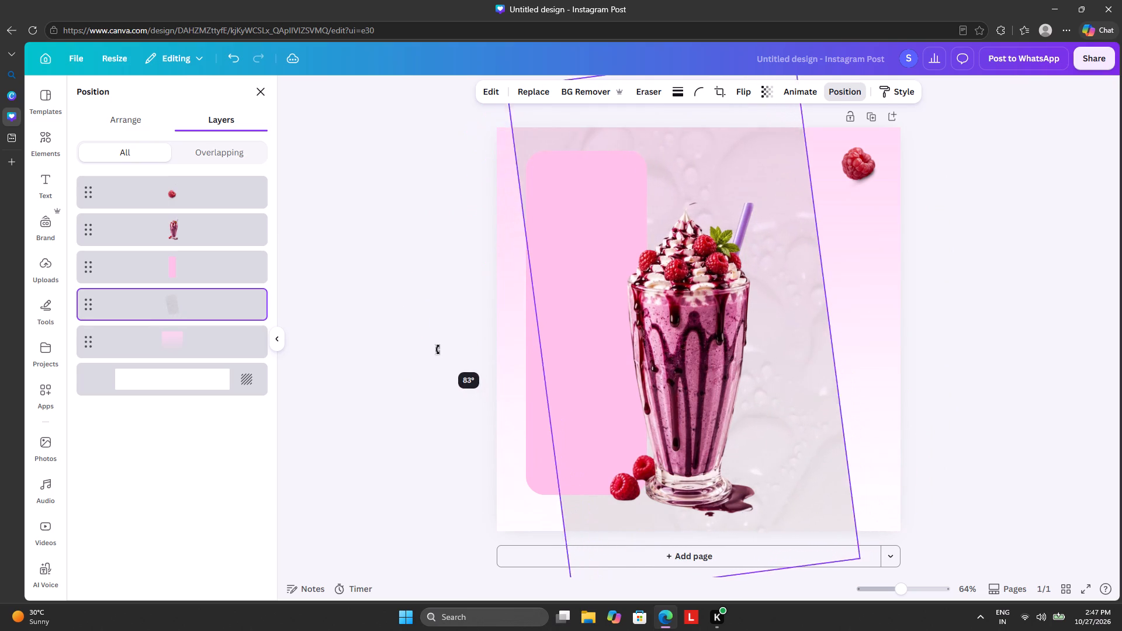
pyautogui.moveTo(438, 349); pyautogui.dragTo(452, 328)
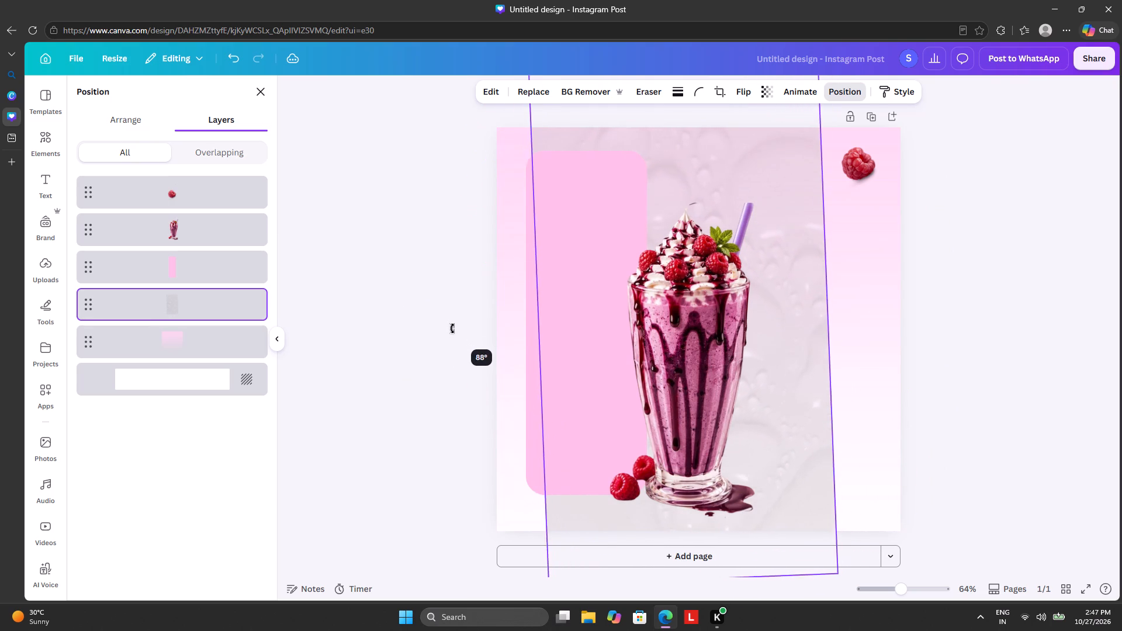
pyautogui.moveTo(452, 328); pyautogui.dragTo(452, 321)
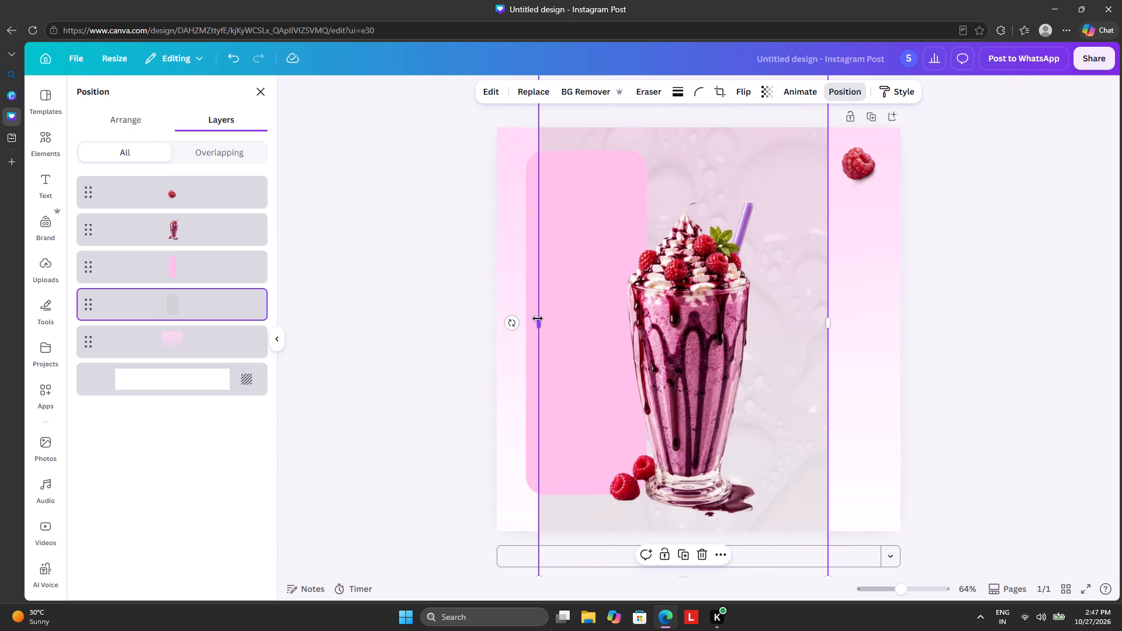
pyautogui.moveTo(538, 318); pyautogui.dragTo(466, 323)
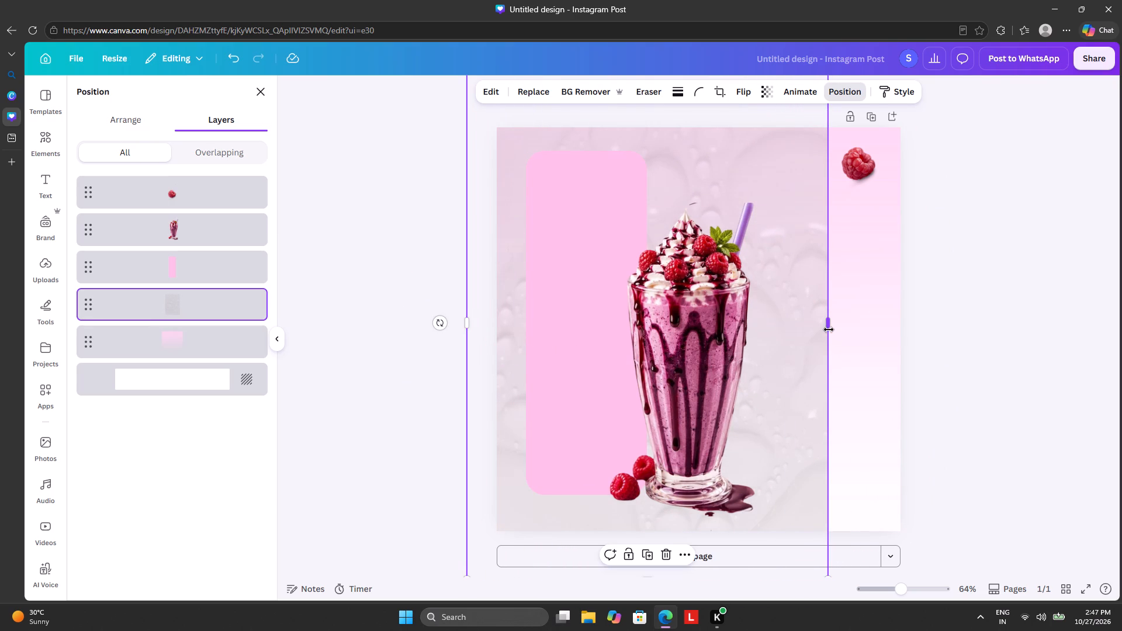
pyautogui.moveTo(829, 329); pyautogui.dragTo(919, 349)
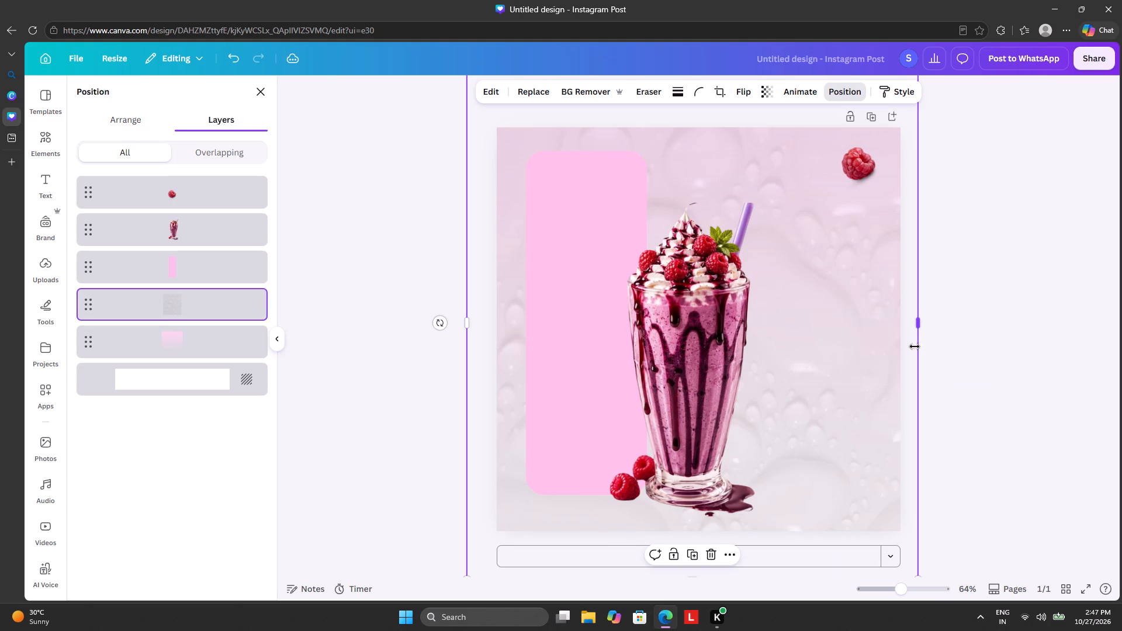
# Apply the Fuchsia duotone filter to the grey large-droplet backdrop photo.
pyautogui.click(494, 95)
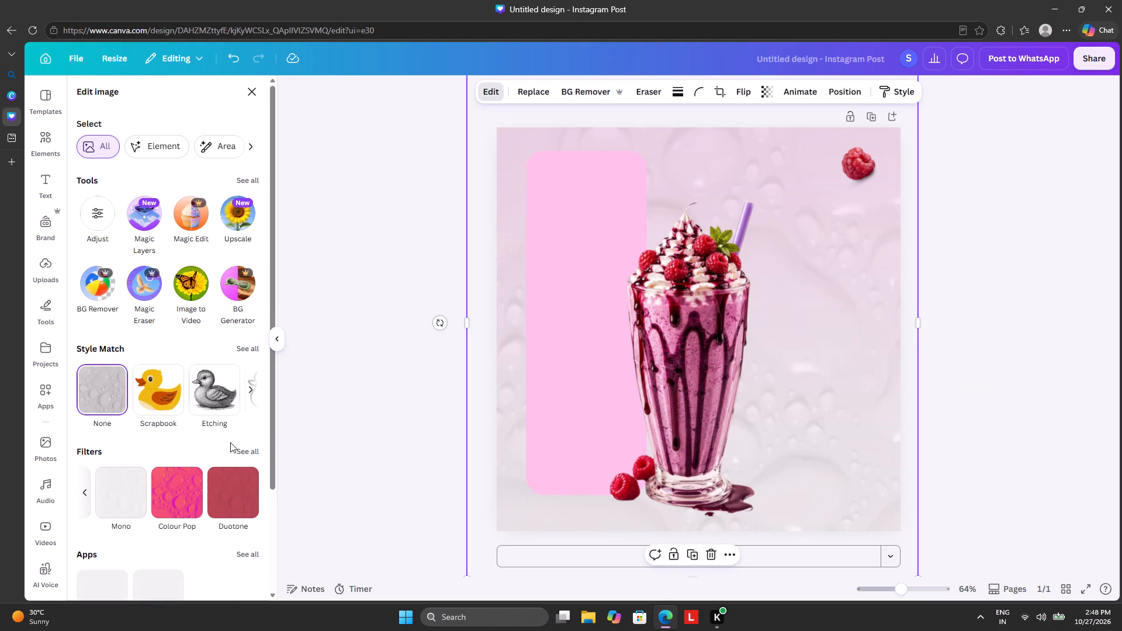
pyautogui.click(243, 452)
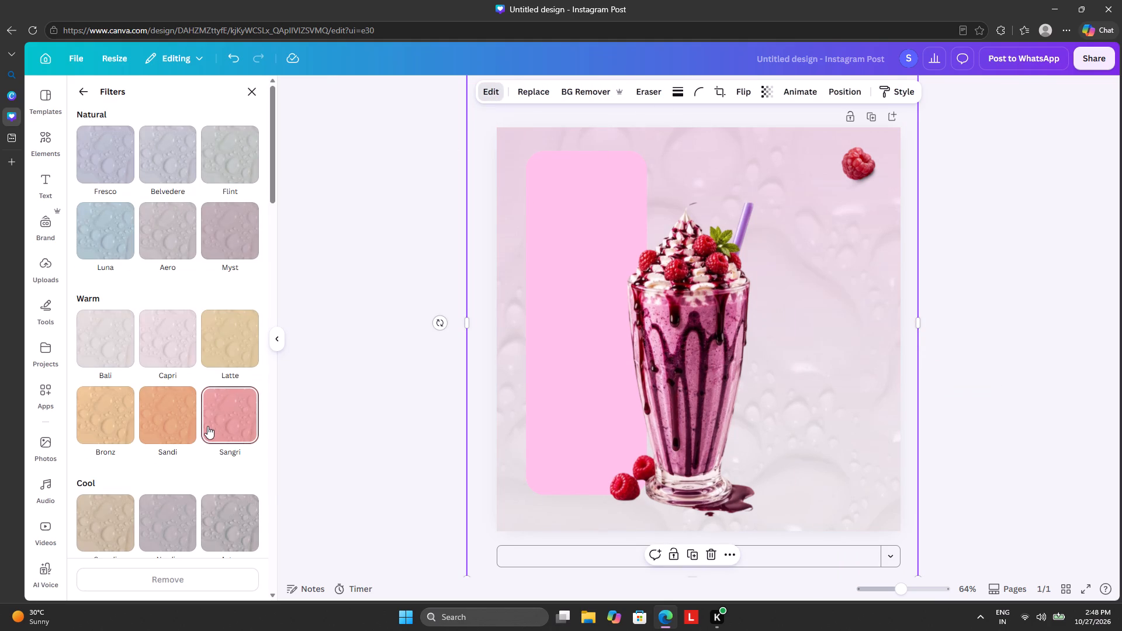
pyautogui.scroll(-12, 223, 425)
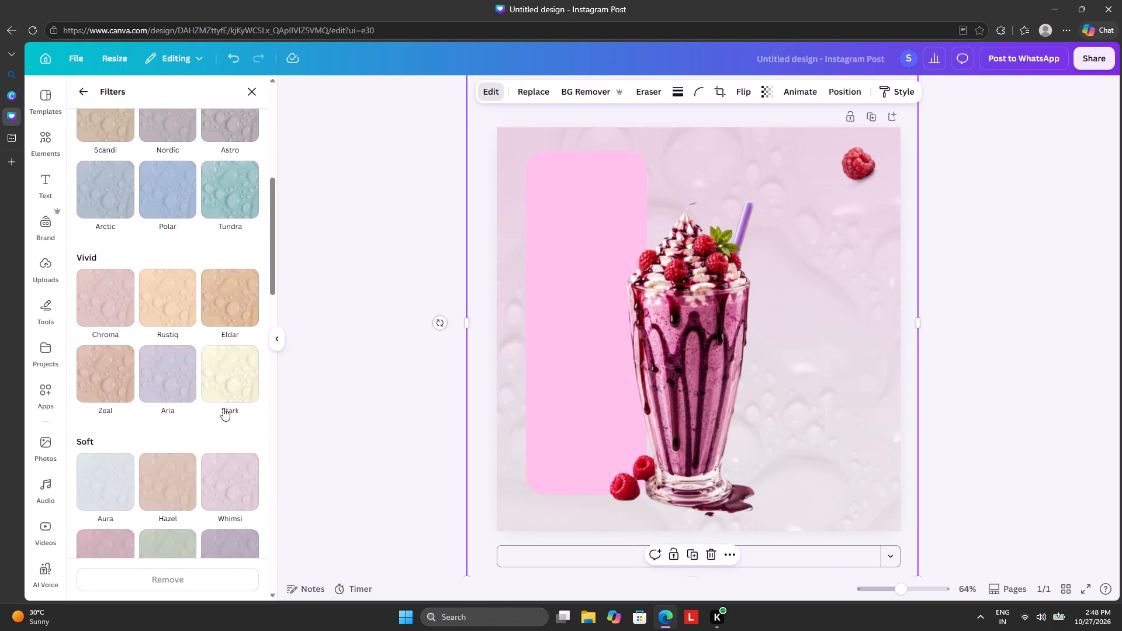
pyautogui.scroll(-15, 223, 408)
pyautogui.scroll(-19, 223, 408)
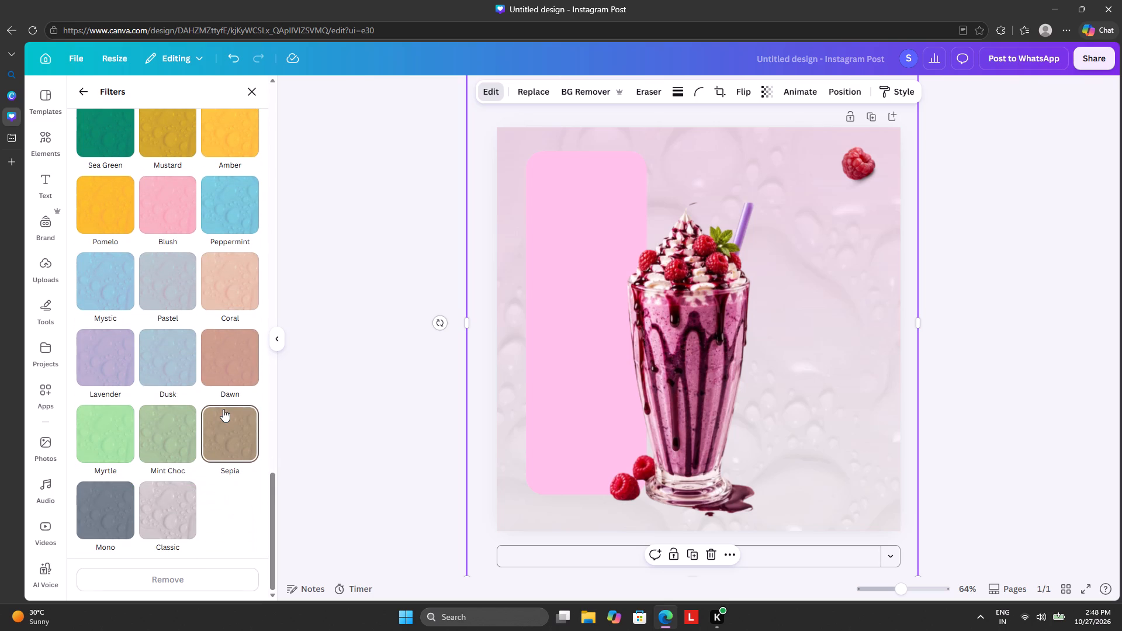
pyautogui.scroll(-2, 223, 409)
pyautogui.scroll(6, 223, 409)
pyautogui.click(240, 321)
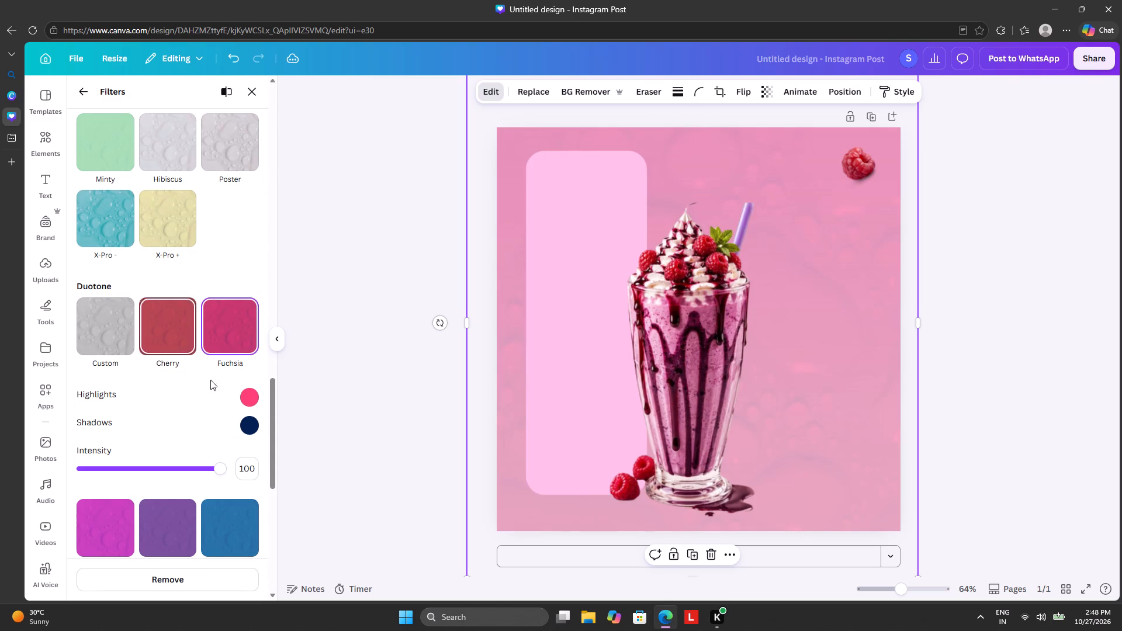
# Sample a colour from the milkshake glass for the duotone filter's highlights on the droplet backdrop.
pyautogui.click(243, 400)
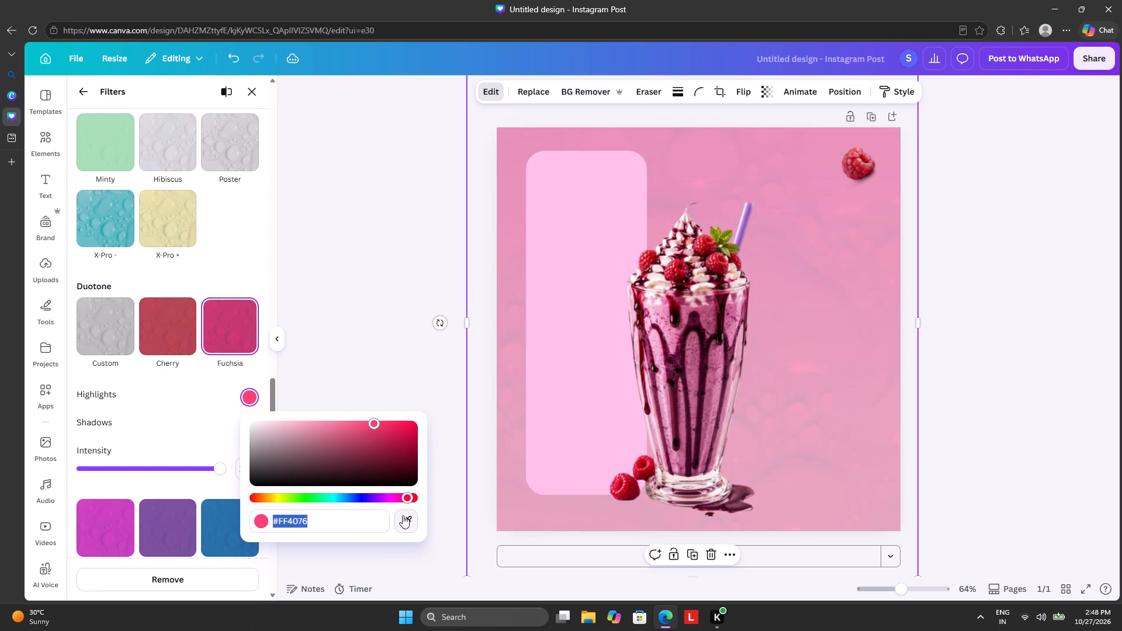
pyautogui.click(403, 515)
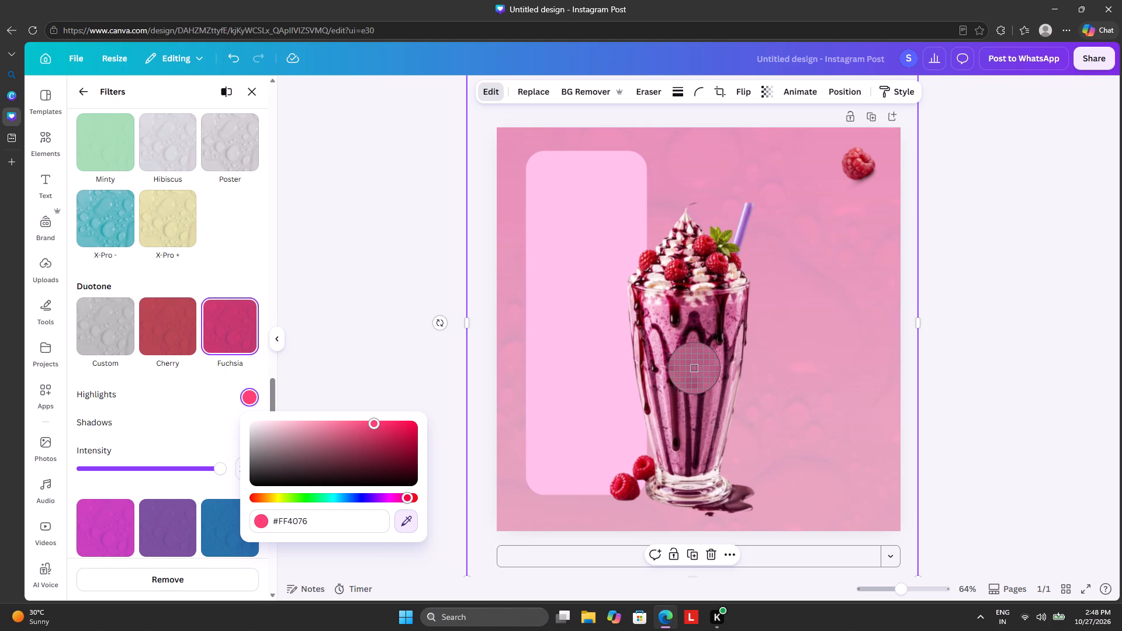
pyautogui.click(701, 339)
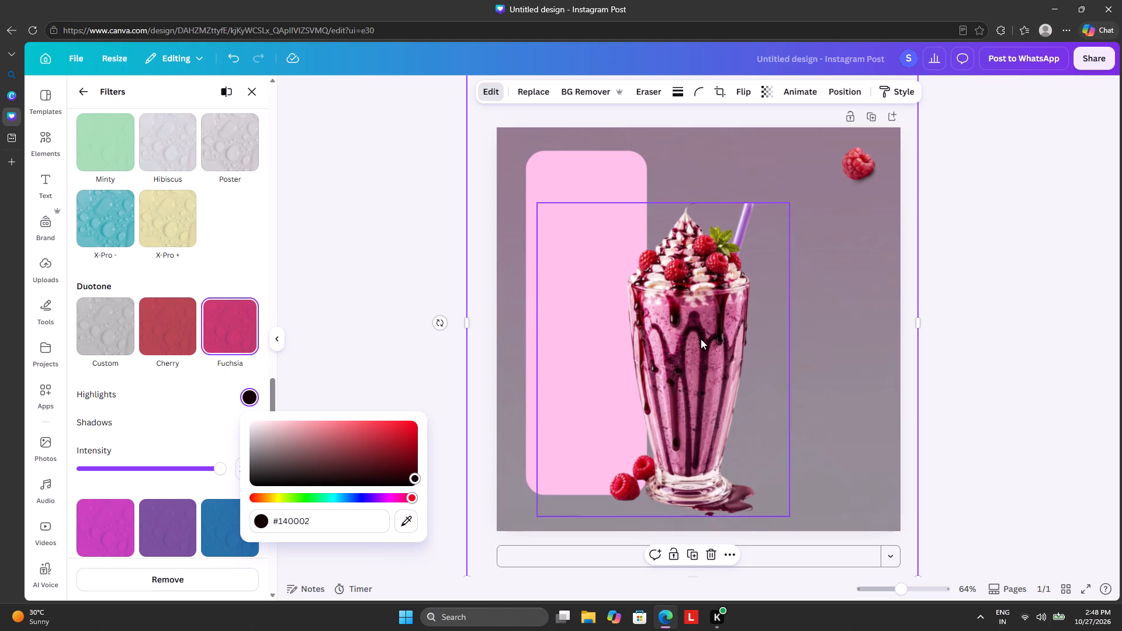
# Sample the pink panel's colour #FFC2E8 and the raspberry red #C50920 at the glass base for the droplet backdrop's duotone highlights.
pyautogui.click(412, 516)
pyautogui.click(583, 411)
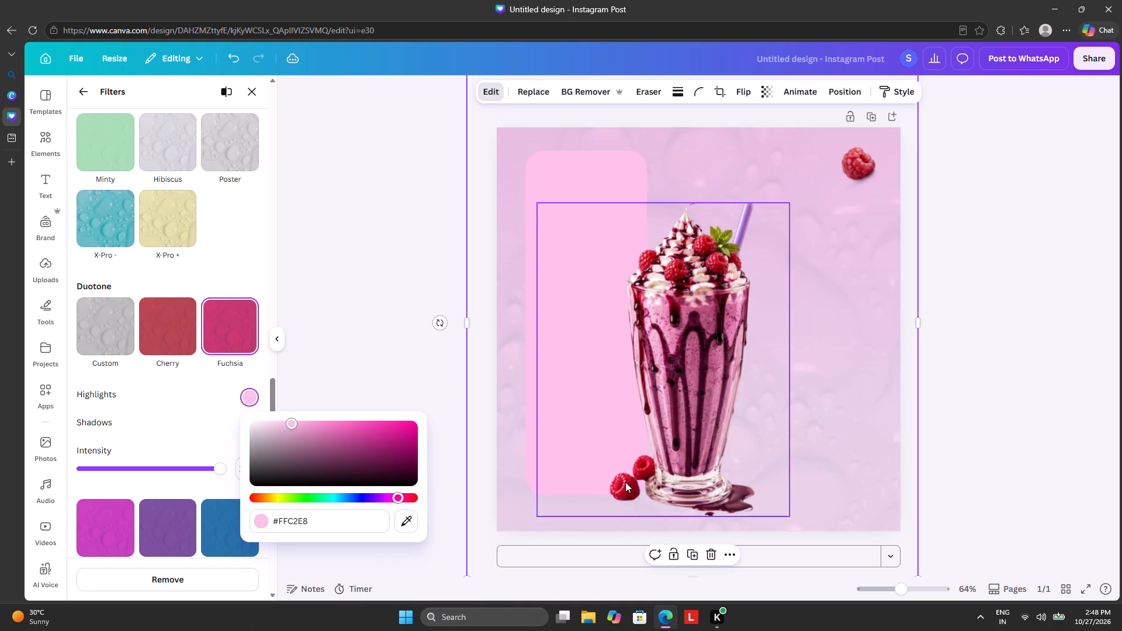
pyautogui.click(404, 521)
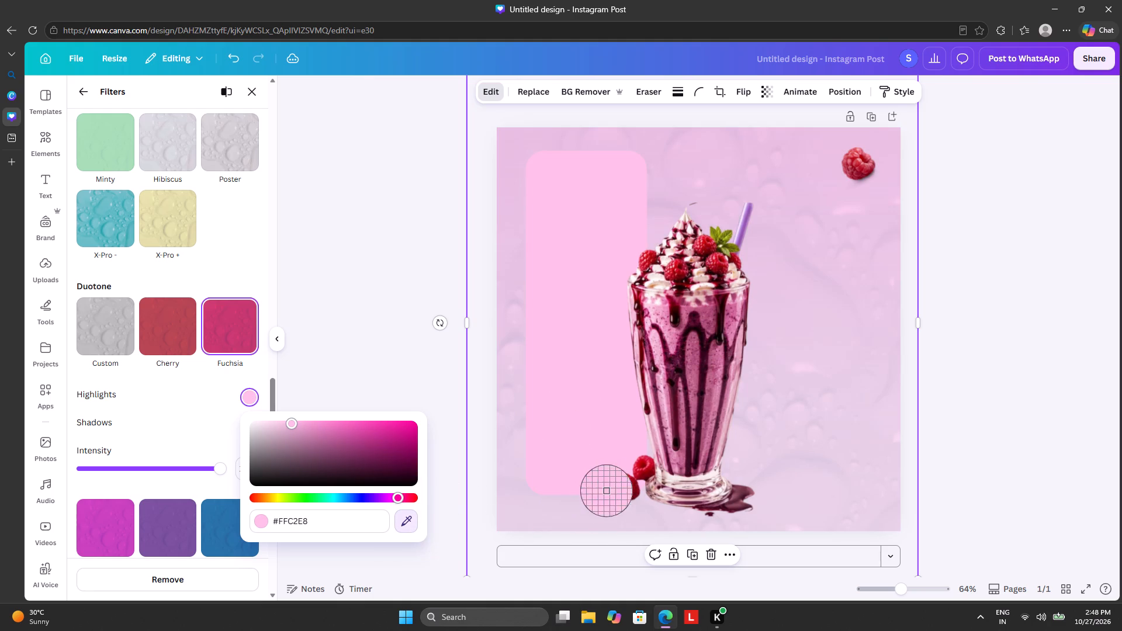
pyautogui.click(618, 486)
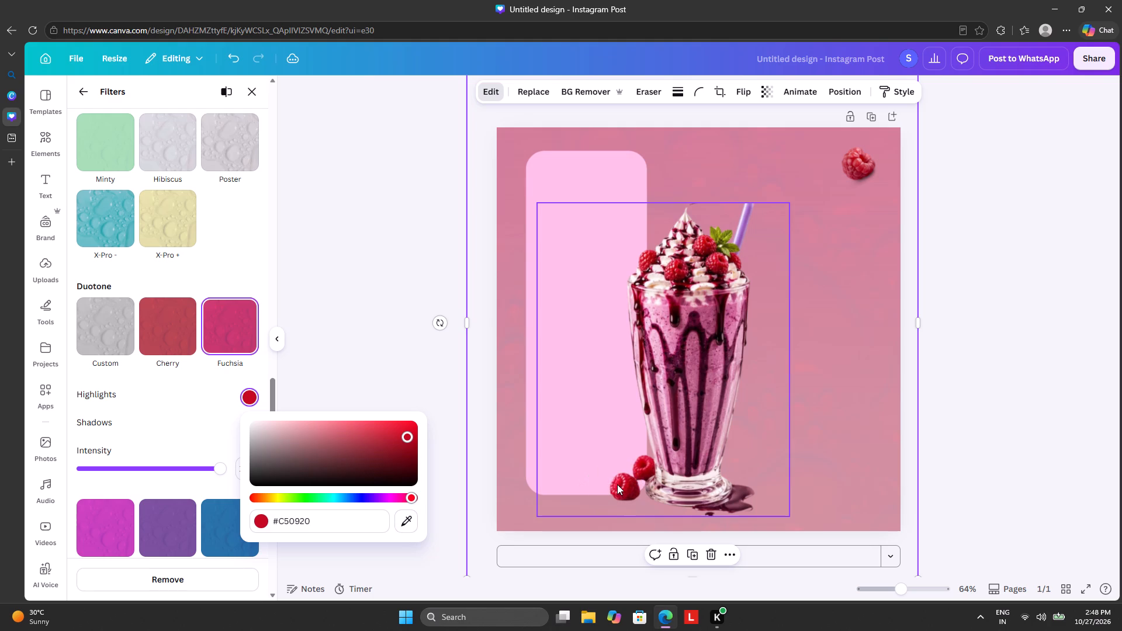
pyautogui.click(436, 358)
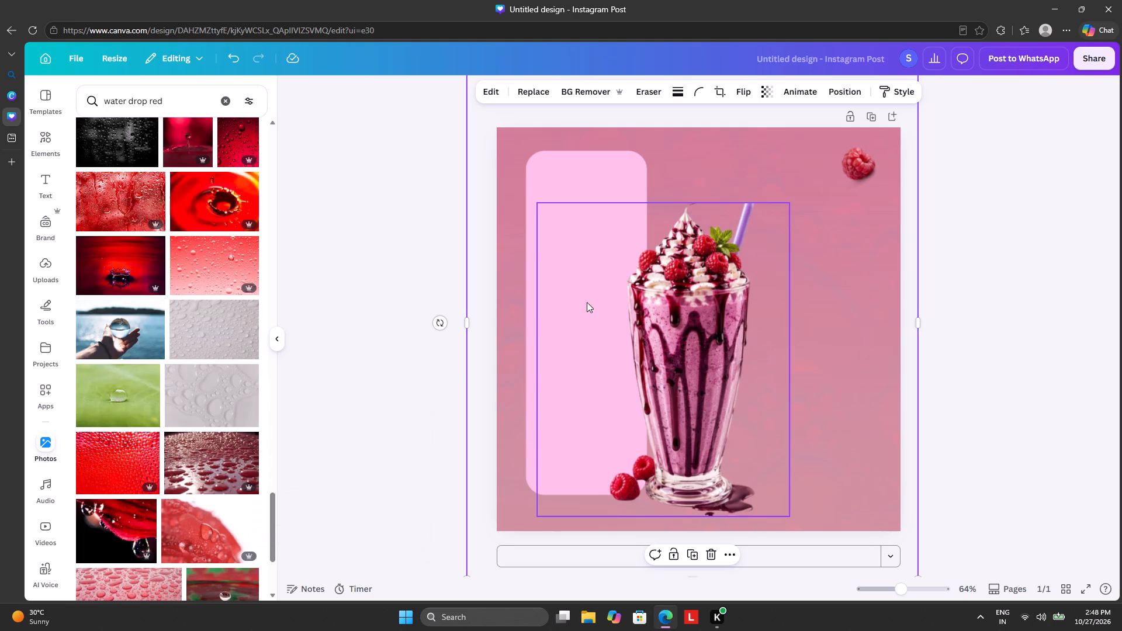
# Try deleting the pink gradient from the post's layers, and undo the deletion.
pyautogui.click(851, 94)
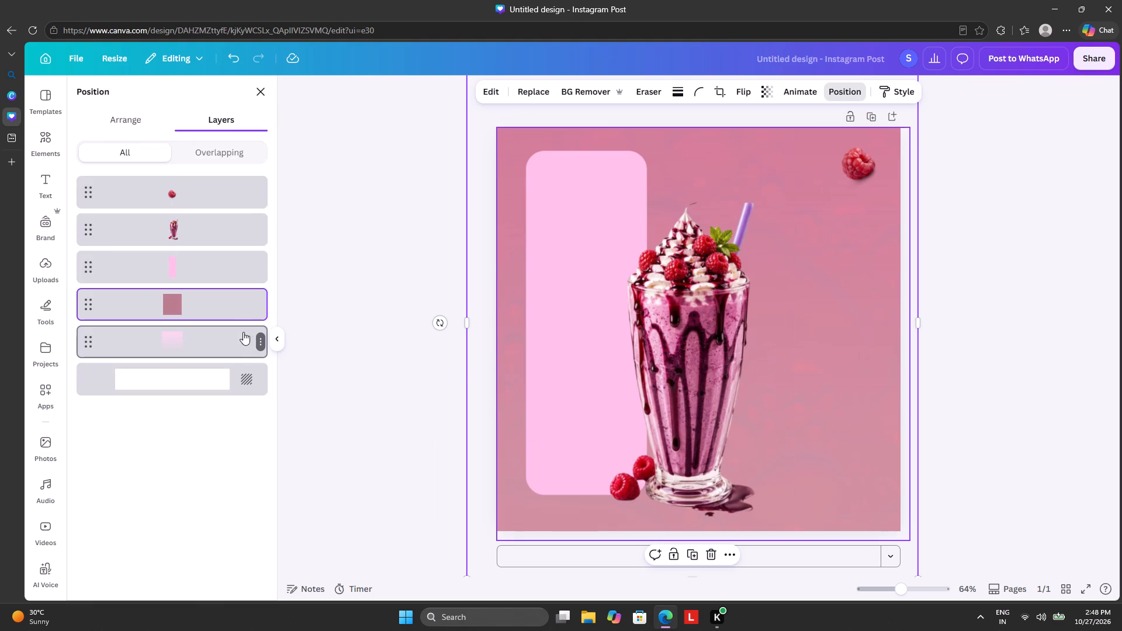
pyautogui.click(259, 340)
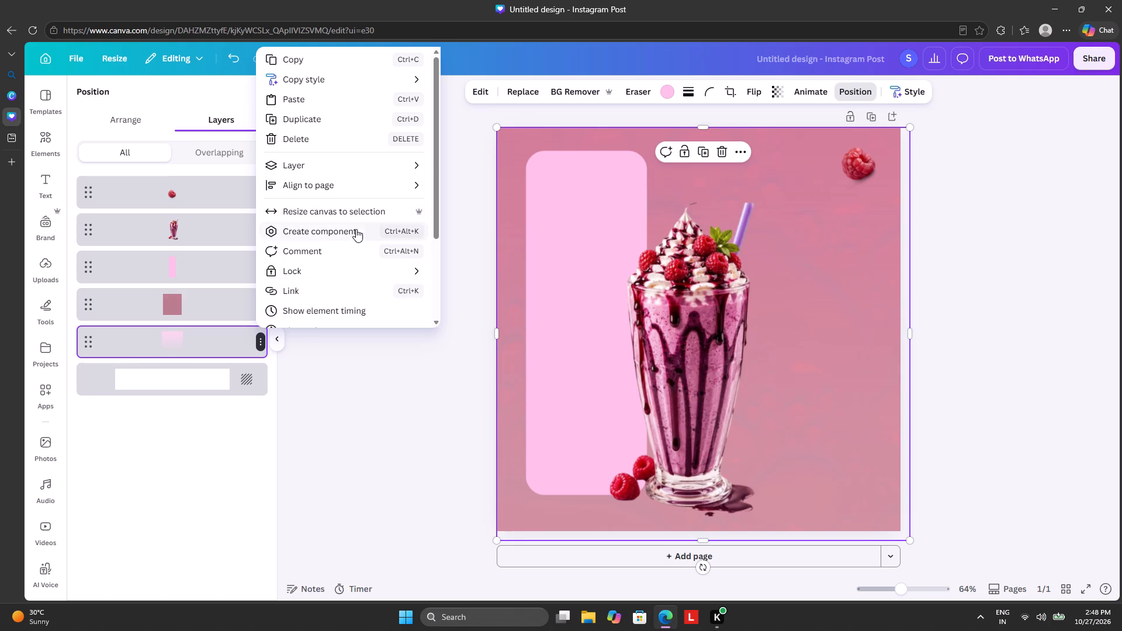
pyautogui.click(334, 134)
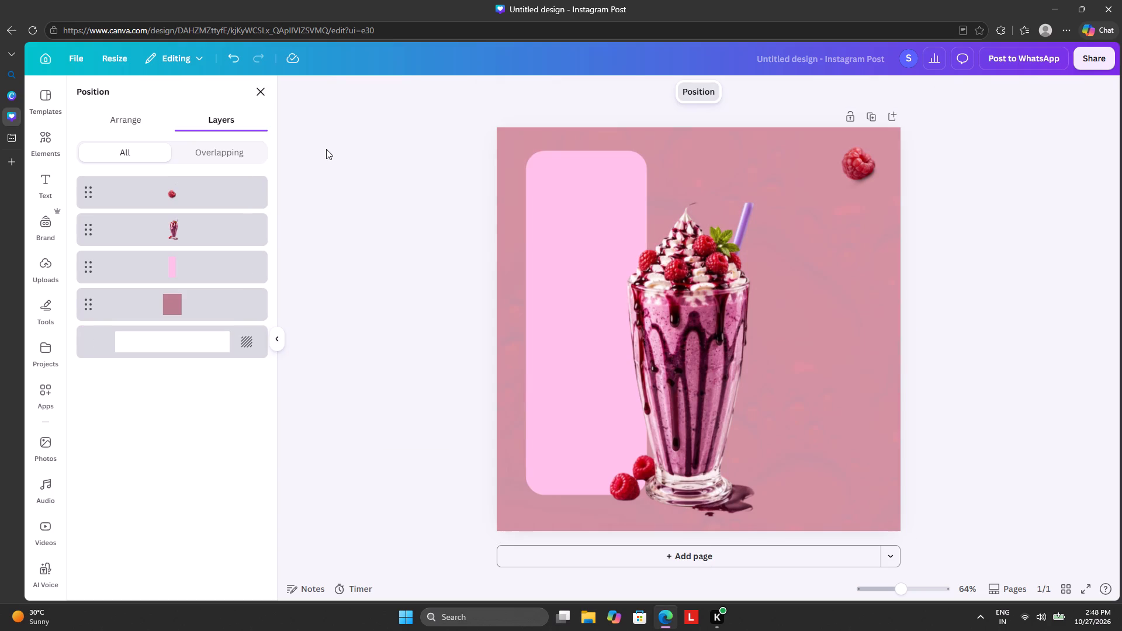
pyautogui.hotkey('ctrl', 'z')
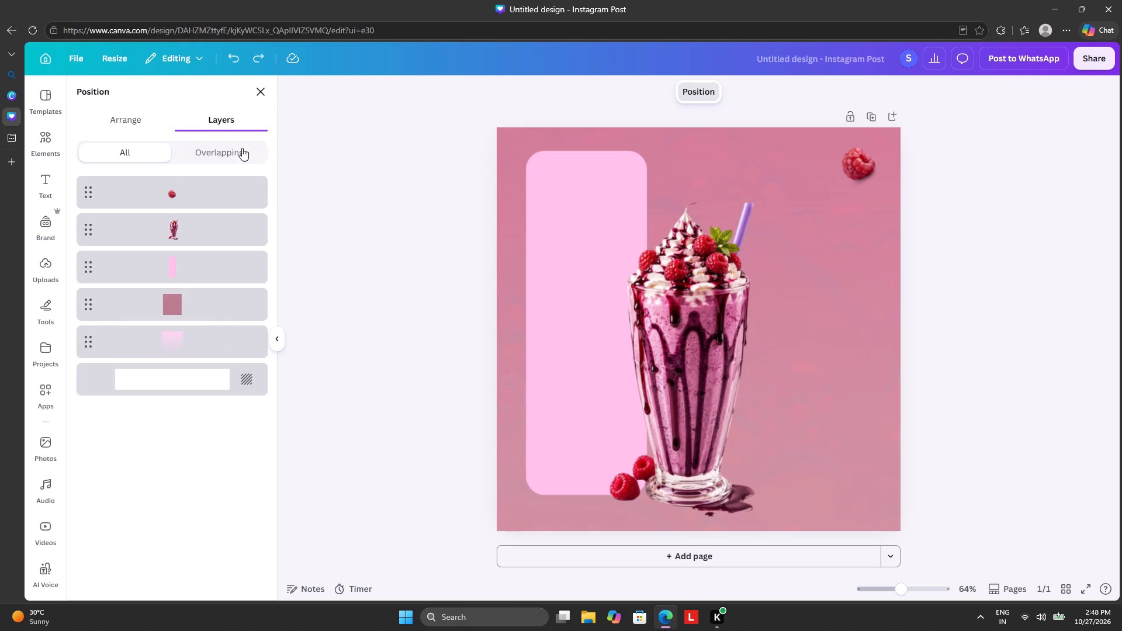
# Delete the duotone large-droplet backdrop photo from the post's layers, keeping the pink gradient.
pyautogui.click(261, 307)
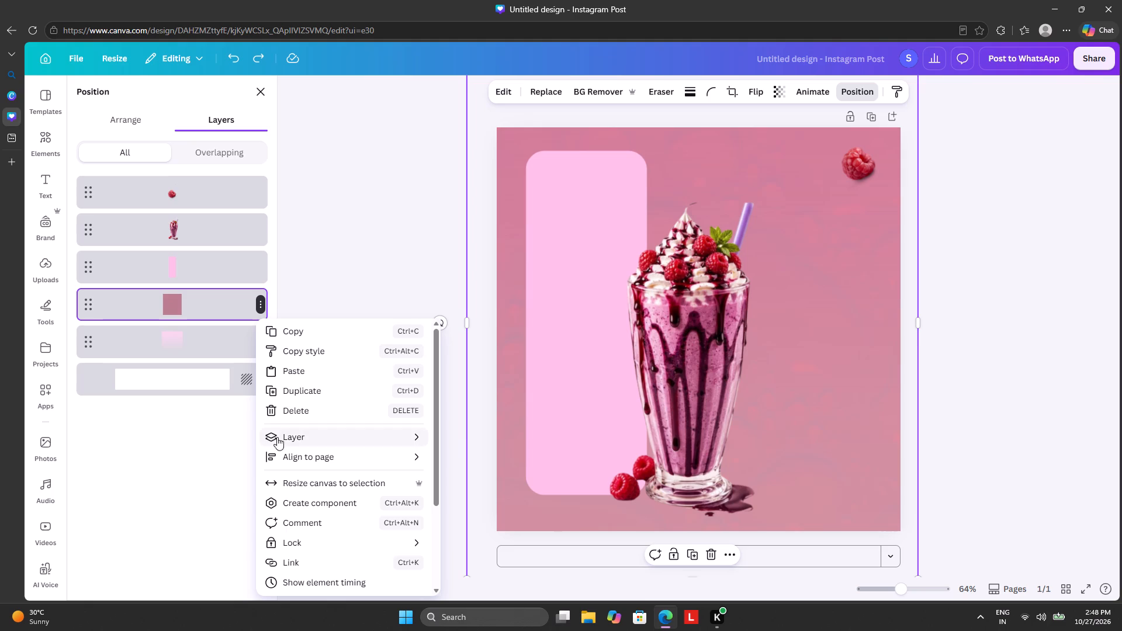
pyautogui.click(289, 413)
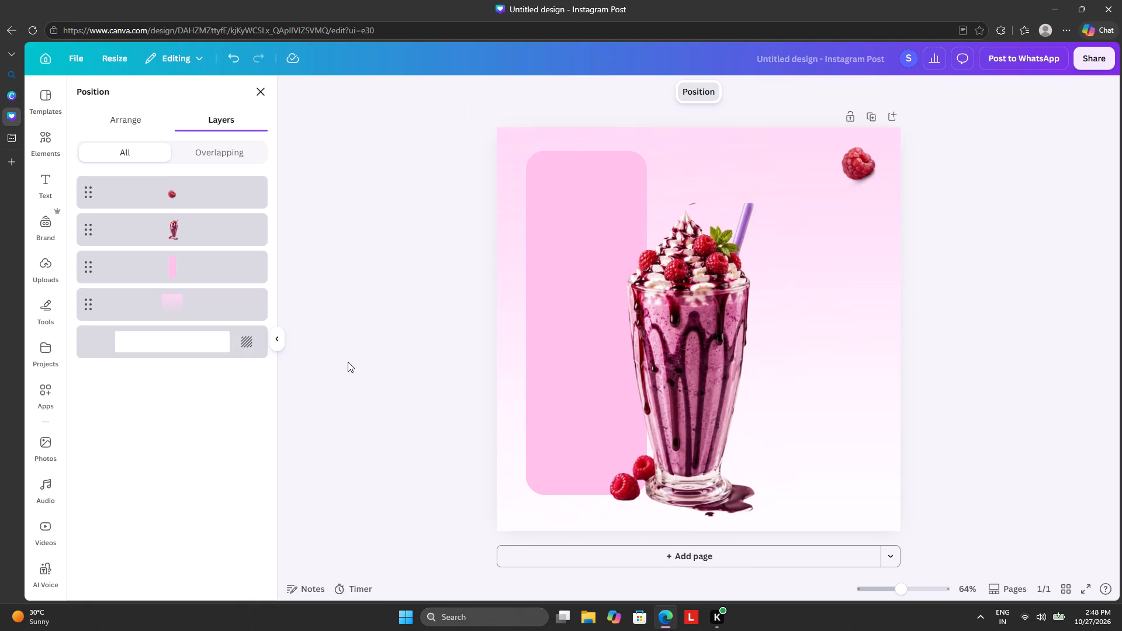
pyautogui.click(445, 296)
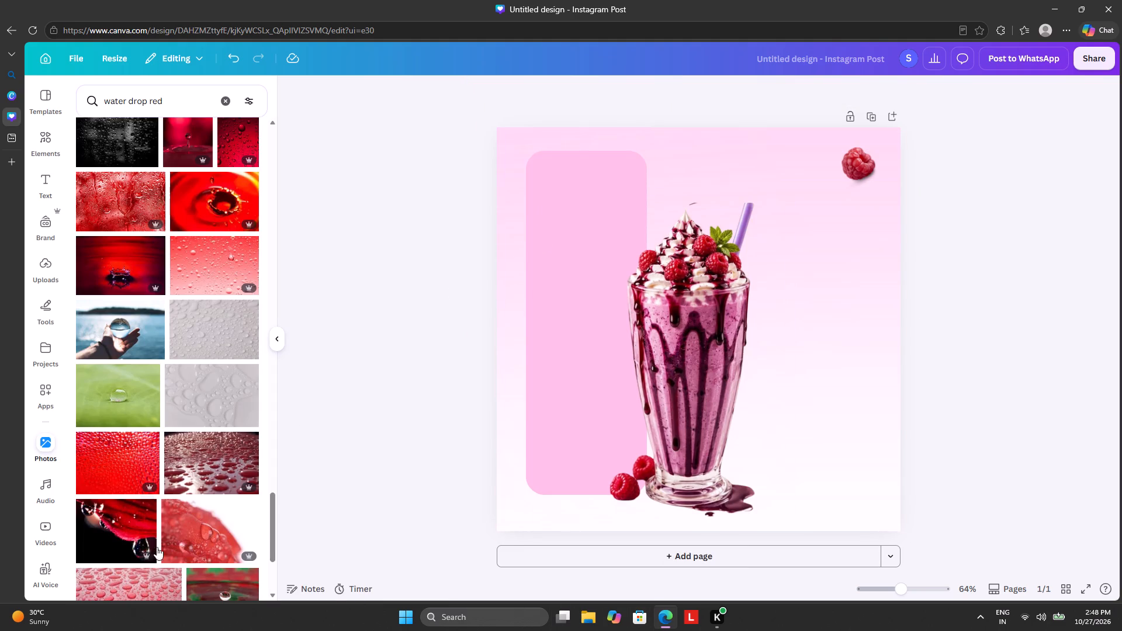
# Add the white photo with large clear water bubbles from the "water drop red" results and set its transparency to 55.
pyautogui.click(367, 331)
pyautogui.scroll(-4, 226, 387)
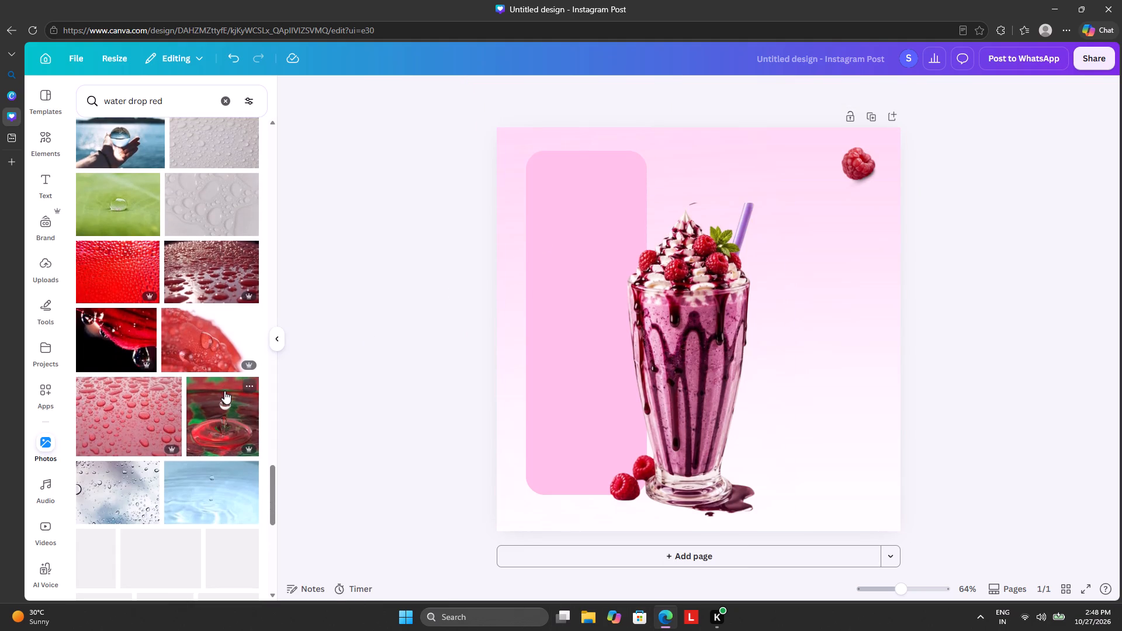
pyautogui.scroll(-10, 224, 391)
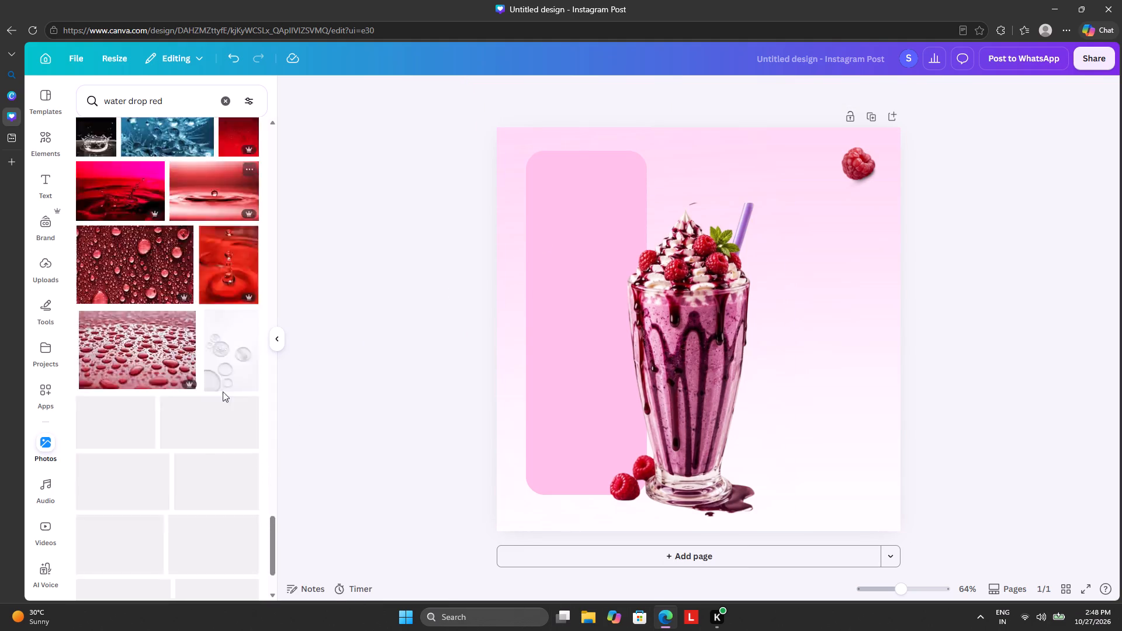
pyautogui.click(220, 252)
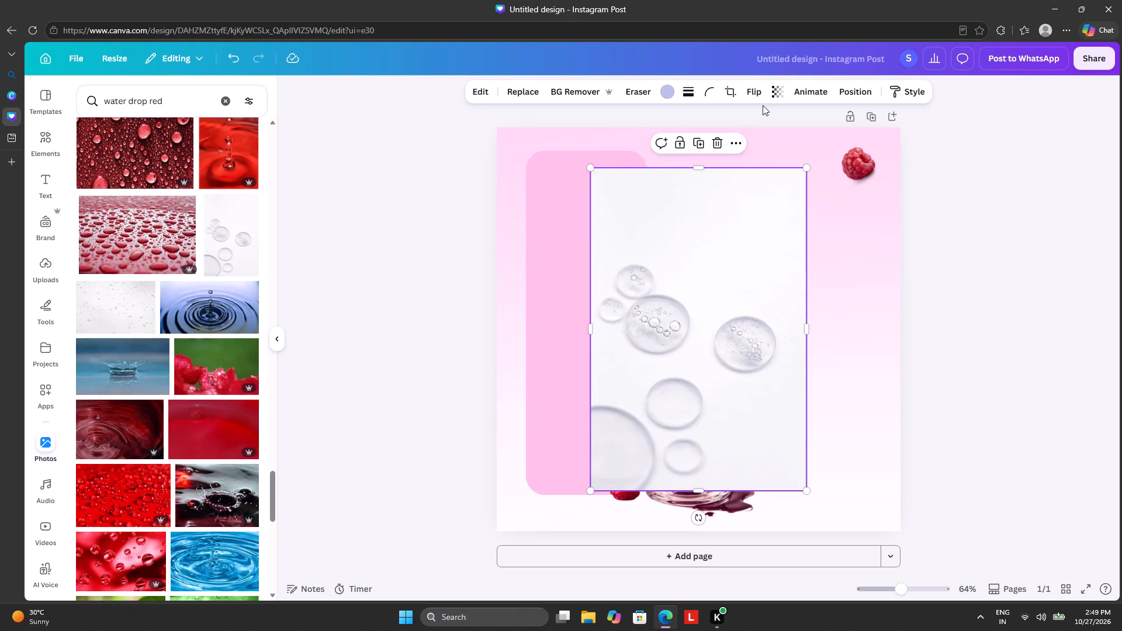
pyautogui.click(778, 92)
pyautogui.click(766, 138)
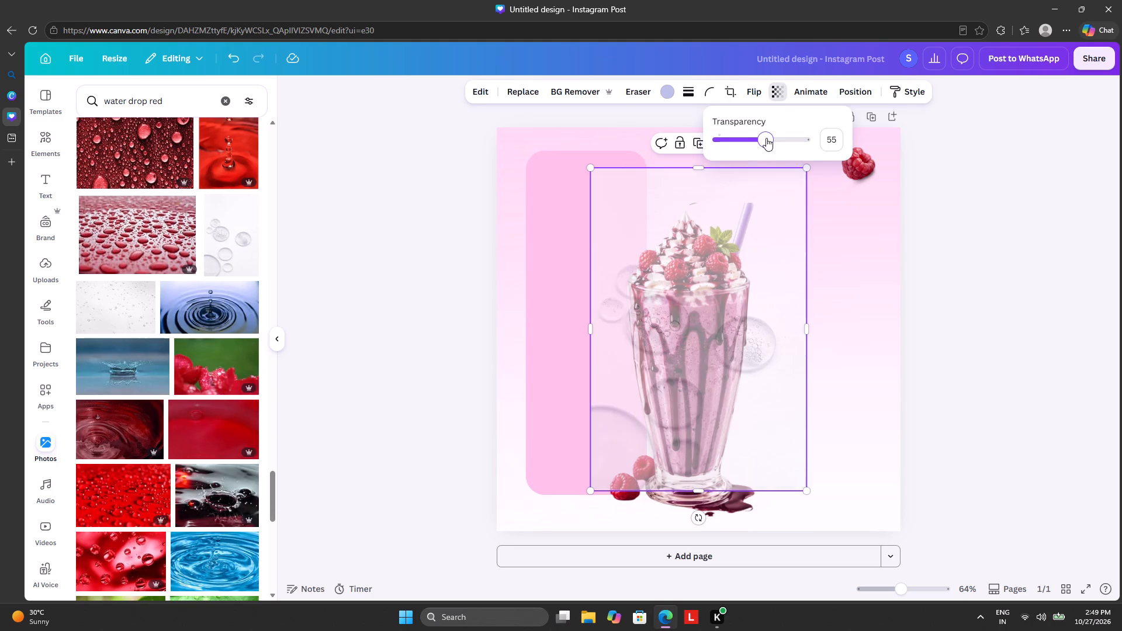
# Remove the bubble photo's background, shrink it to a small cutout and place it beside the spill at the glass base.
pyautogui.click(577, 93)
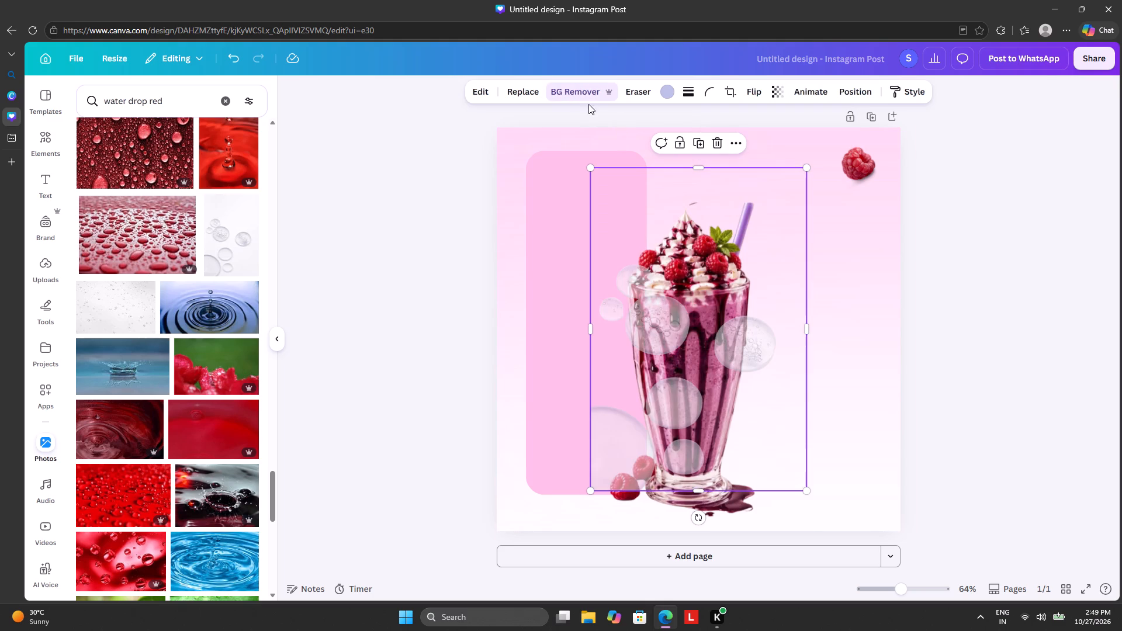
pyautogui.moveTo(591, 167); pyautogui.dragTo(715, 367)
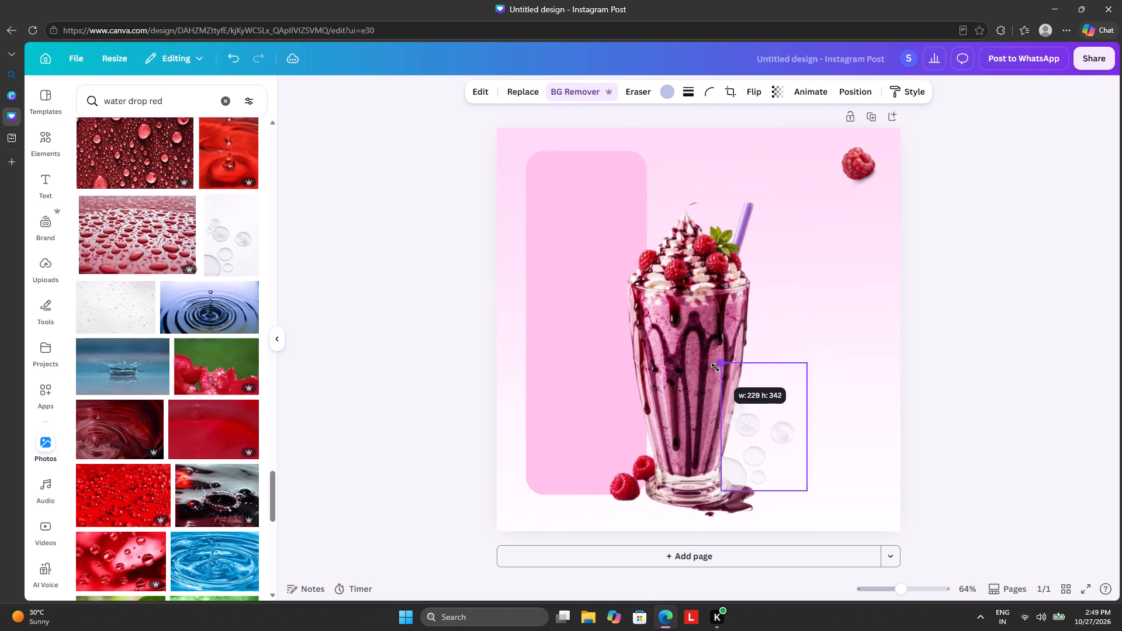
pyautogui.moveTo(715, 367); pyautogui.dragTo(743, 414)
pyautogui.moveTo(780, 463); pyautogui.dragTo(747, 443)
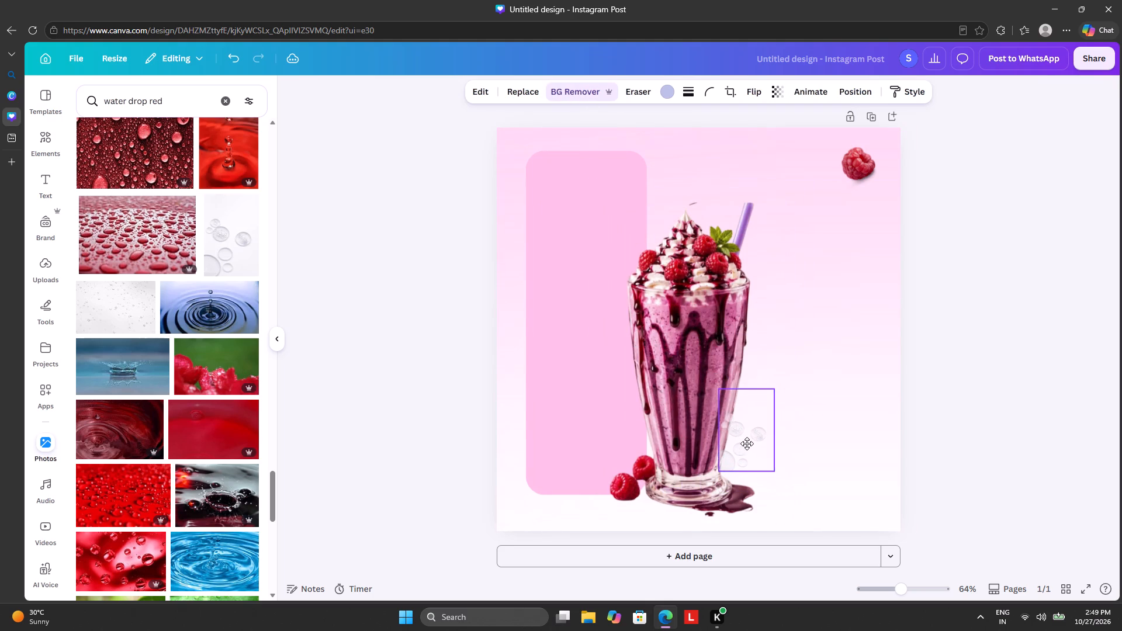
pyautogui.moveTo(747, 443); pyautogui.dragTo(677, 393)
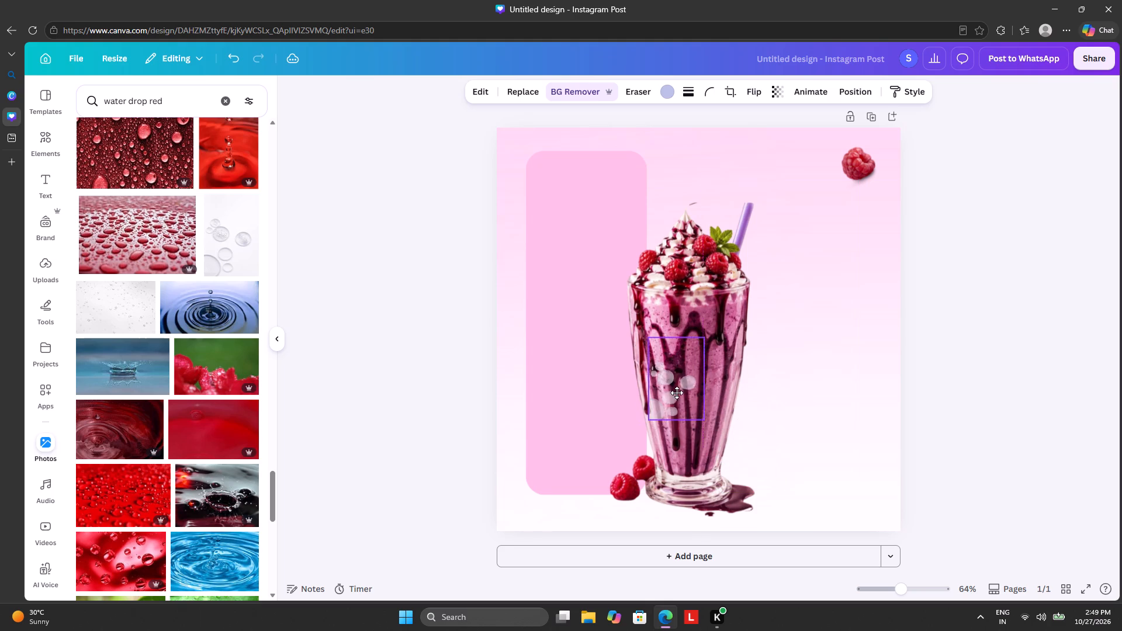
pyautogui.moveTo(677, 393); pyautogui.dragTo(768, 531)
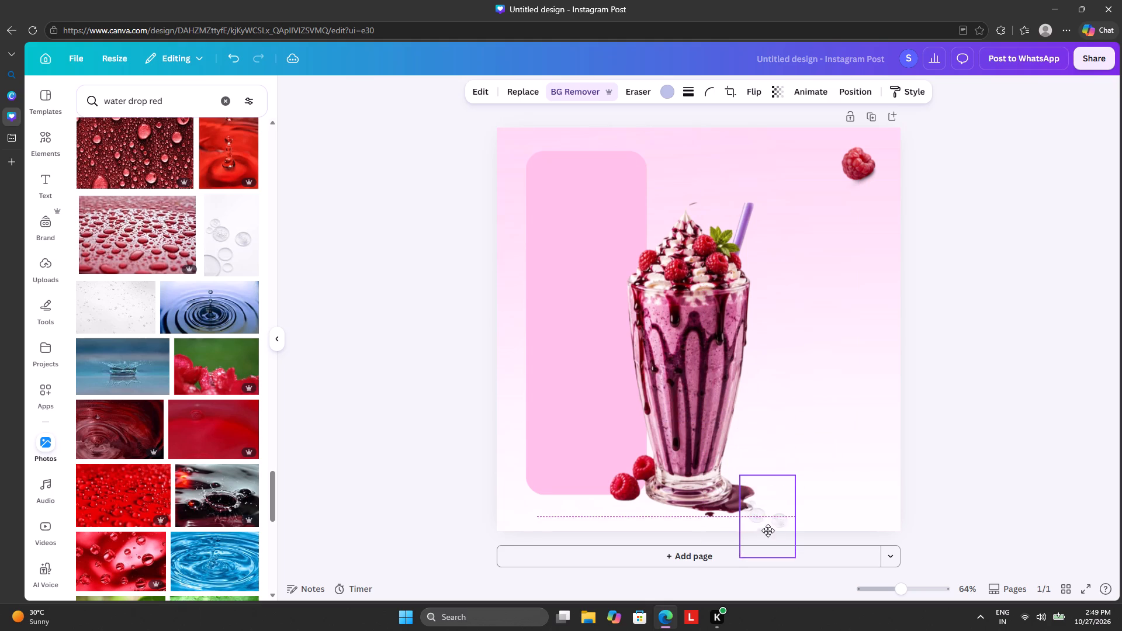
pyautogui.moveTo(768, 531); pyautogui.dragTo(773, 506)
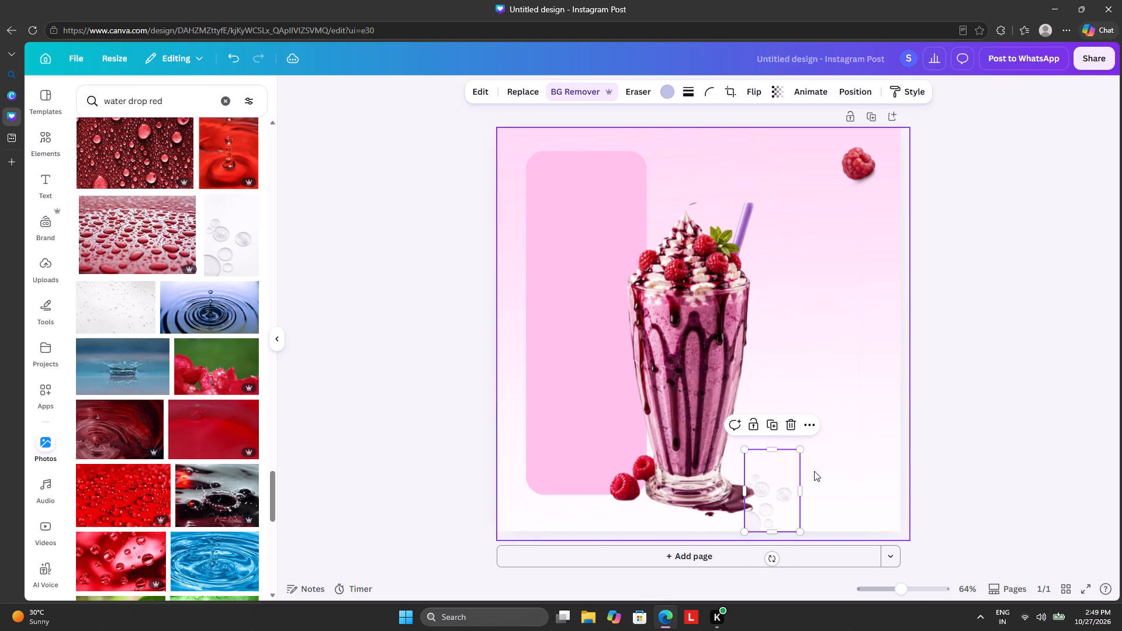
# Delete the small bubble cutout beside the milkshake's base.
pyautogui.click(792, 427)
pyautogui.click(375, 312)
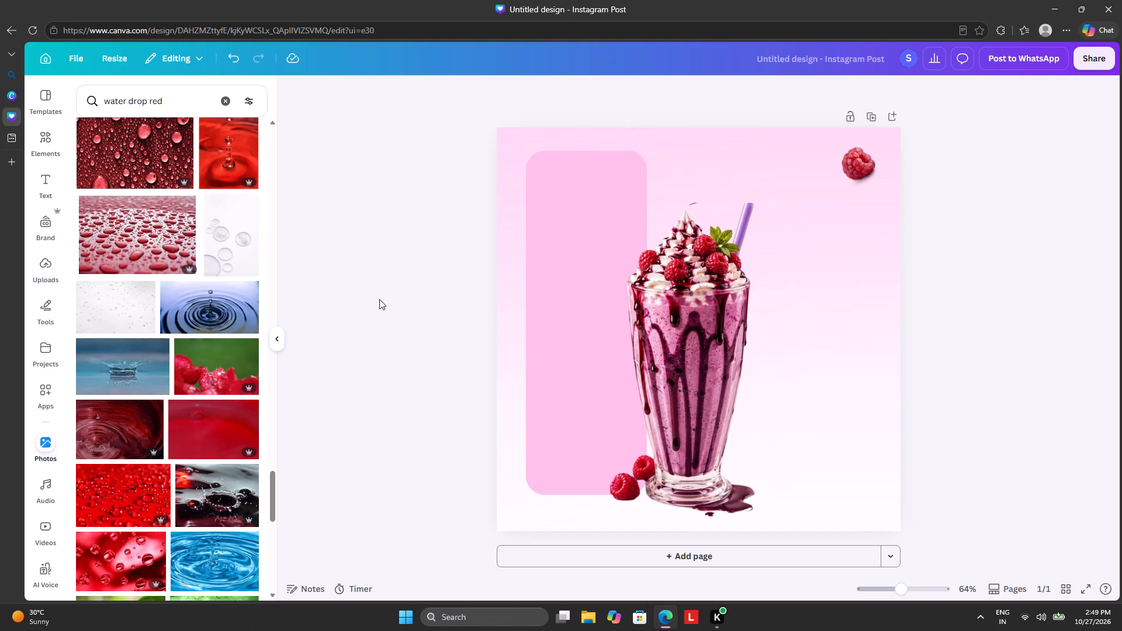
# Search the photo library for "star" and look through the results for a suitable accent image.
pyautogui.scroll(6, 212, 278)
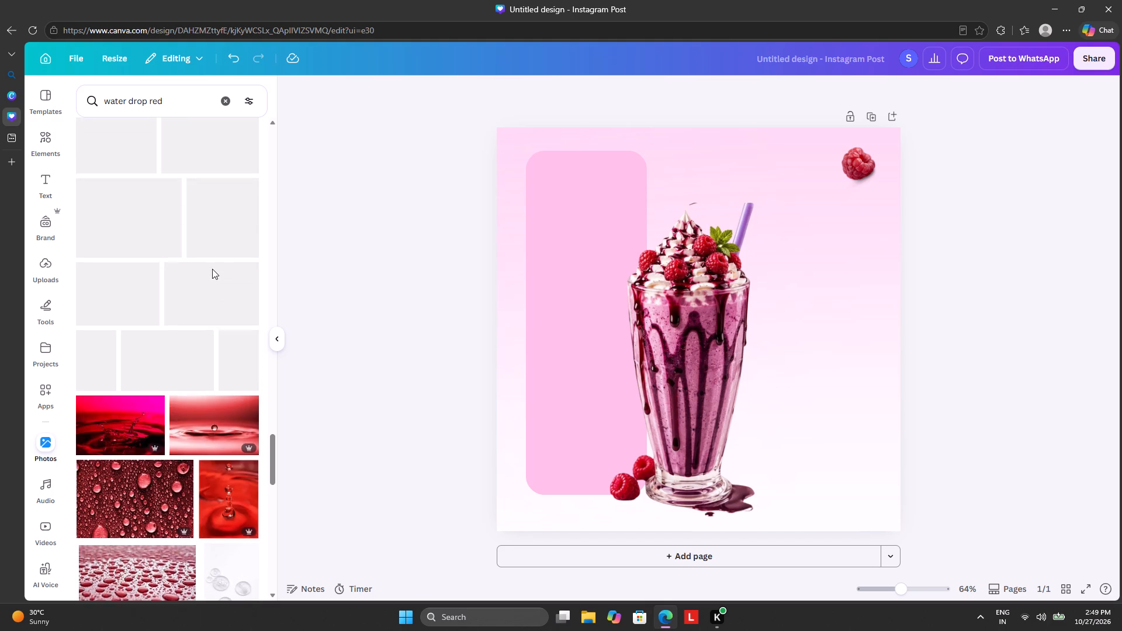
pyautogui.scroll(4, 212, 266)
pyautogui.click(228, 100)
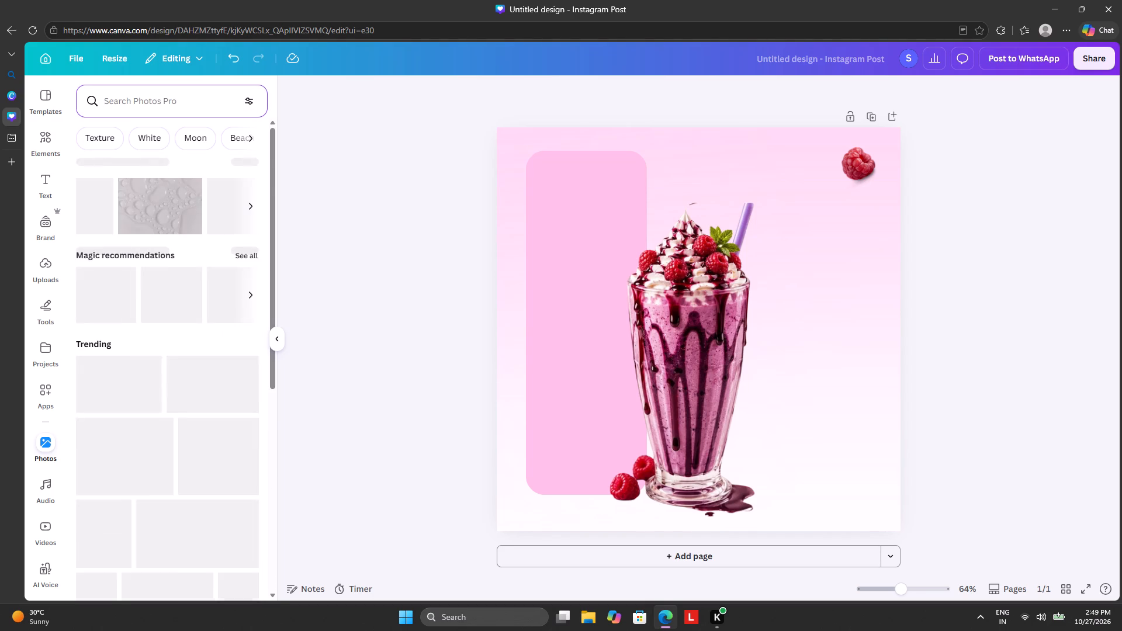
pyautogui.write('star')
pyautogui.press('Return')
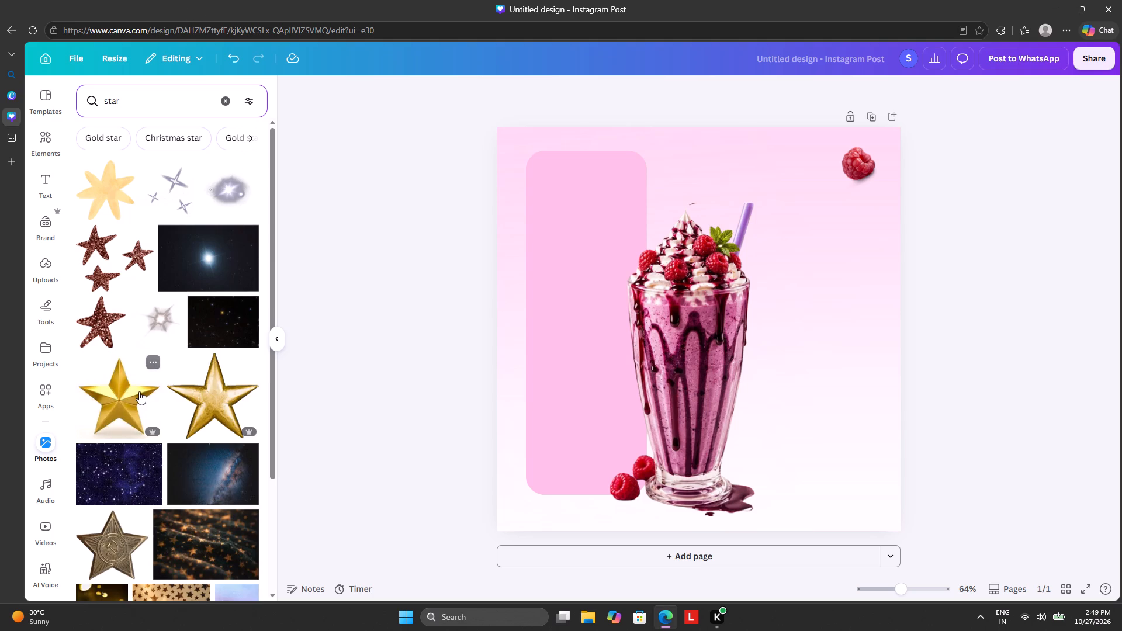
pyautogui.scroll(-5, 138, 391)
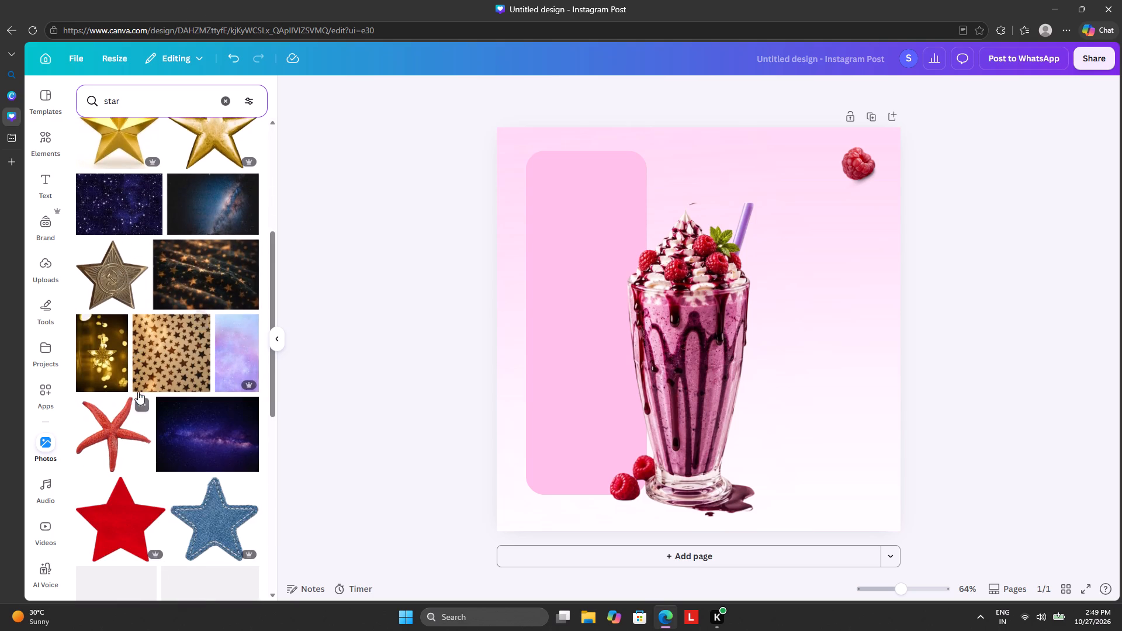
pyautogui.scroll(-8, 138, 391)
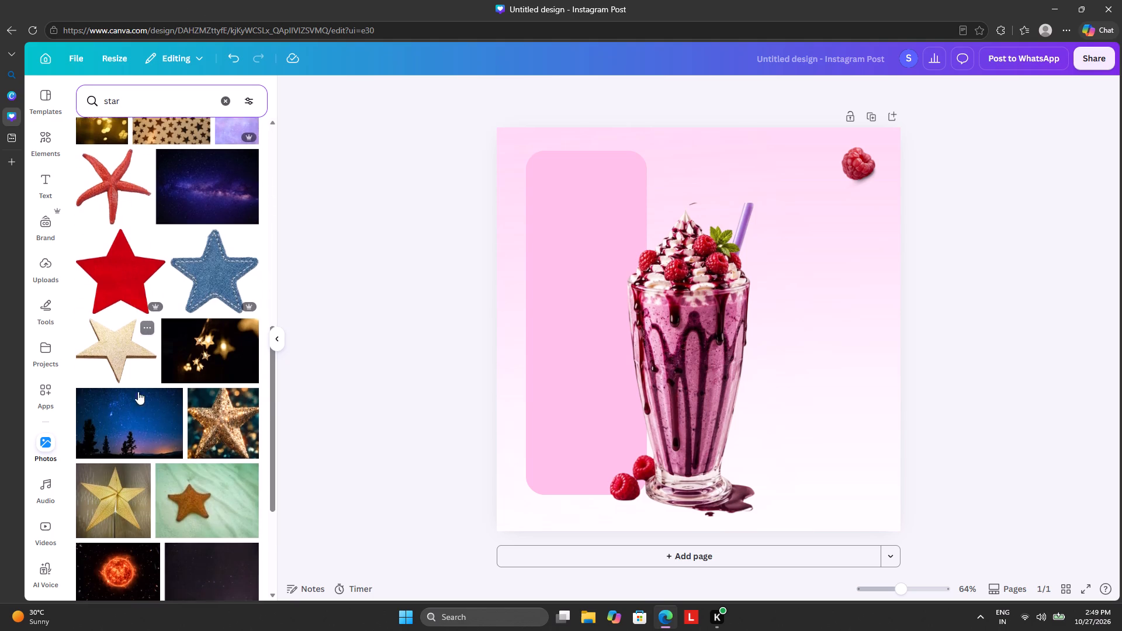
pyautogui.scroll(-1, 138, 391)
pyautogui.scroll(13, 137, 389)
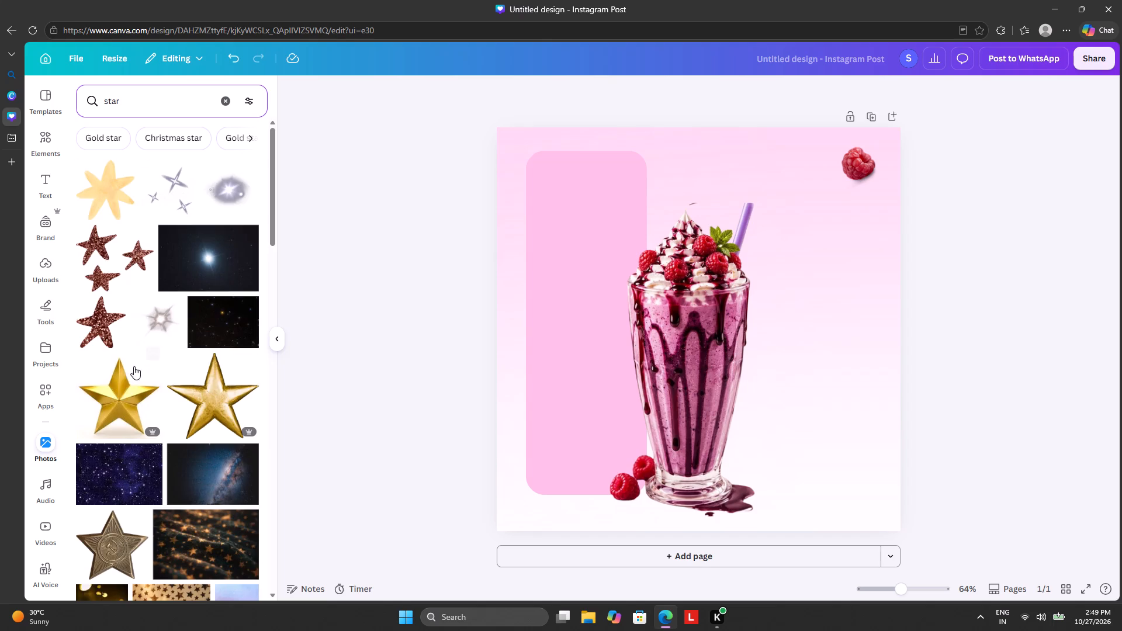
# Browse the related "Christmas star" and "Christmas lights" photo searches and look at further search suggestions.
pyautogui.click(173, 135)
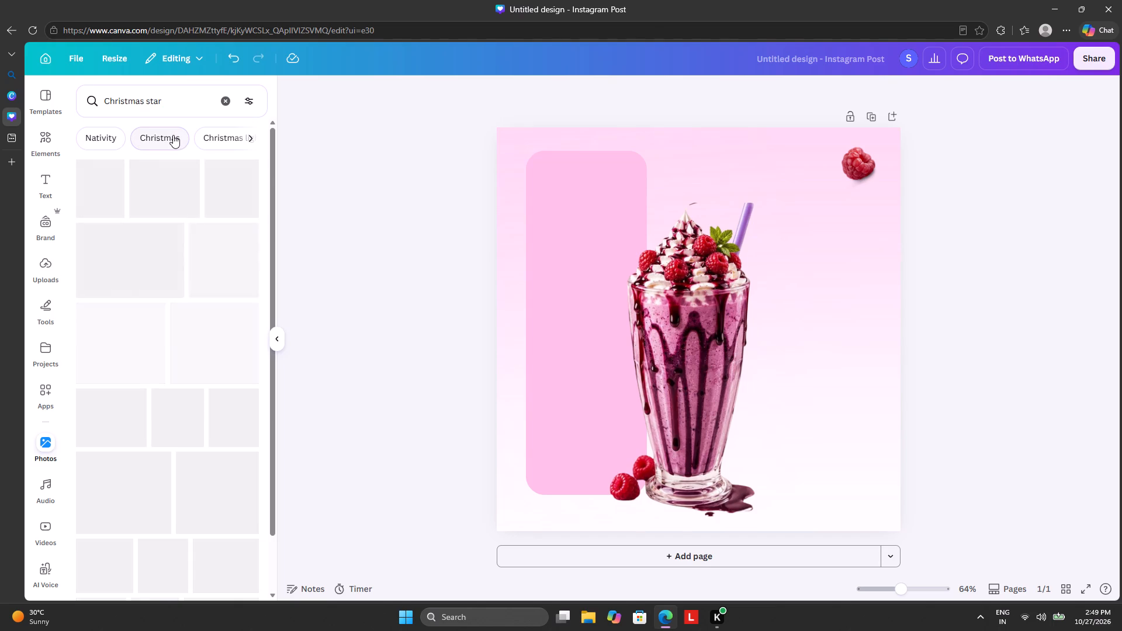
pyautogui.click(212, 131)
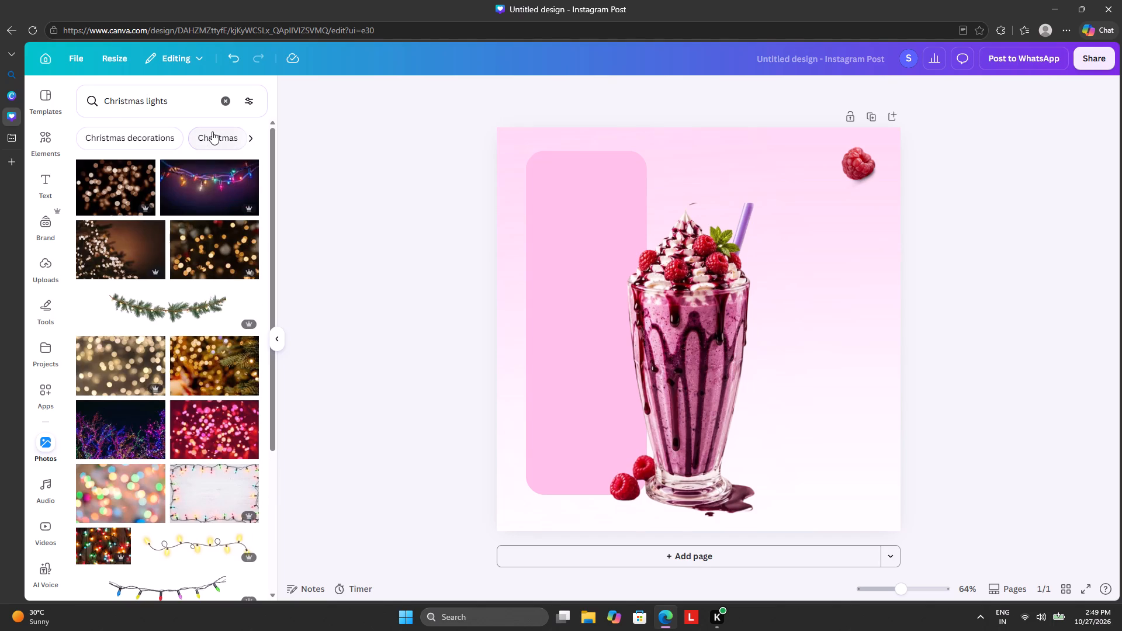
pyautogui.click(250, 135)
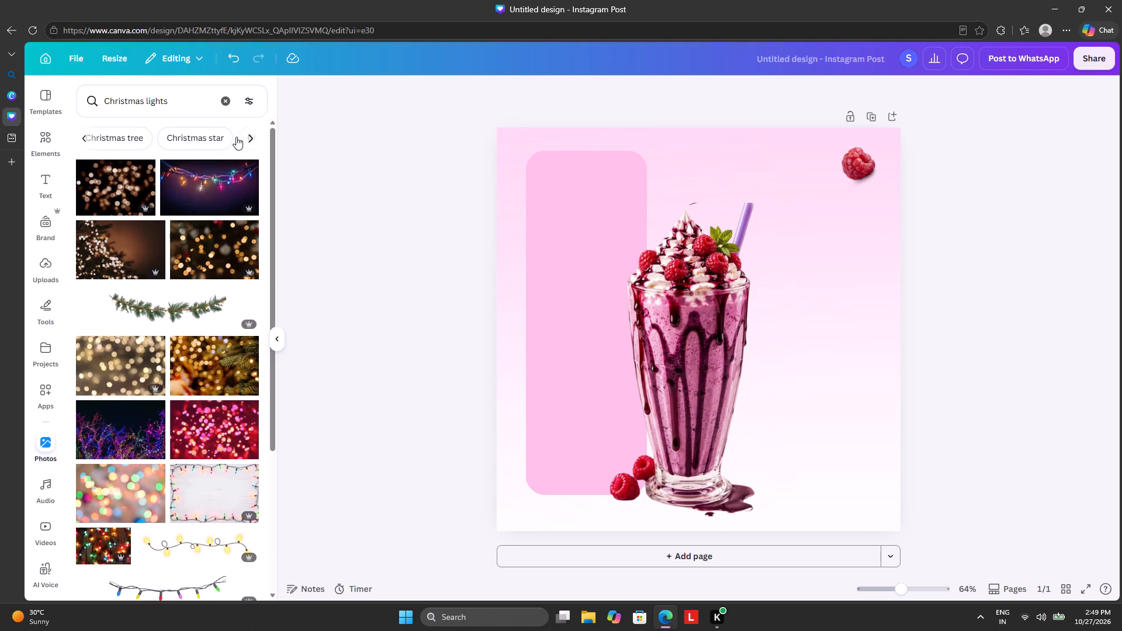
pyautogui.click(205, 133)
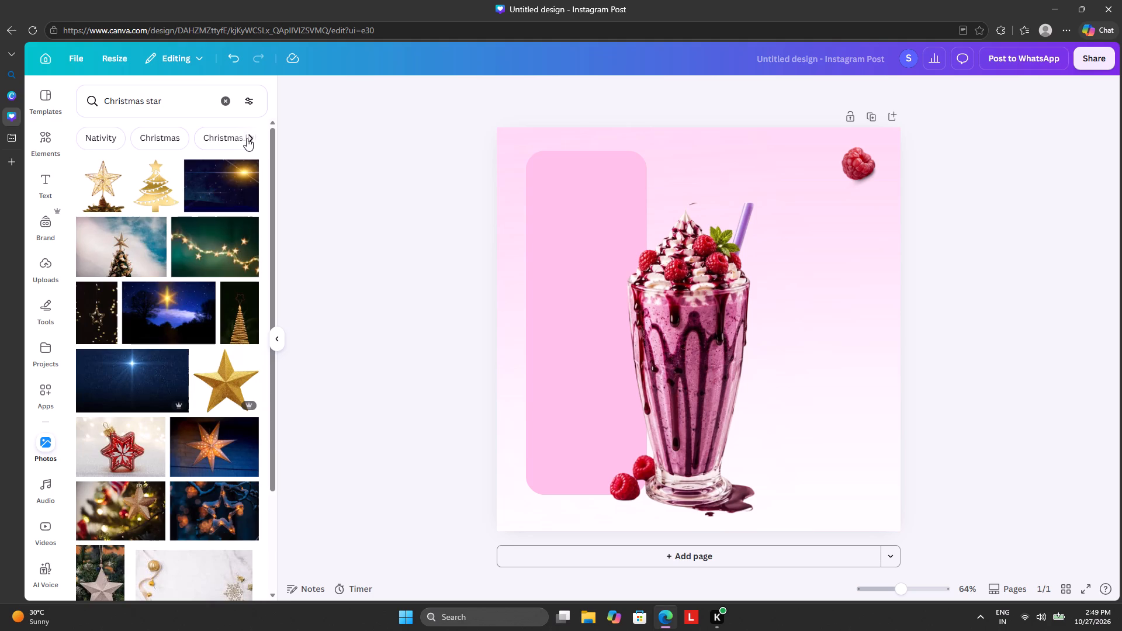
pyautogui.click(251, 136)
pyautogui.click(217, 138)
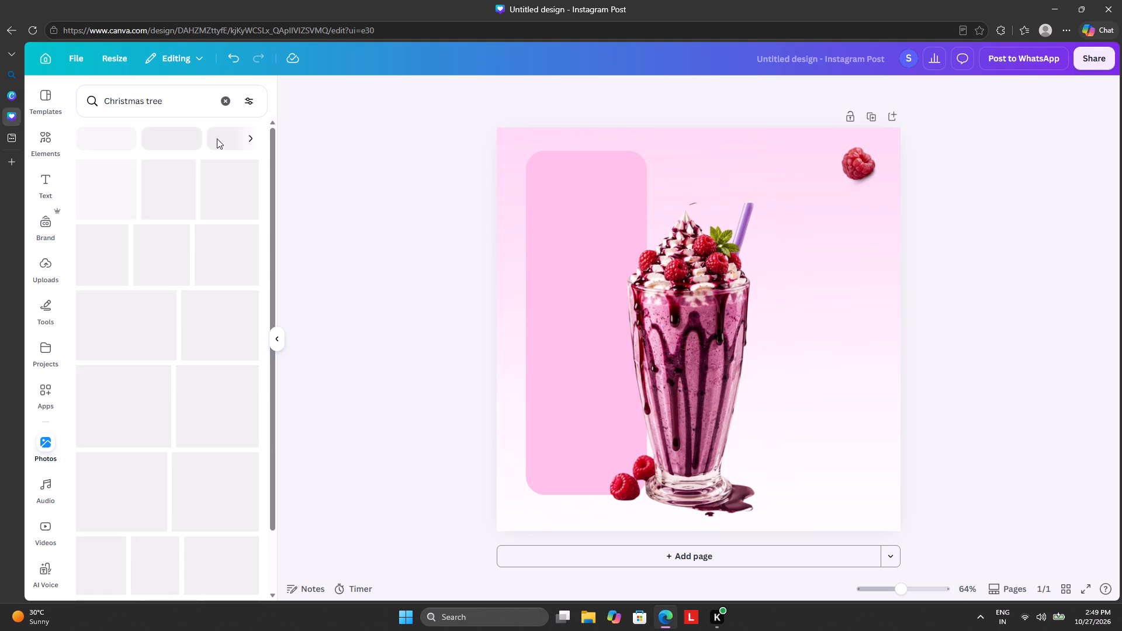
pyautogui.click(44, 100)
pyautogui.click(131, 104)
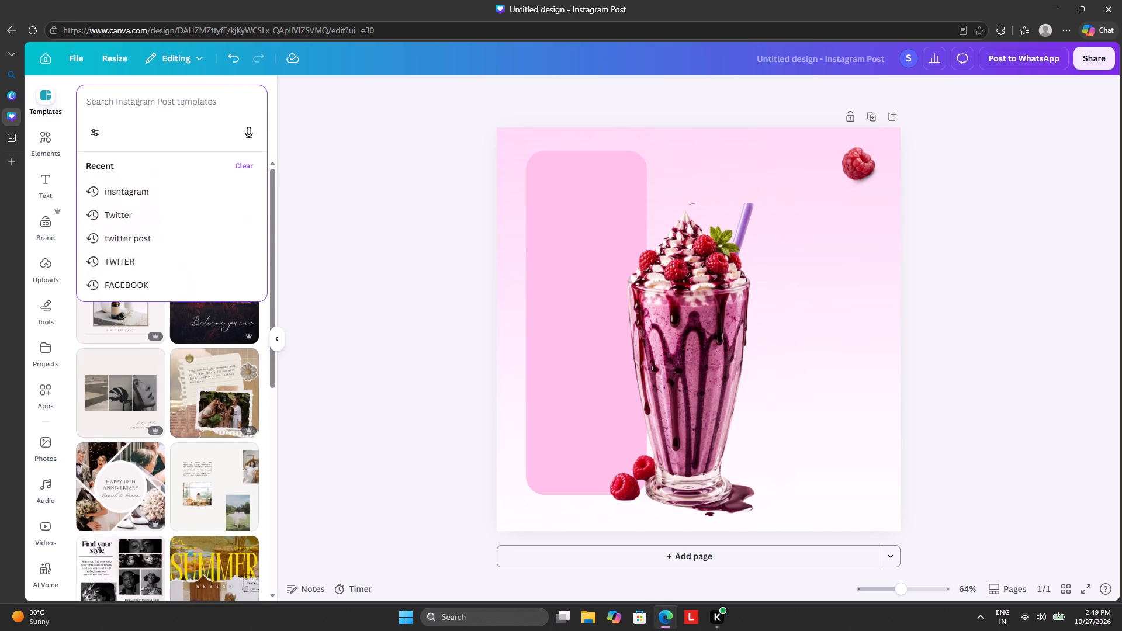
# Look through the "blueberry" graphics and photos in the elements library for a fruit accent.
pyautogui.click(50, 136)
pyautogui.click(136, 103)
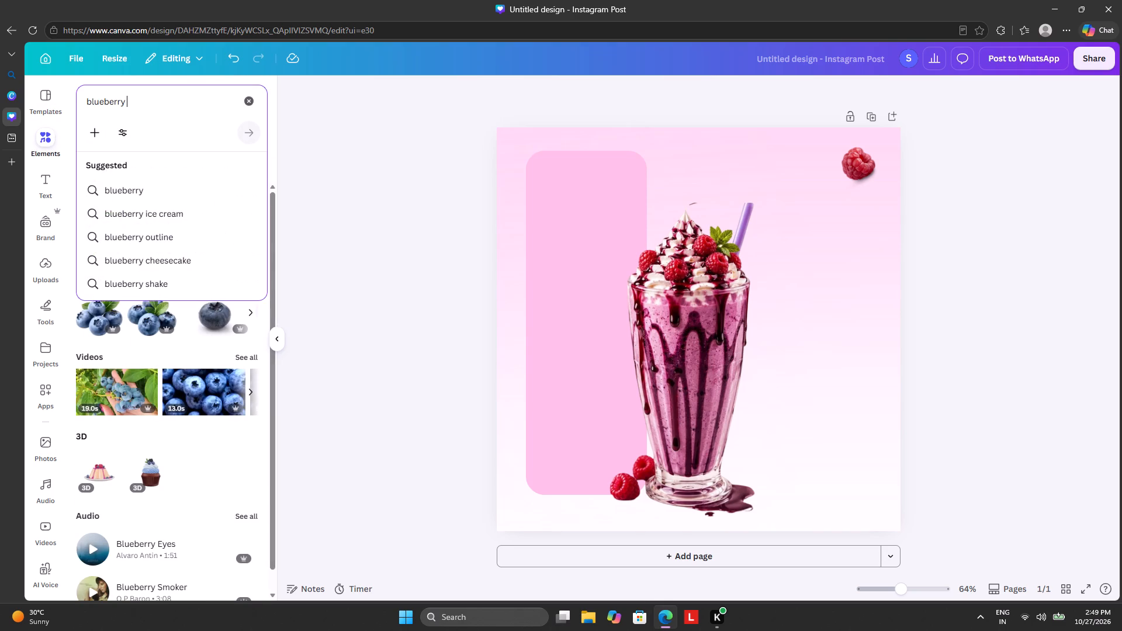
pyautogui.click(146, 103)
pyautogui.scroll(-6, 157, 339)
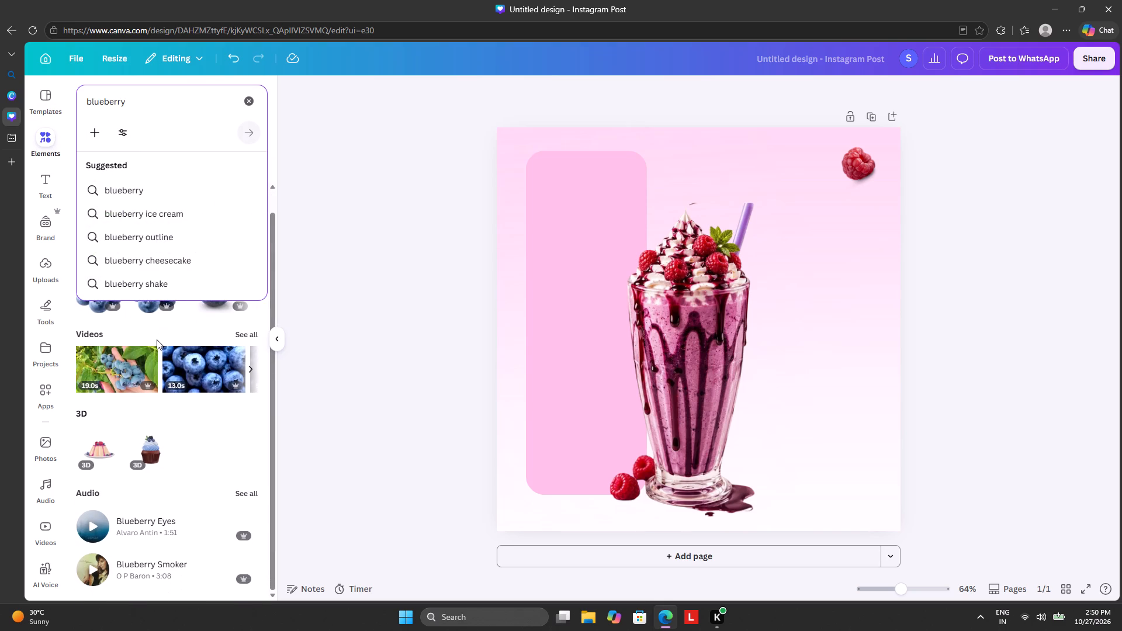
pyautogui.scroll(3, 155, 339)
pyautogui.click(408, 235)
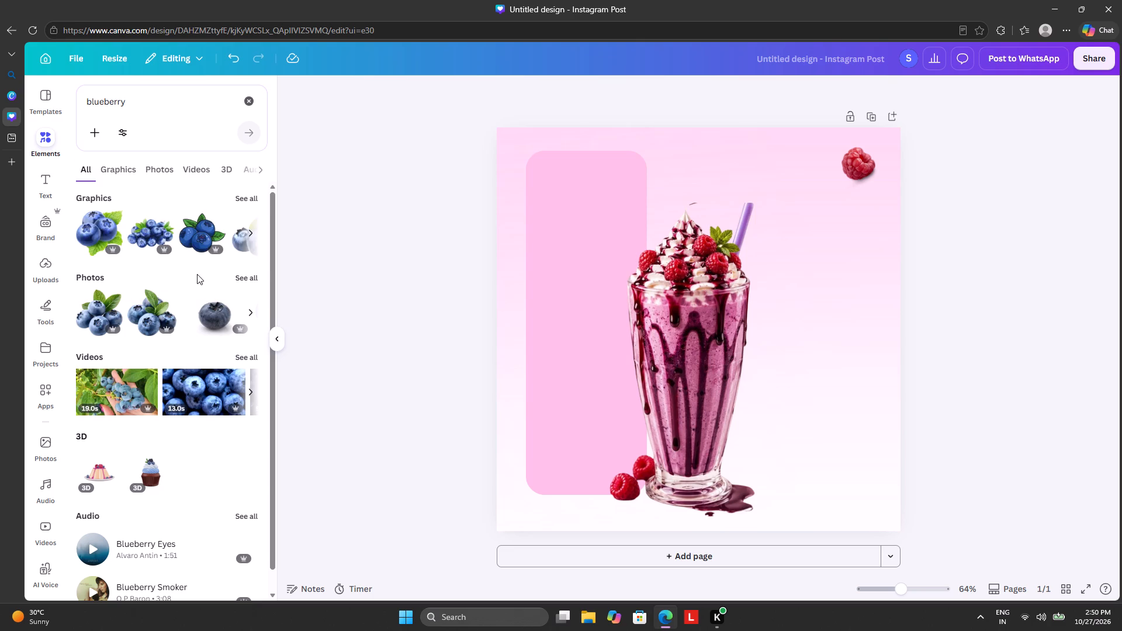
pyautogui.scroll(2, 196, 274)
pyautogui.scroll(-1, 196, 274)
pyautogui.scroll(1, 196, 274)
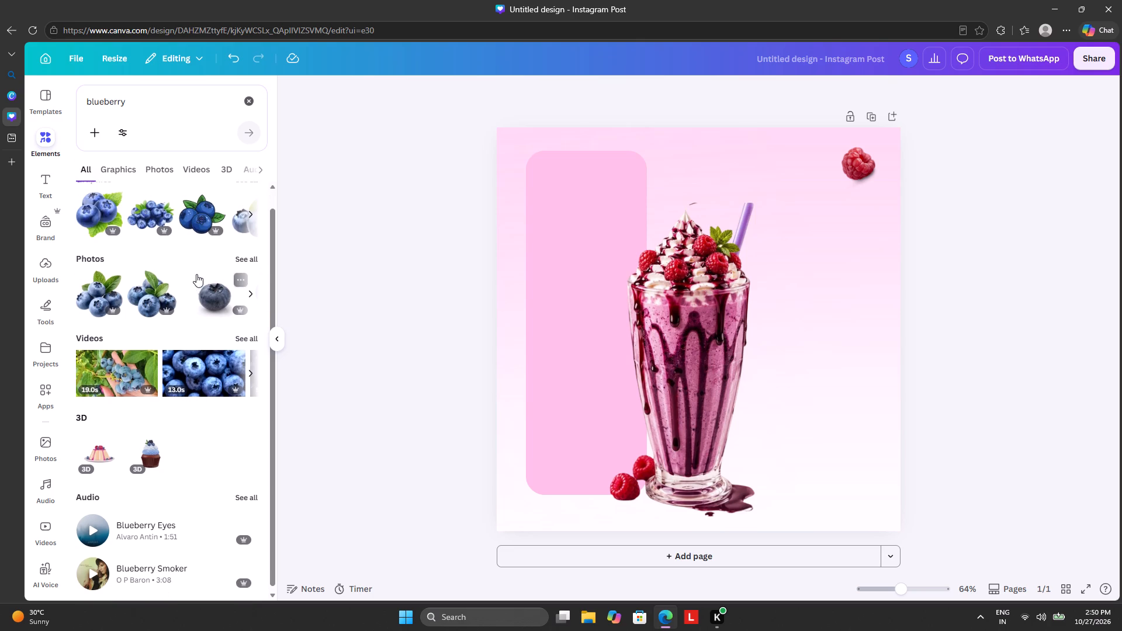
pyautogui.click(243, 195)
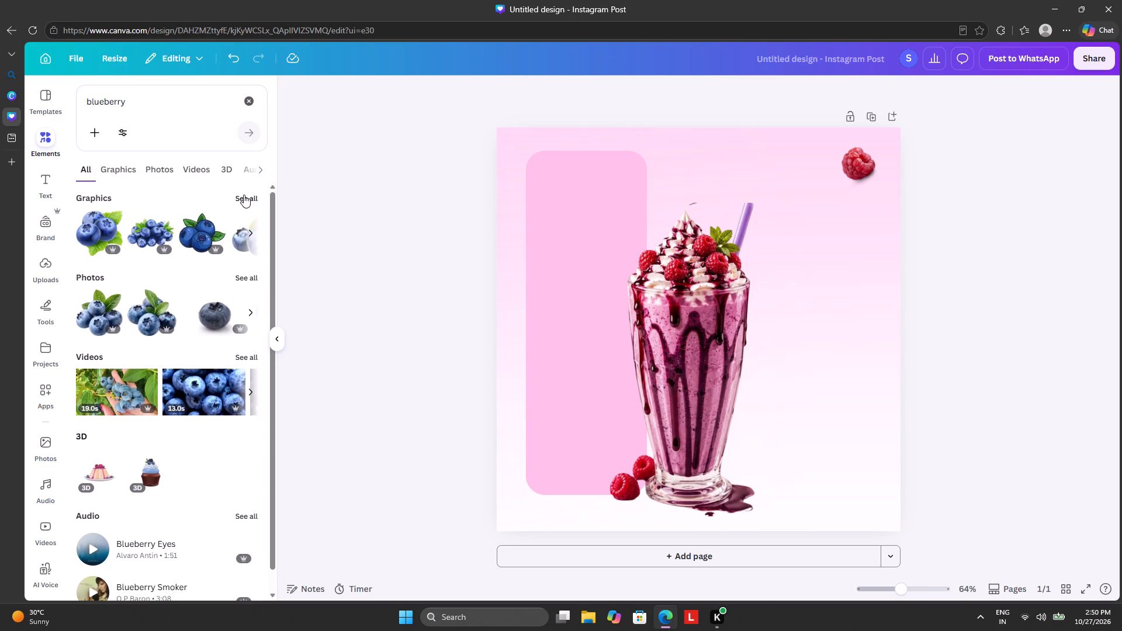
pyautogui.click(157, 168)
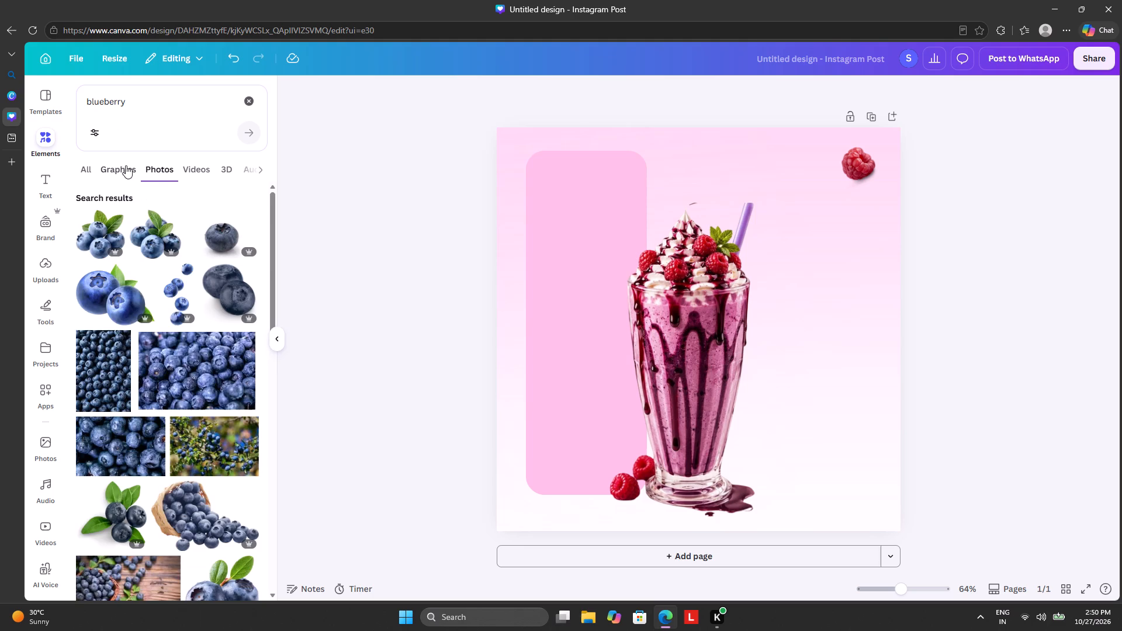
pyautogui.click(118, 163)
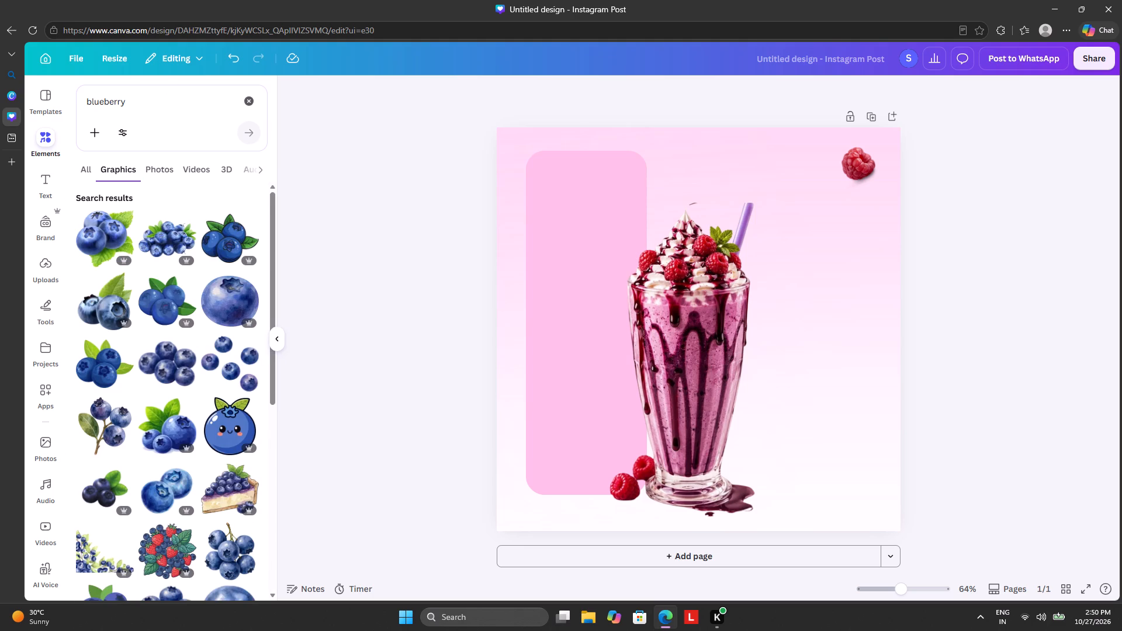
# Search the elements library for "redberry" and look through the graphics and photos for a fruit accent.
pyautogui.click(100, 100)
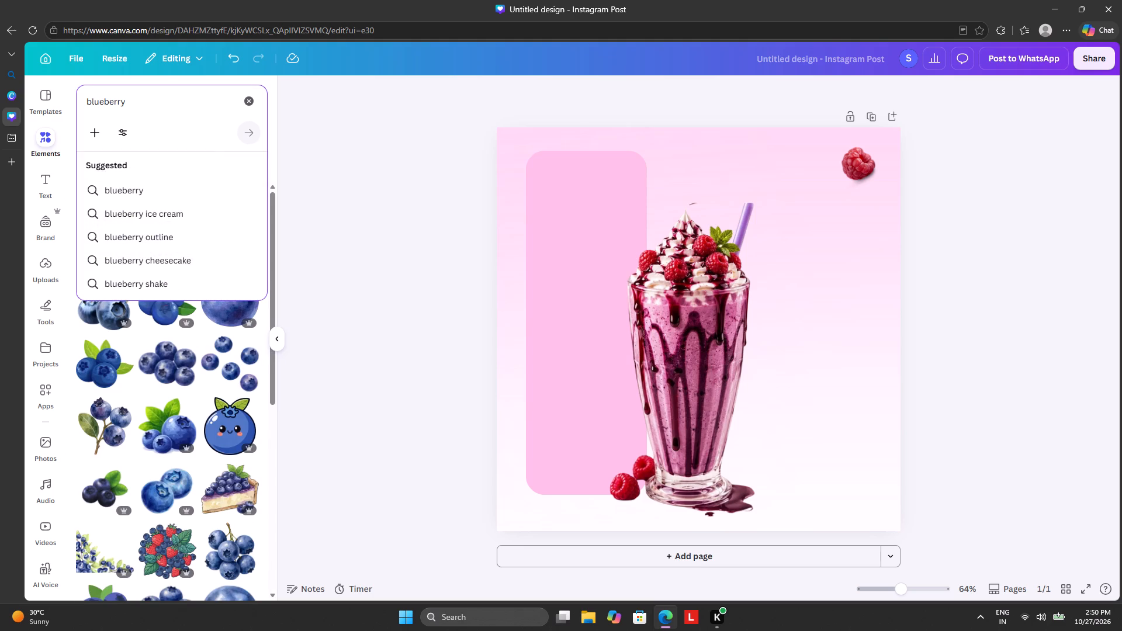
pyautogui.click(103, 102)
pyautogui.press('BackSpace')
pyautogui.press('BackSpace')
pyautogui.press('BackSpace')
pyautogui.press('BackSpace')
pyautogui.press('BackSpace')
pyautogui.press('BackSpace')
pyautogui.press('BackSpace')
pyautogui.press('BackSpace')
pyautogui.press('BackSpace')
pyautogui.press('BackSpace')
pyautogui.press('BackSpace')
pyautogui.press('BackSpace')
pyautogui.press('BackSpace')
pyautogui.press('t')
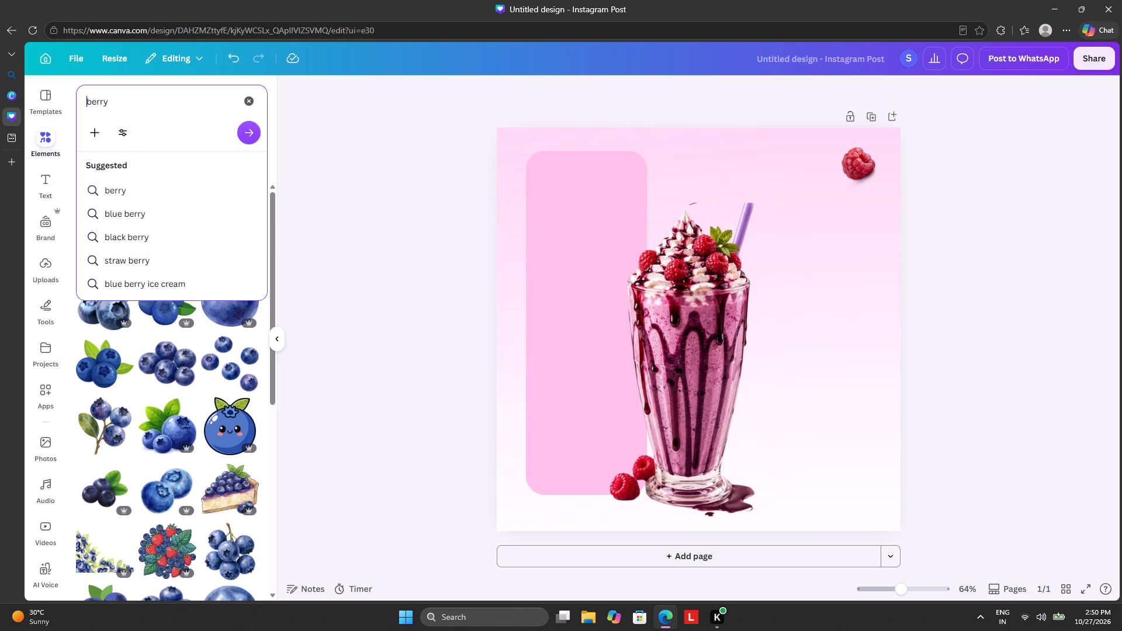
pyautogui.press('BackSpace')
pyautogui.write('red')
pyautogui.press('Return')
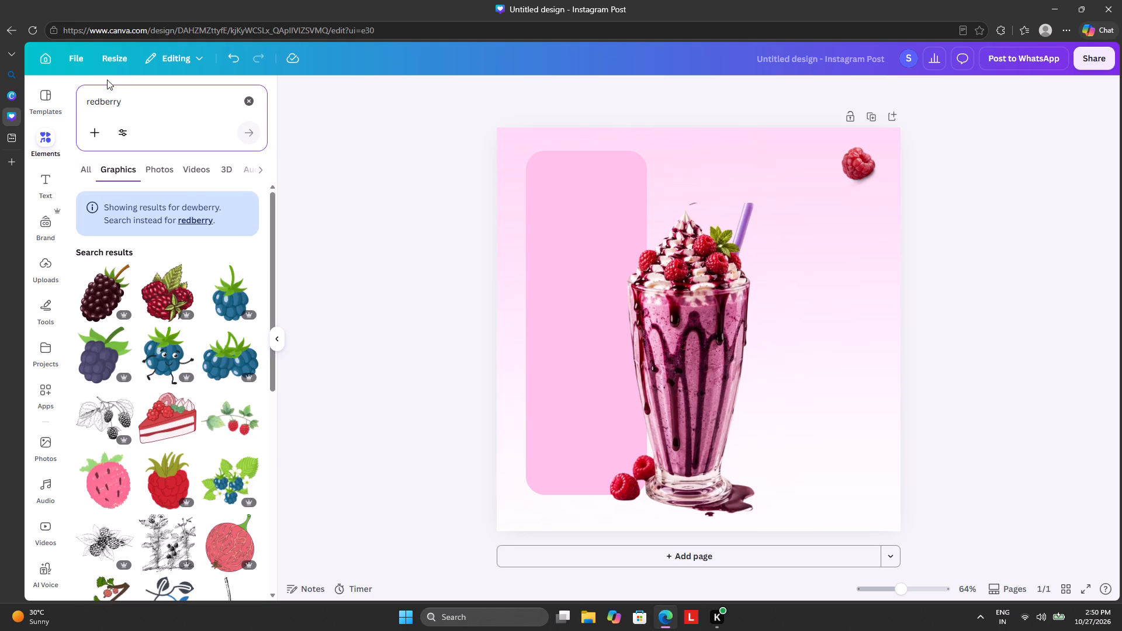
pyautogui.scroll(-4, 148, 347)
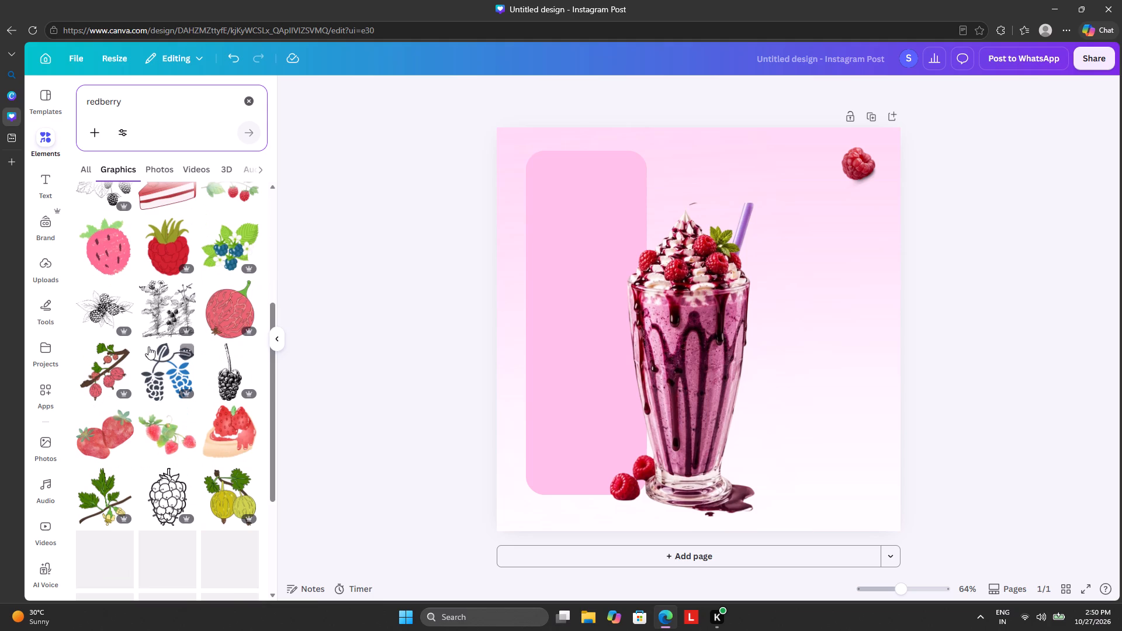
pyautogui.scroll(-4, 144, 359)
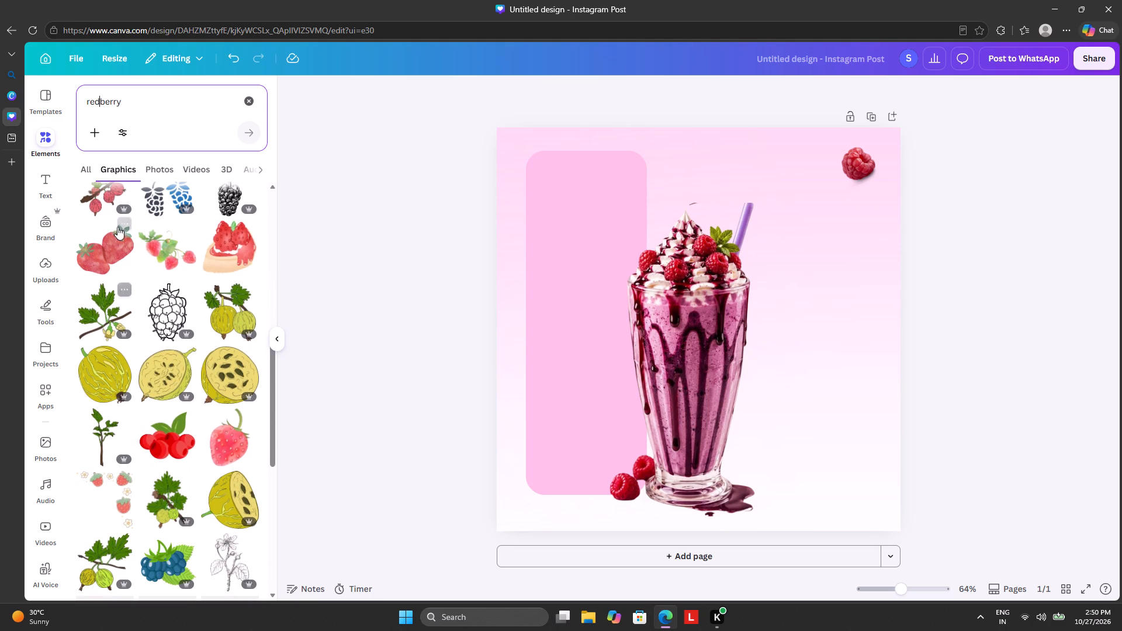
pyautogui.click(143, 171)
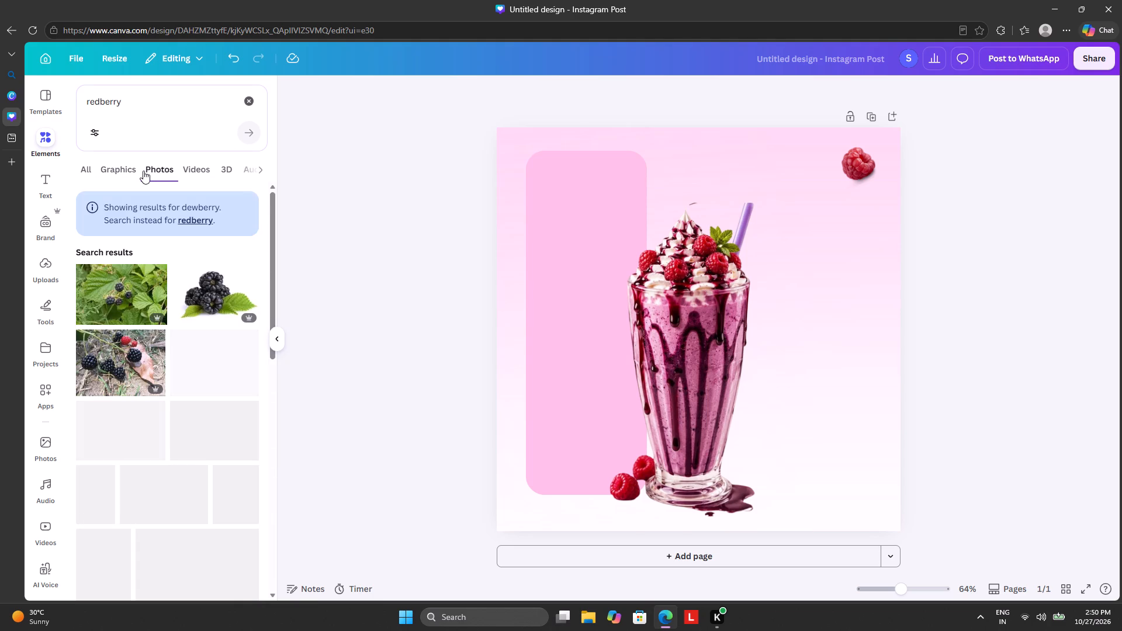
pyautogui.scroll(4, 151, 251)
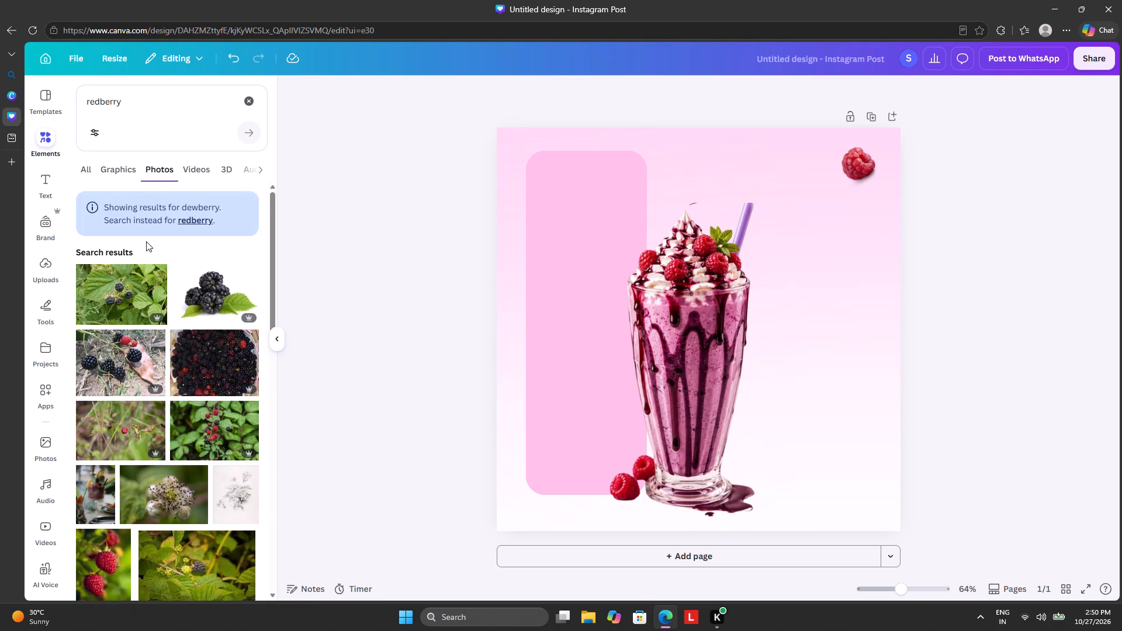
pyautogui.scroll(2, 146, 241)
pyautogui.click(251, 99)
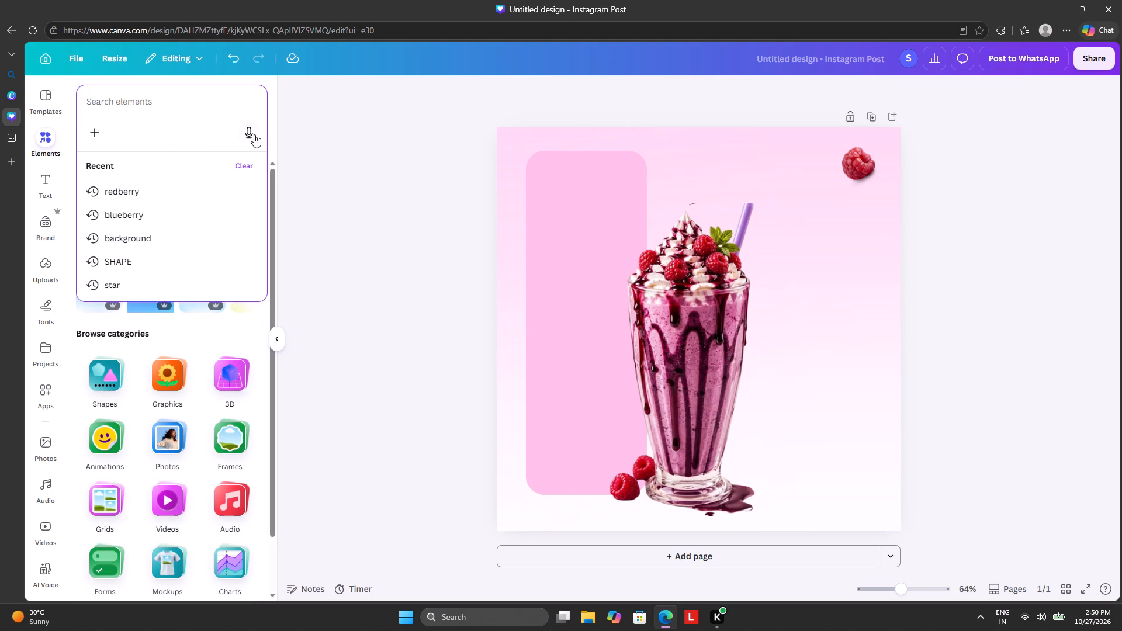
pyautogui.click(366, 161)
# Add a text box over the milkshake and replace its placeholder text with "BLUEBERRY".
pyautogui.click(44, 176)
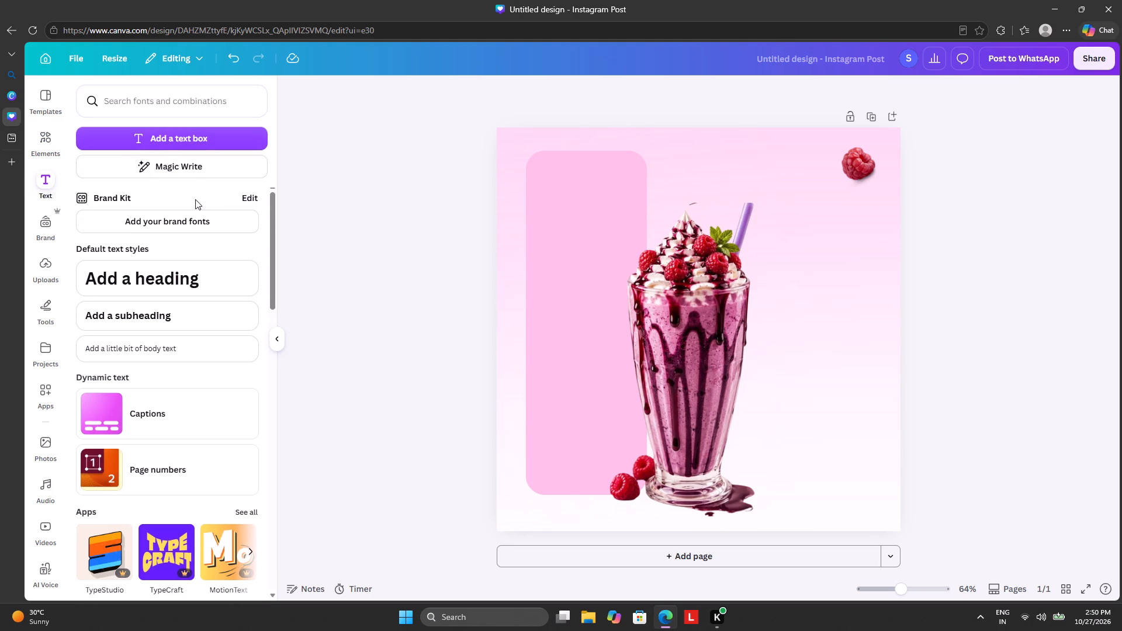
pyautogui.click(188, 142)
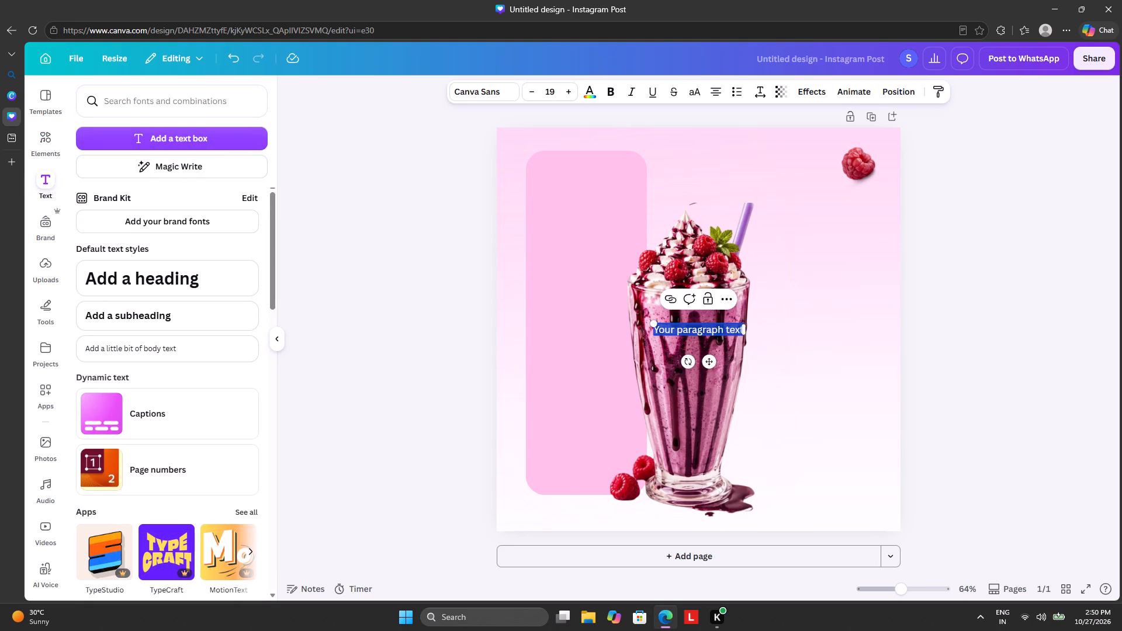
pyautogui.click(671, 325)
pyautogui.click(739, 328)
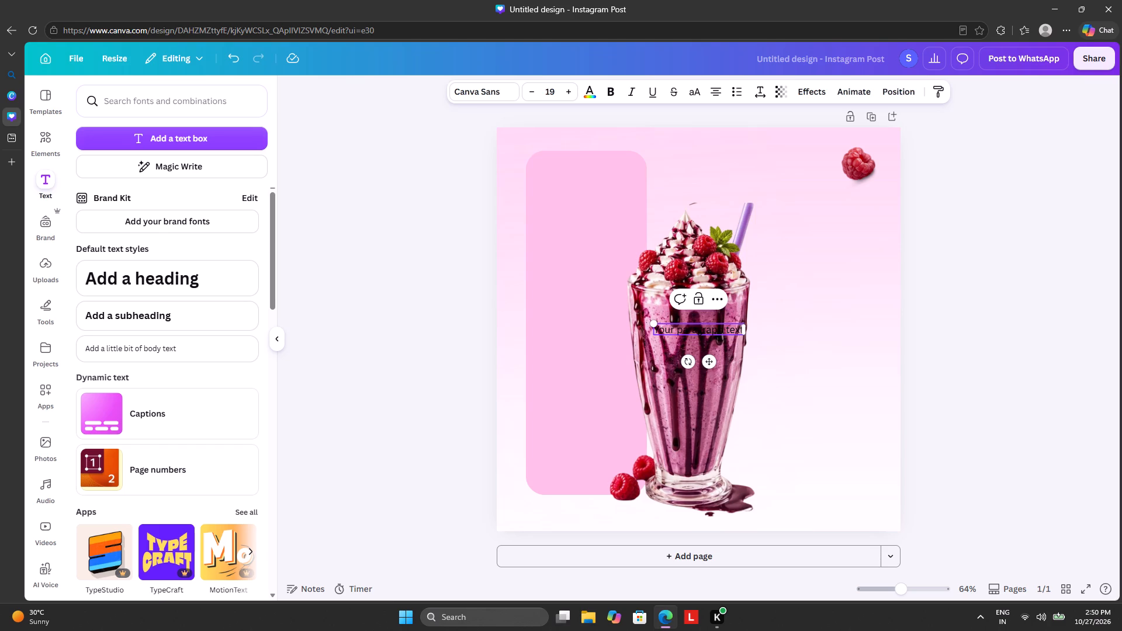
pyautogui.press('BackSpace')
pyautogui.press('BackSpace')
pyautogui.press('BackSpace')
pyautogui.press('BackSpace')
pyautogui.press('BackSpace')
pyautogui.press('BackSpace')
pyautogui.press('BackSpace')
pyautogui.press('BackSpace')
pyautogui.press('BackSpace')
pyautogui.press('BackSpace')
pyautogui.press('BackSpace')
pyautogui.press('BackSpace')
pyautogui.press('BackSpace')
pyautogui.press('BackSpace')
pyautogui.press('BackSpace')
pyautogui.press('BackSpace')
pyautogui.press('BackSpace')
pyautogui.press('BackSpace')
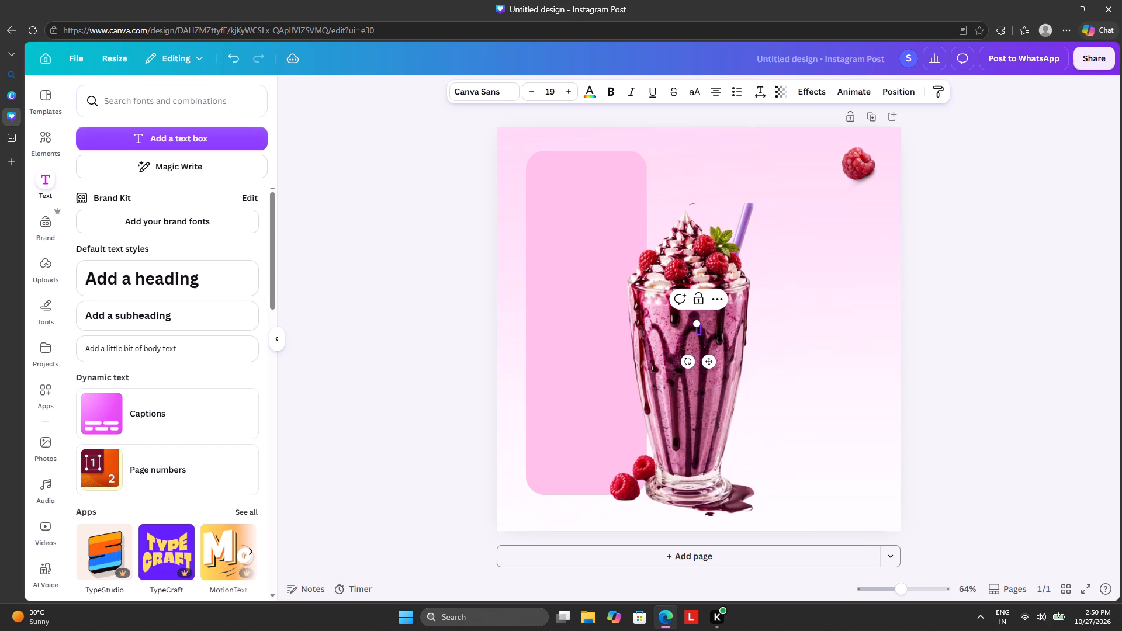
pyautogui.press('BackSpace')
pyautogui.press('b')
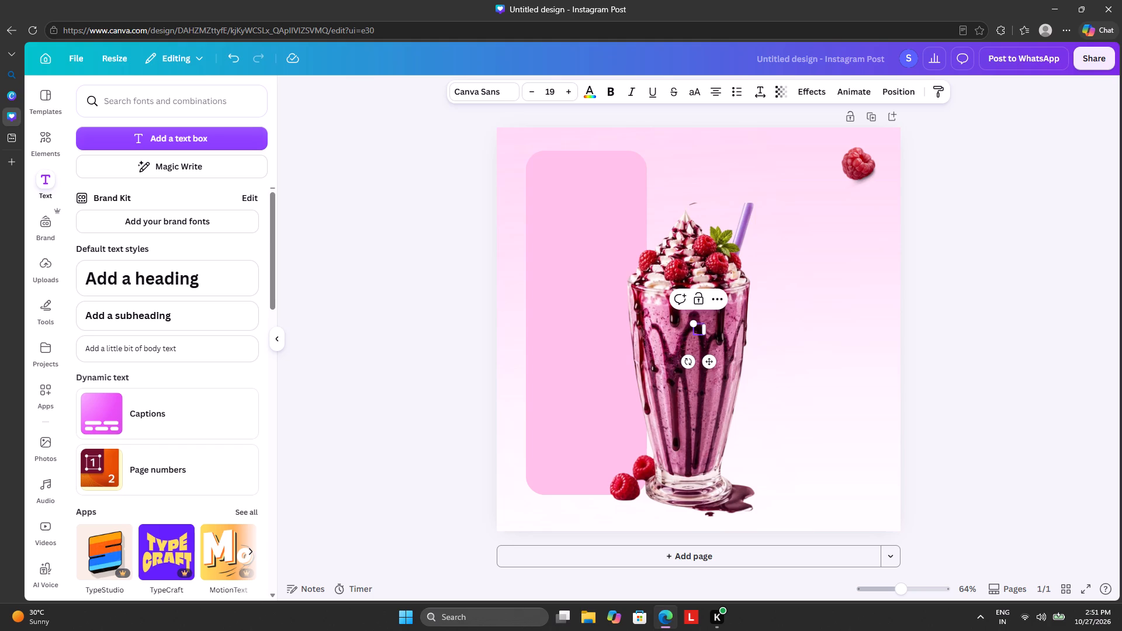
pyautogui.write('LUE')
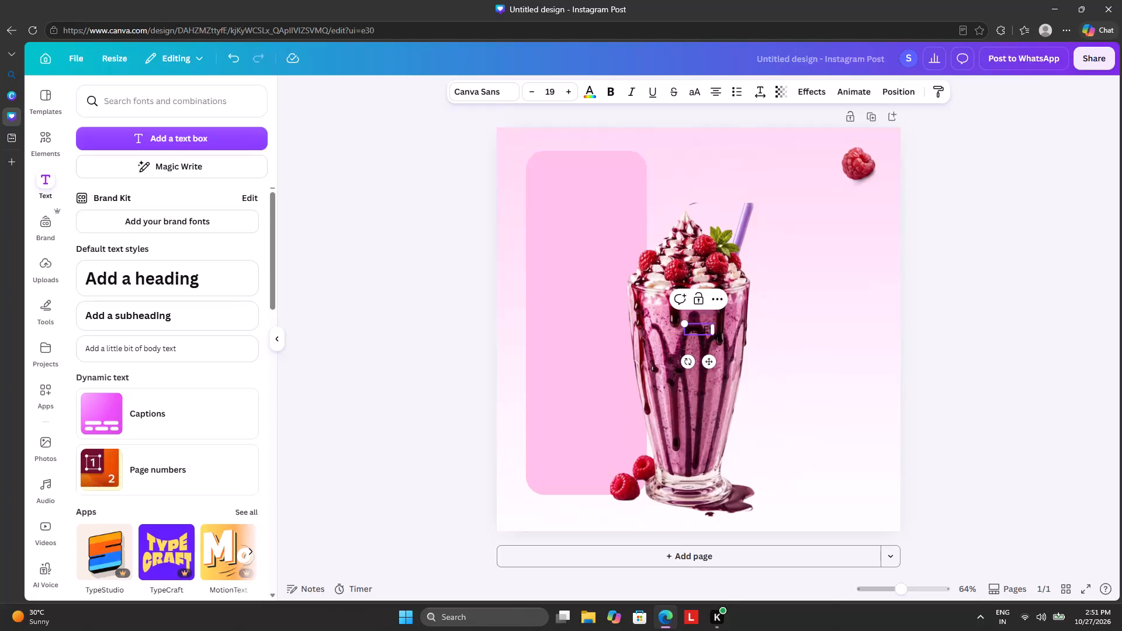
pyautogui.write('BERR')
pyautogui.press('y')
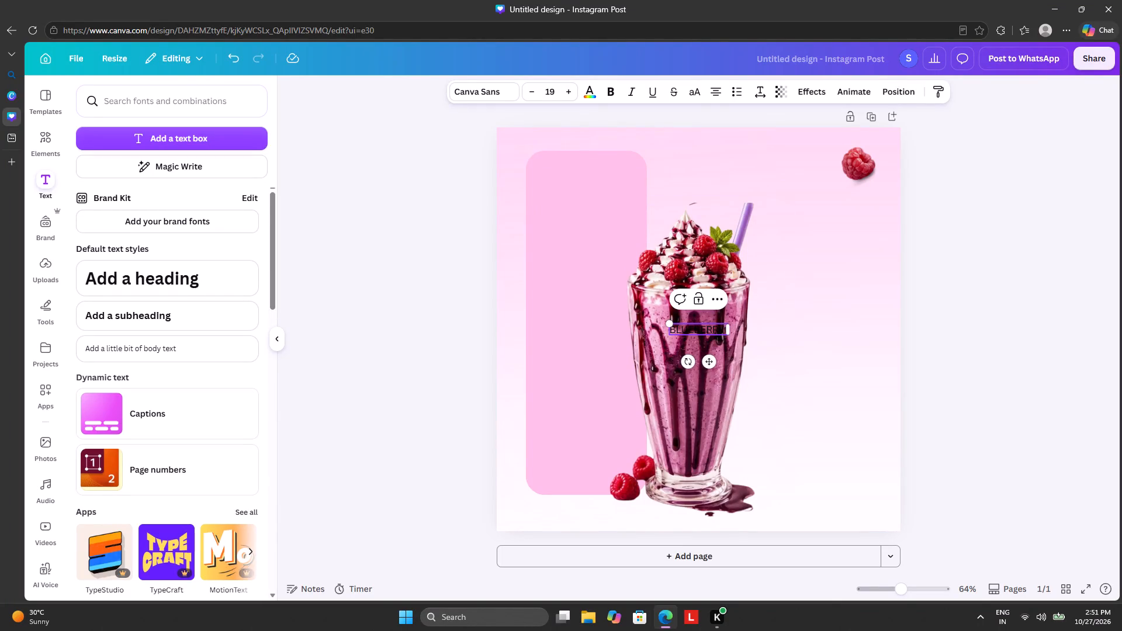
# Enlarge the BLUEBERRY text to font size 89.
pyautogui.moveTo(721, 330); pyautogui.dragTo(674, 330)
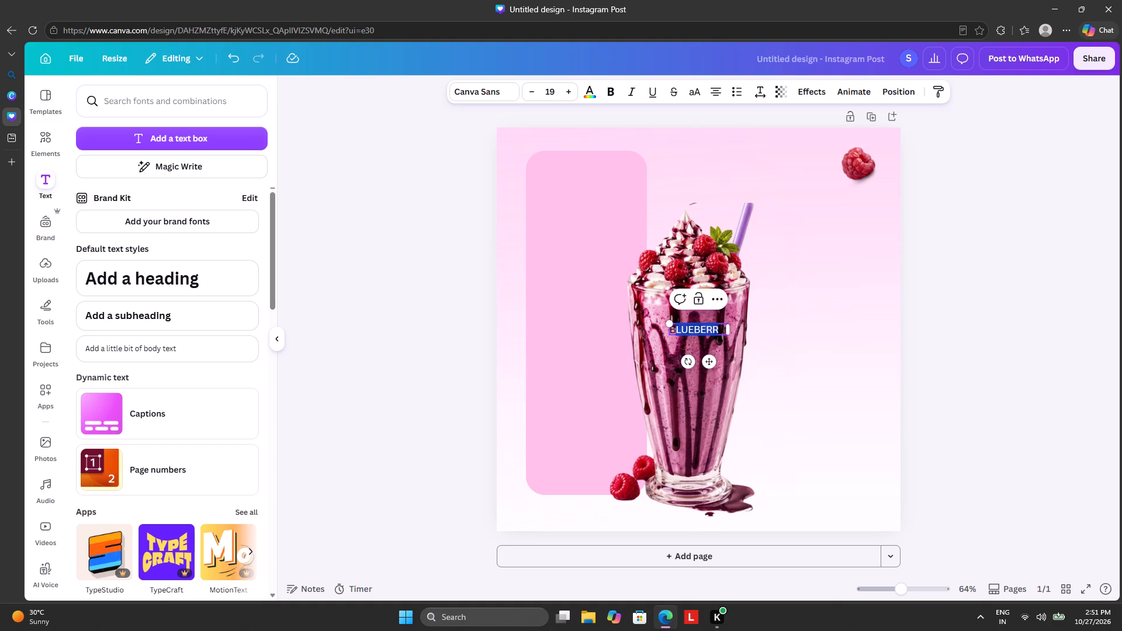
pyautogui.moveTo(674, 330); pyautogui.dragTo(669, 330)
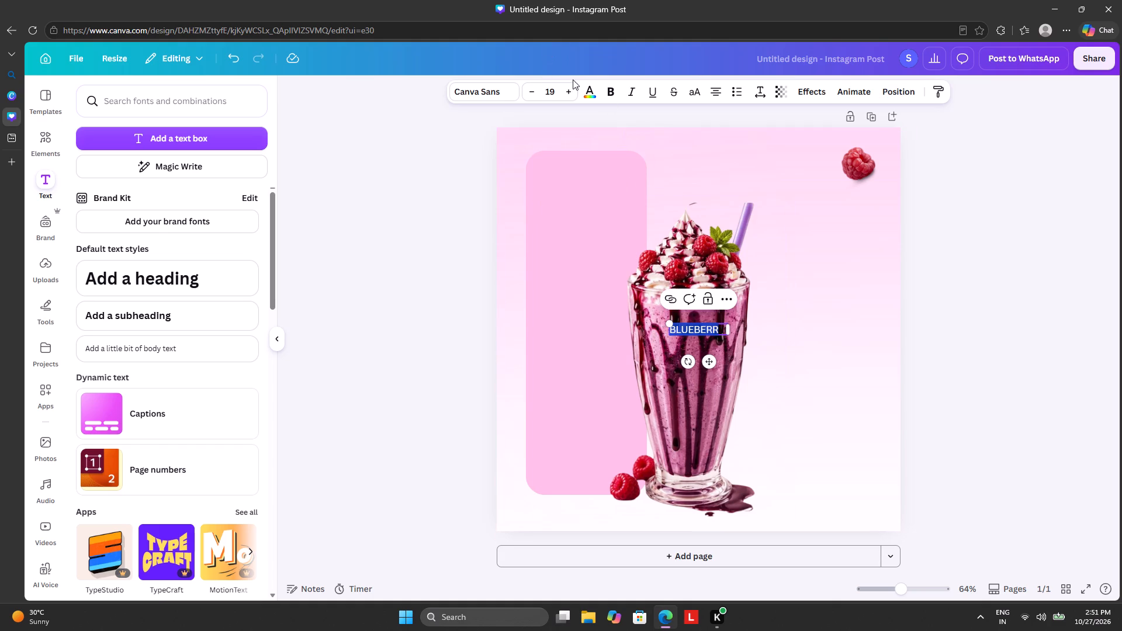
pyautogui.click(565, 89)
pyautogui.click(565, 89)
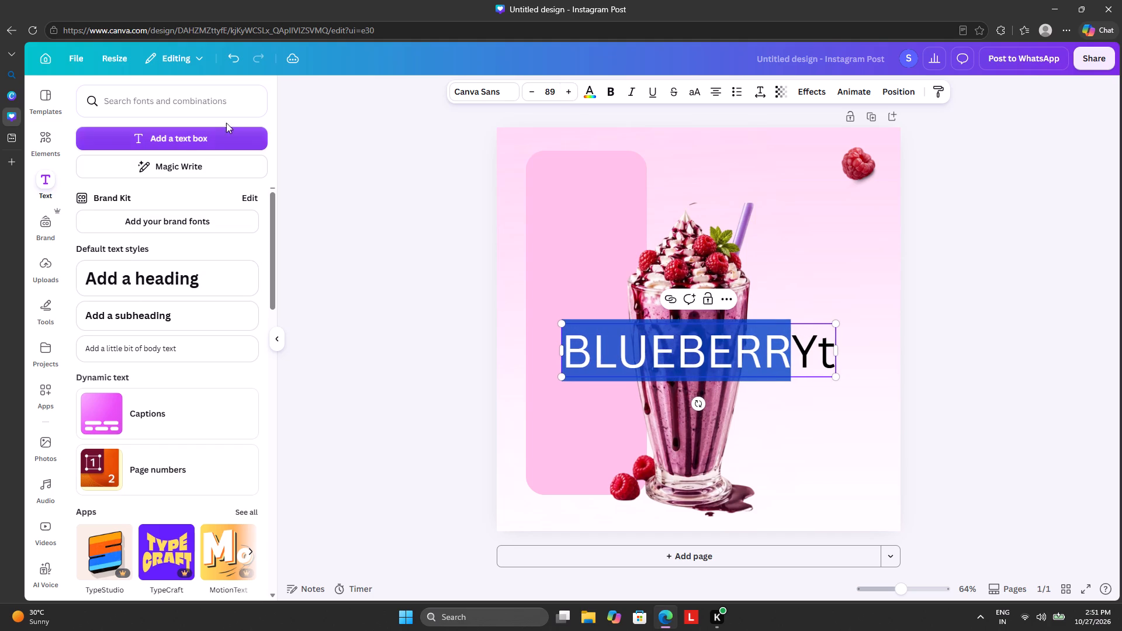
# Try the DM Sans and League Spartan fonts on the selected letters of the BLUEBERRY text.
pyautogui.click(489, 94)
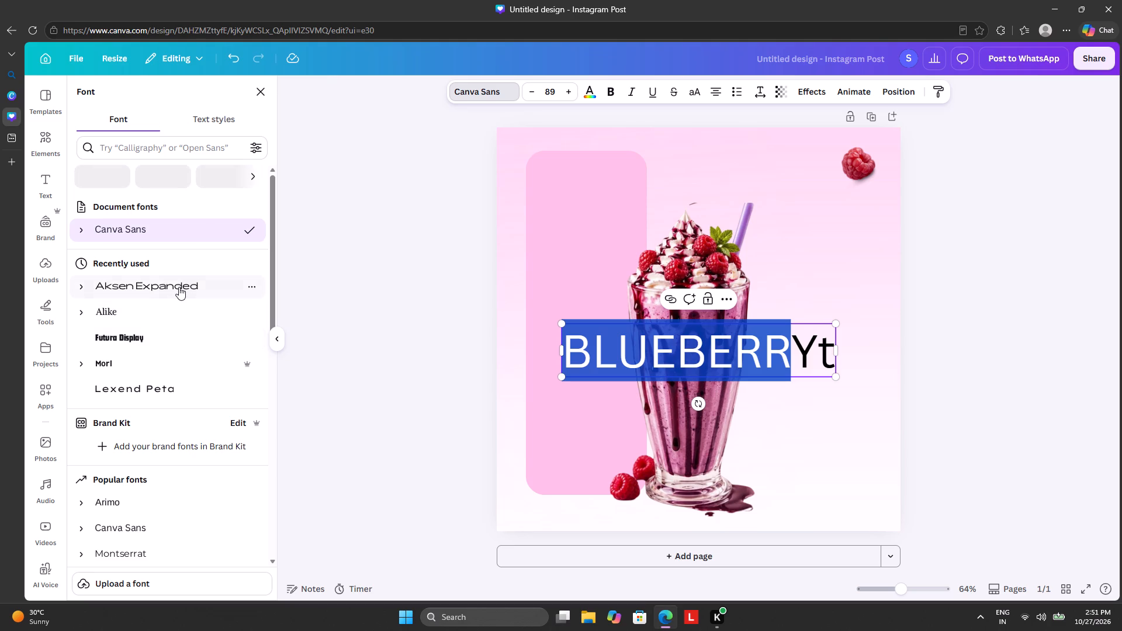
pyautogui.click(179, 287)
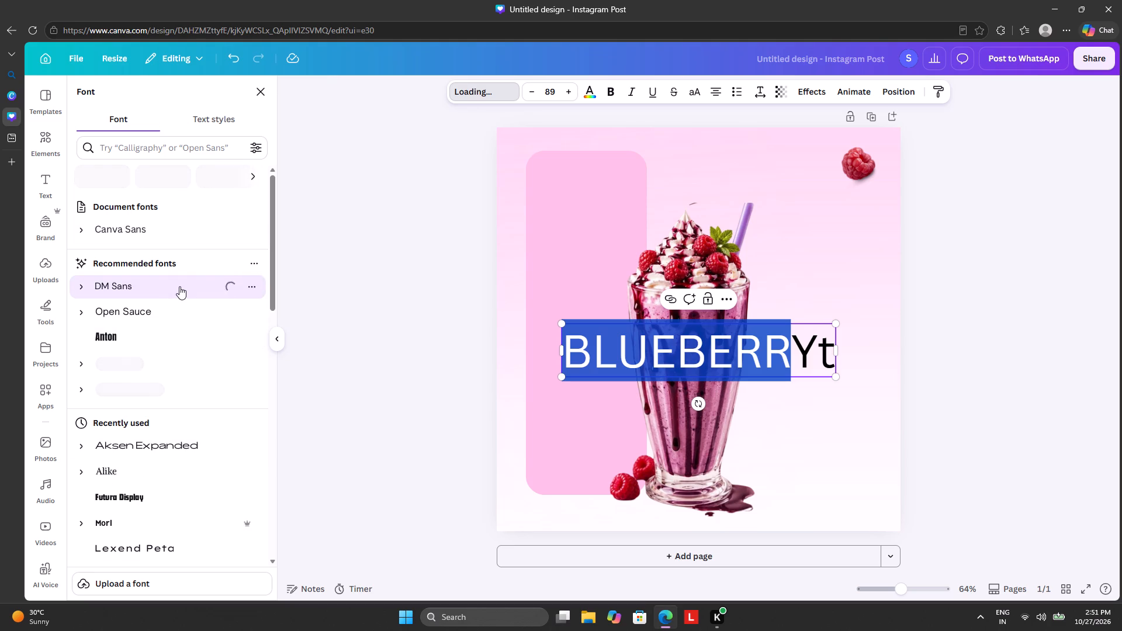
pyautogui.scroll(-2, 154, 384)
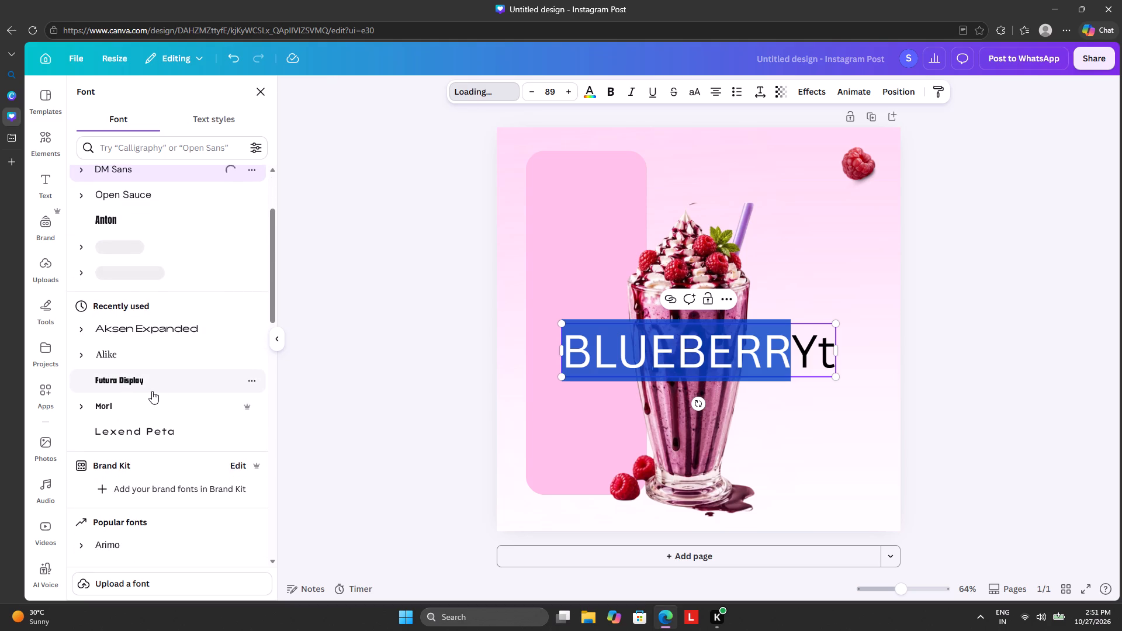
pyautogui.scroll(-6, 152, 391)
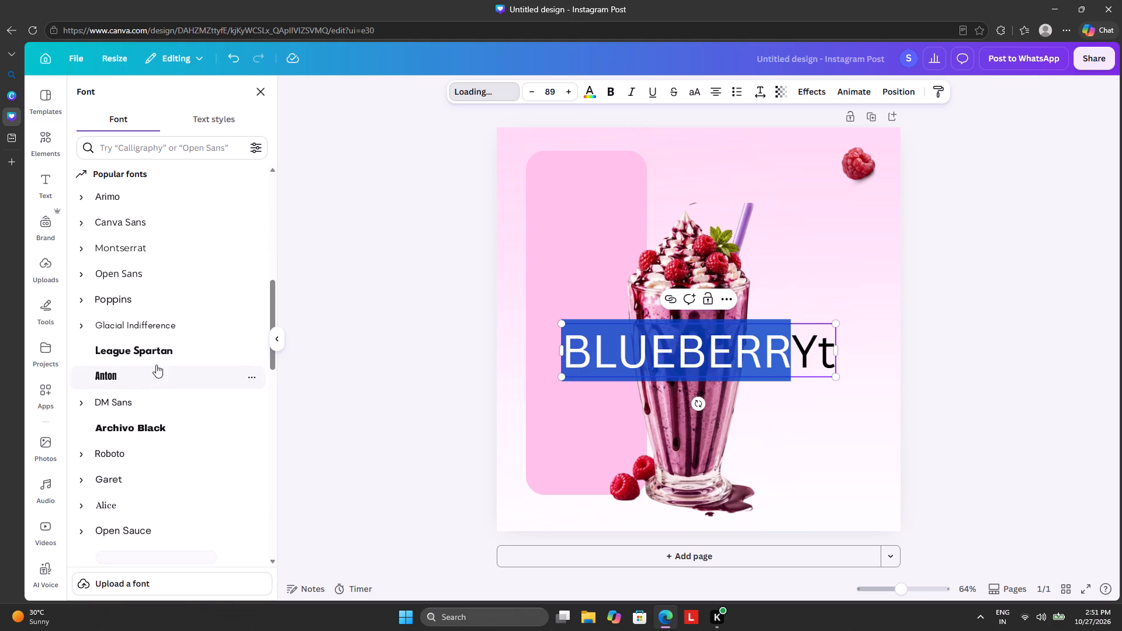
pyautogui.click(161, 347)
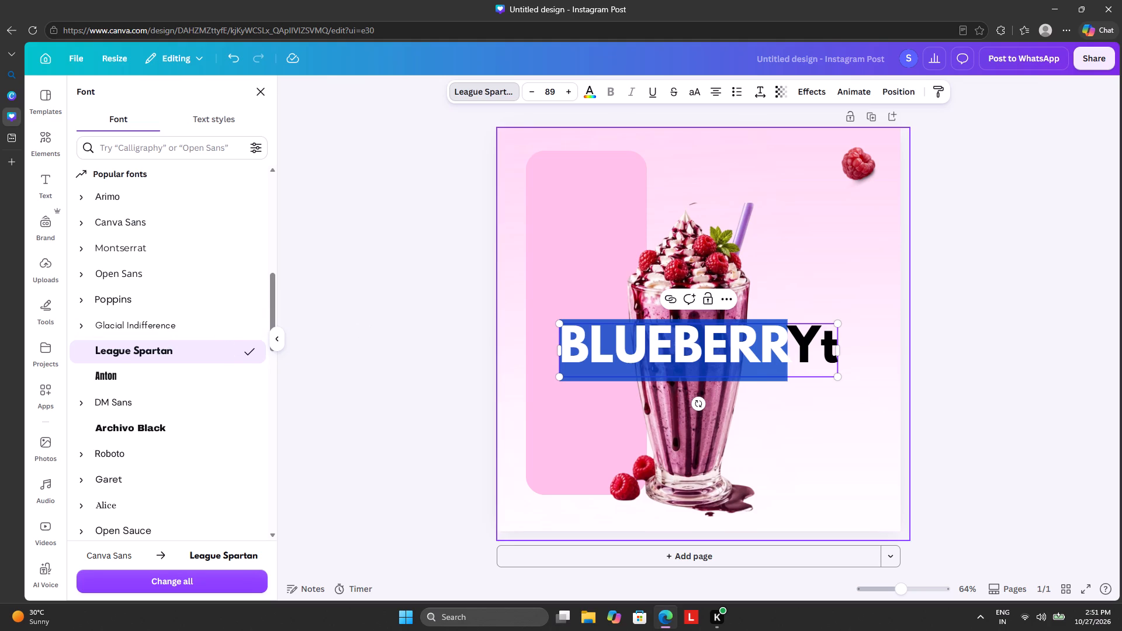
# Select the whole BLUEBERRY text, try the Archivo Black font and set it to Horizon.
pyautogui.click(822, 360)
pyautogui.moveTo(832, 355); pyautogui.dragTo(590, 364)
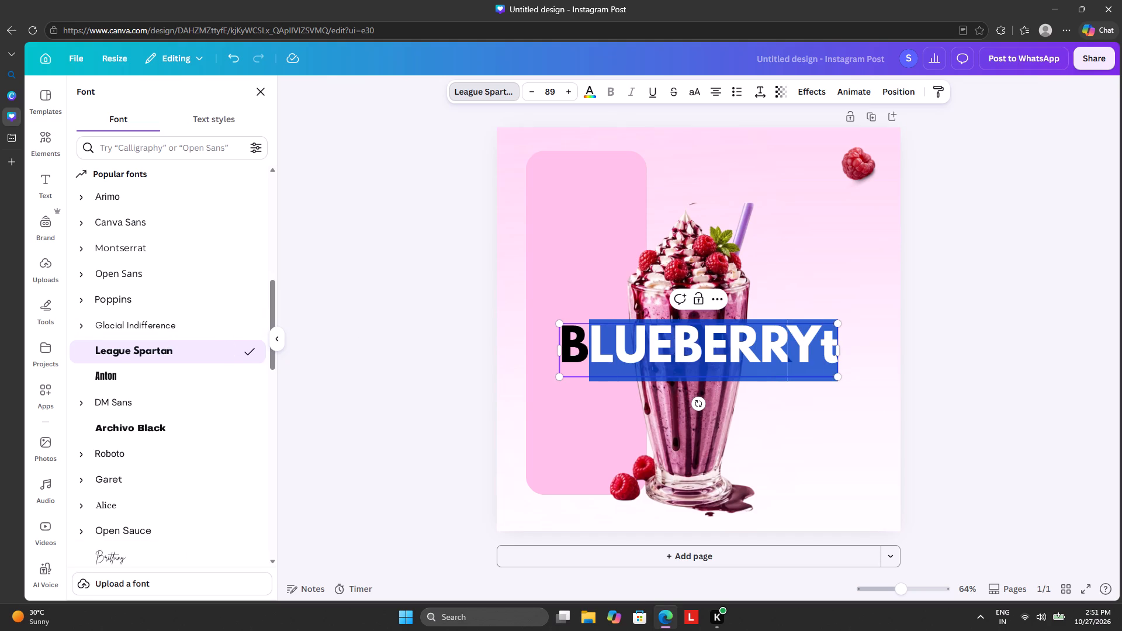
pyautogui.moveTo(590, 364); pyautogui.dragTo(542, 365)
pyautogui.click(143, 429)
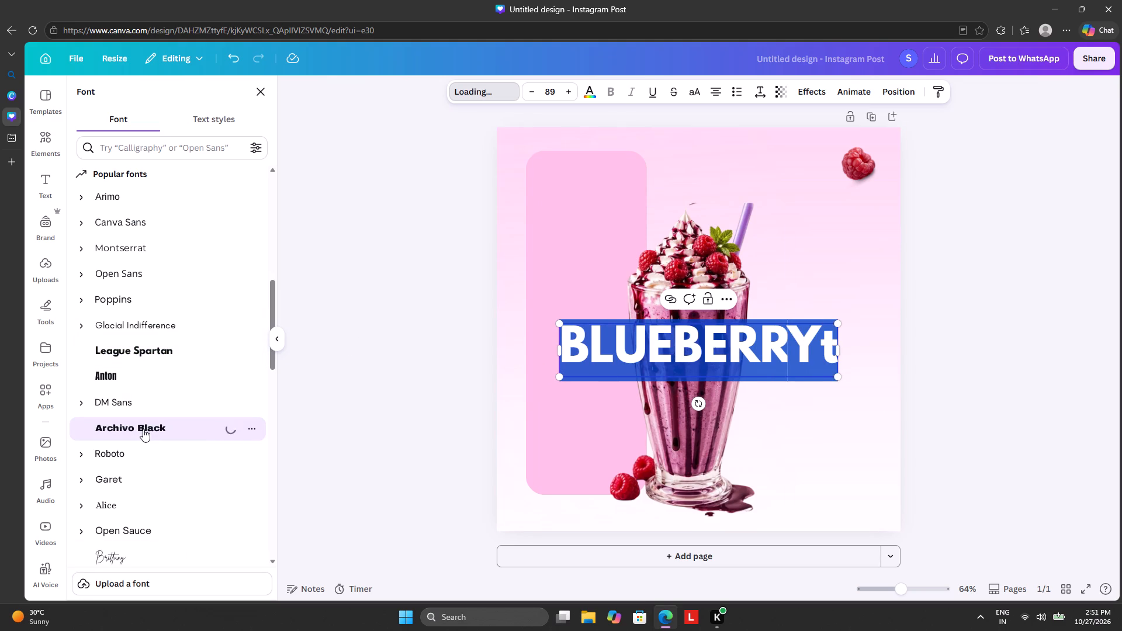
pyautogui.scroll(-4, 143, 429)
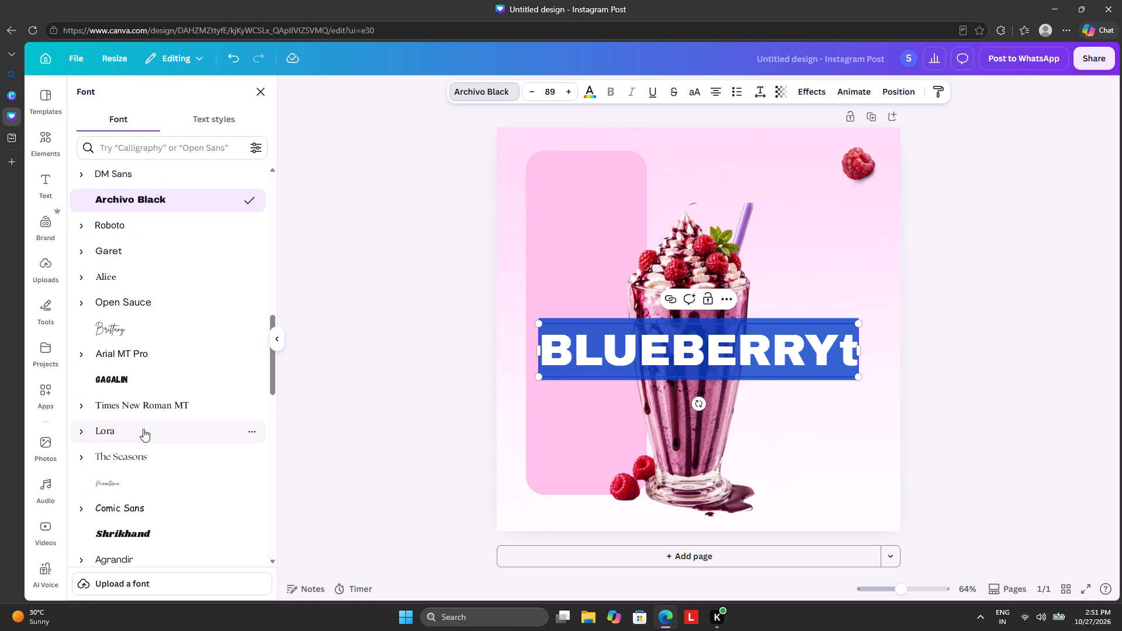
pyautogui.scroll(-4, 143, 429)
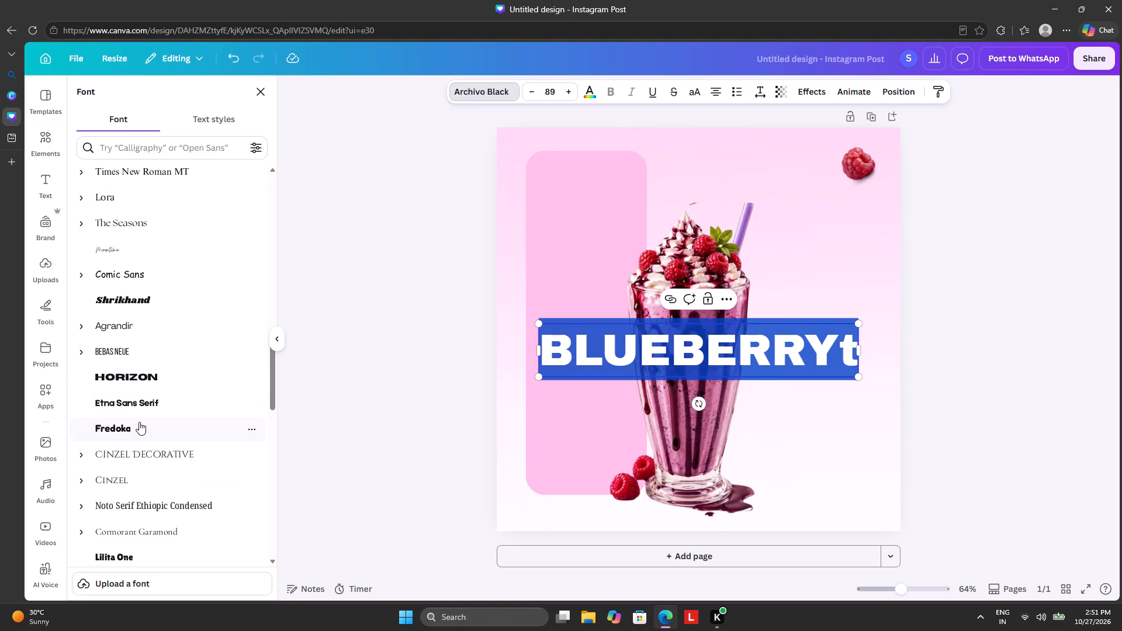
pyautogui.click(154, 380)
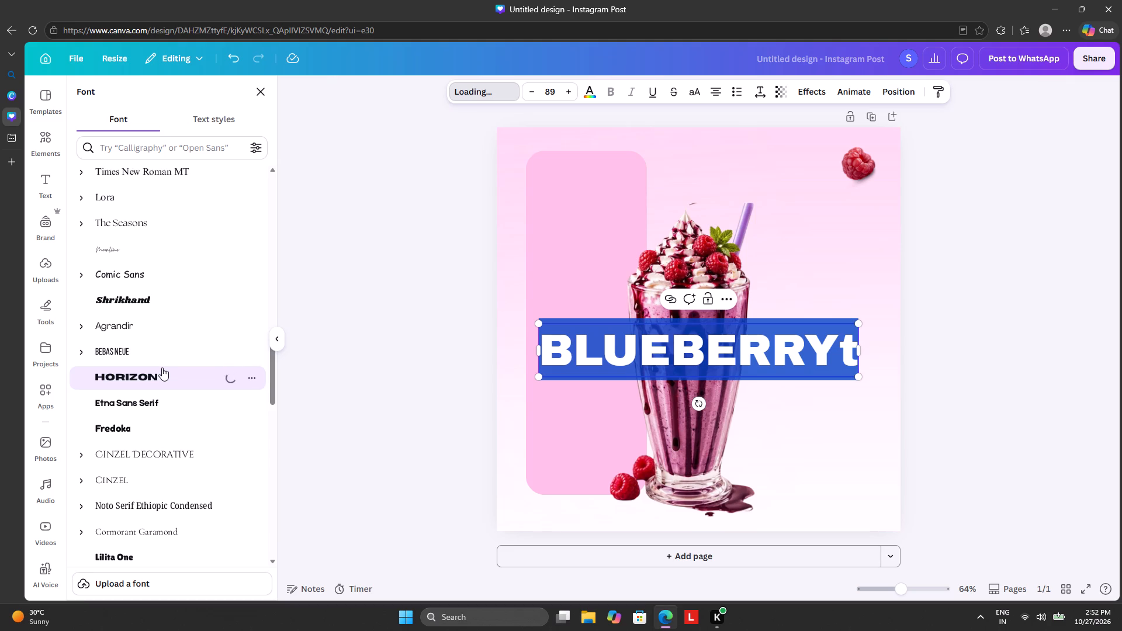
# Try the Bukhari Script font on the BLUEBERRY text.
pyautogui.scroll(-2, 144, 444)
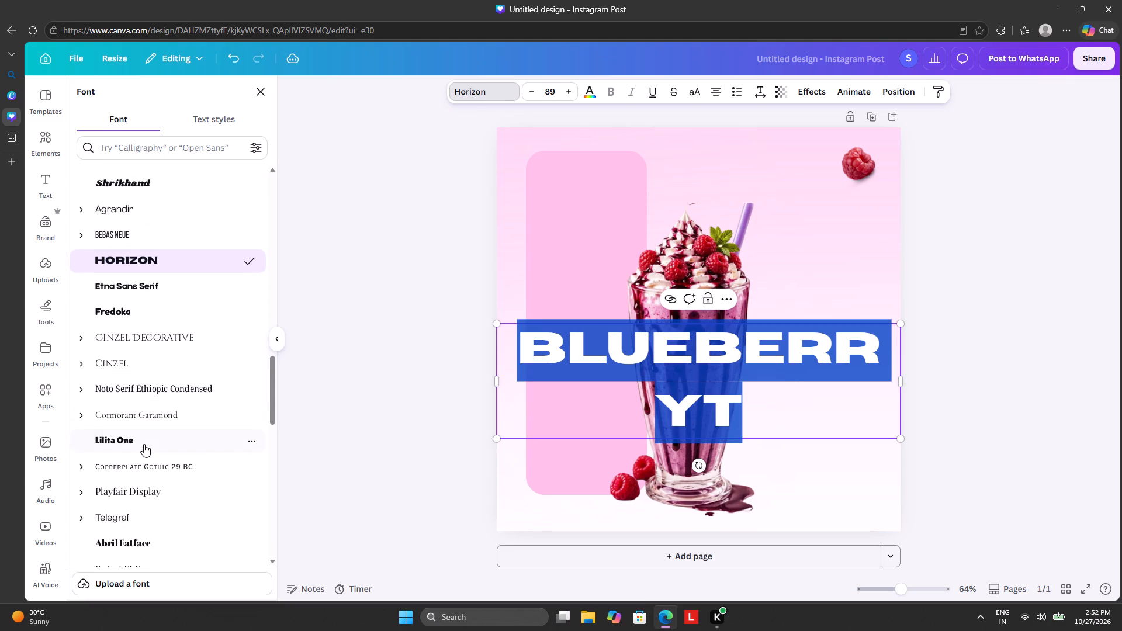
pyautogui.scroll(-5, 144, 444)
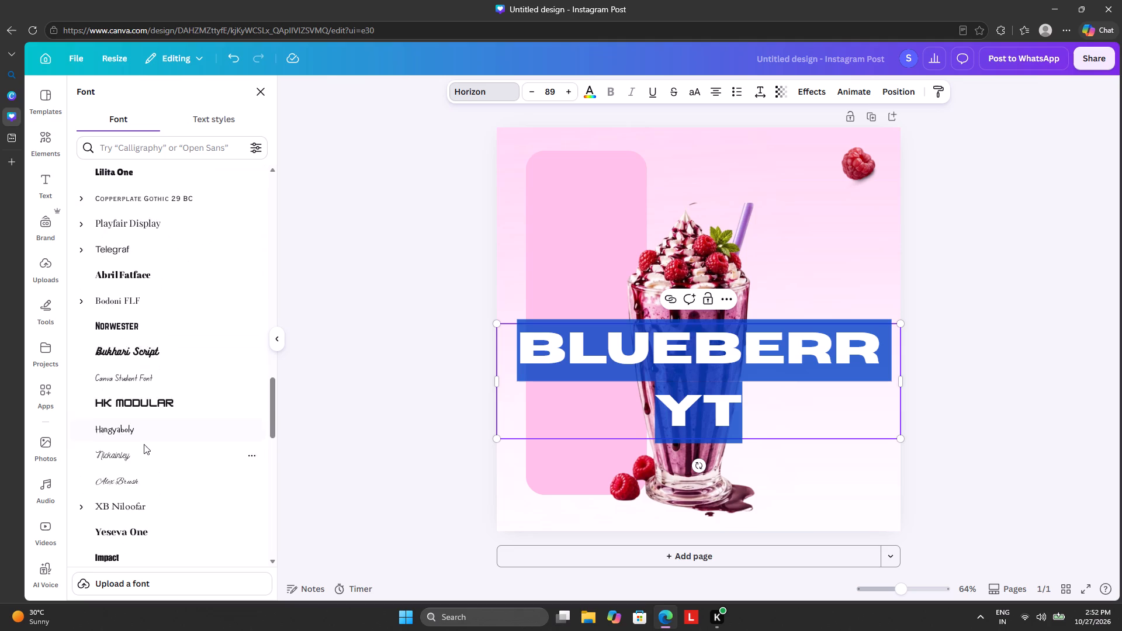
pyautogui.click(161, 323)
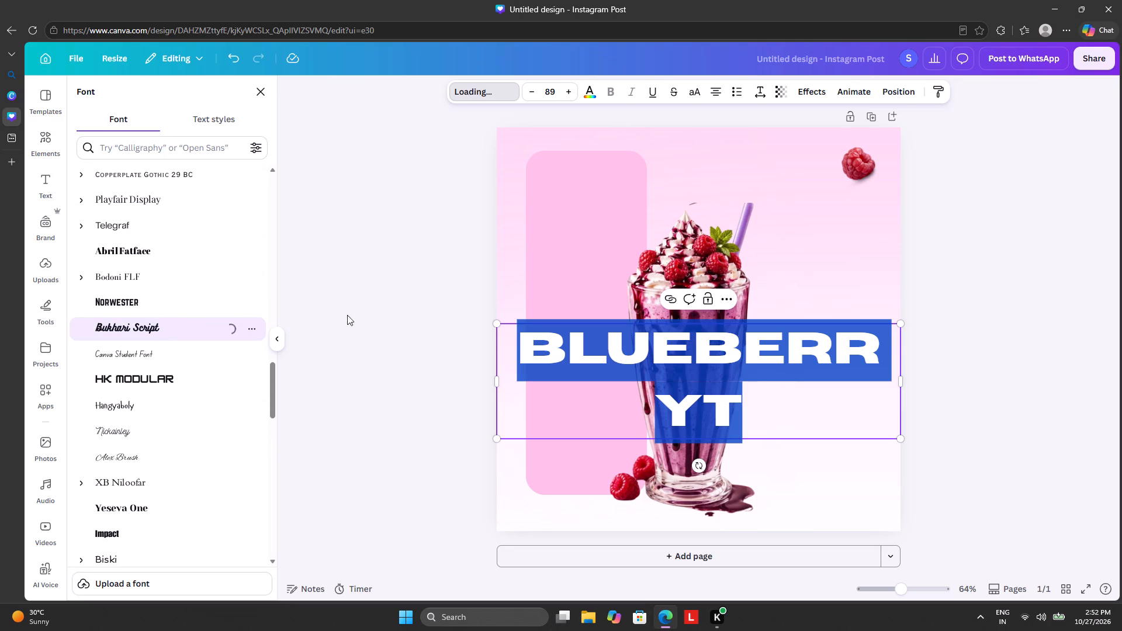
# Delete the stray letter T at the end of the BLUEBERRY text.
pyautogui.click(735, 405)
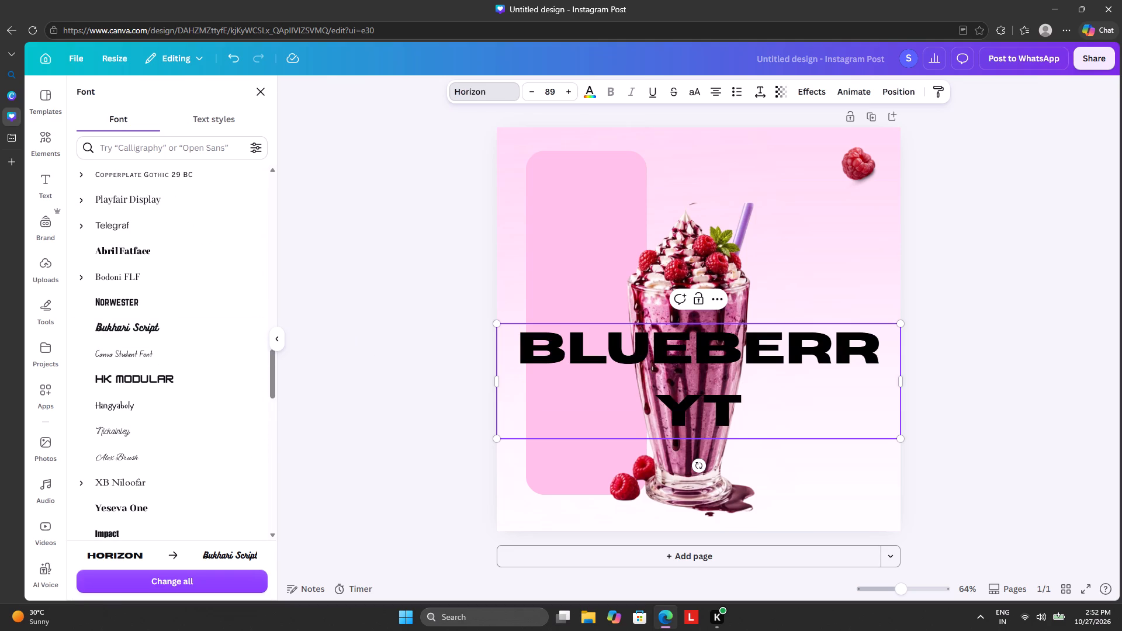
pyautogui.press('BackSpace')
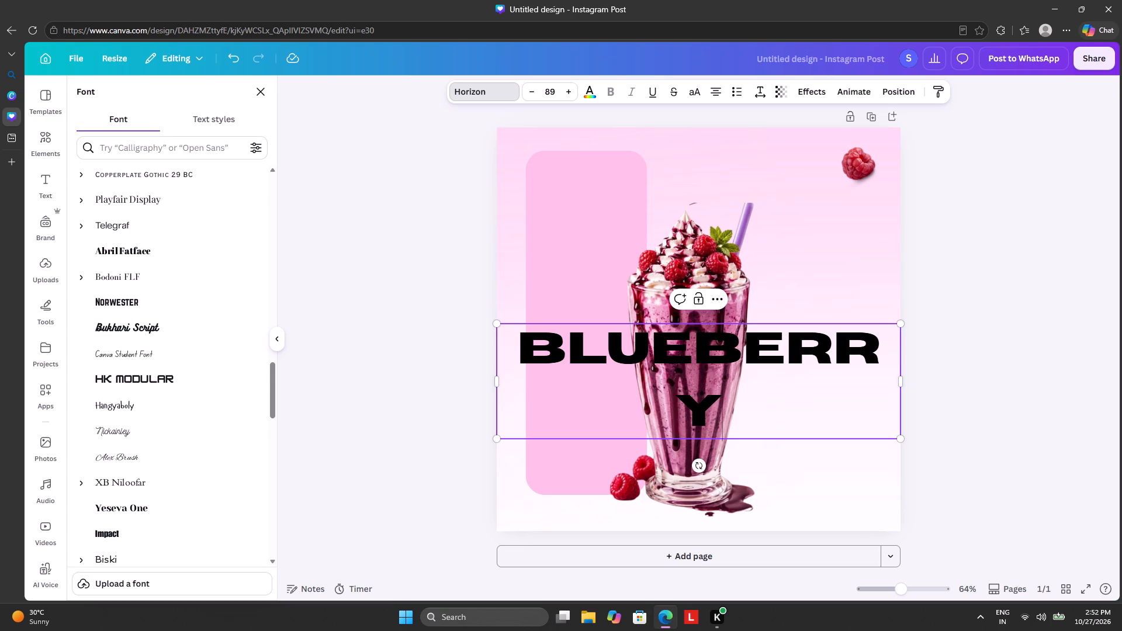
# Set the BLUEBERRY text's font to HK Modular.
pyautogui.click(202, 373)
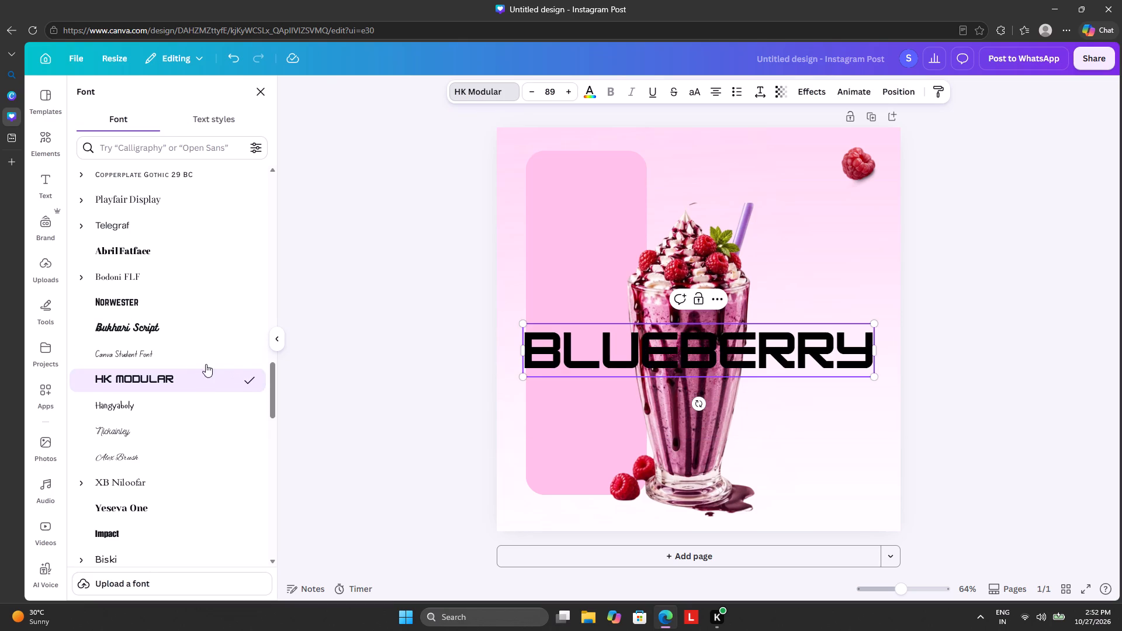
pyautogui.click(386, 324)
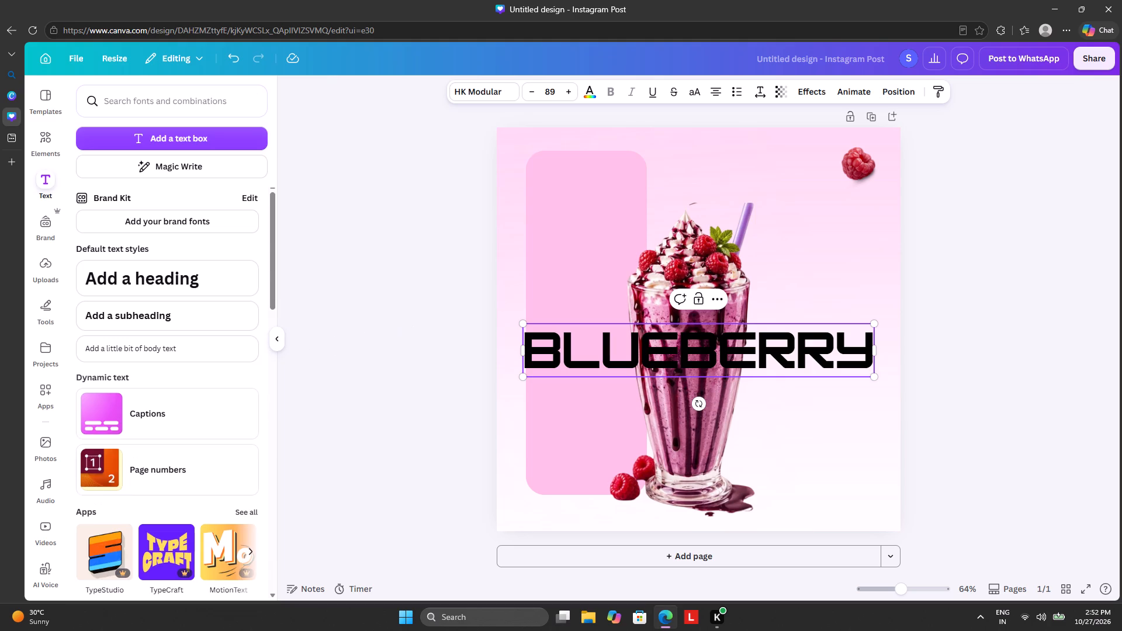
# Rotate the BLUEBERRY text counterclockwise to a nearly vertical, bottom-to-top orientation and nudge it upward.
pyautogui.moveTo(699, 404); pyautogui.dragTo(778, 385)
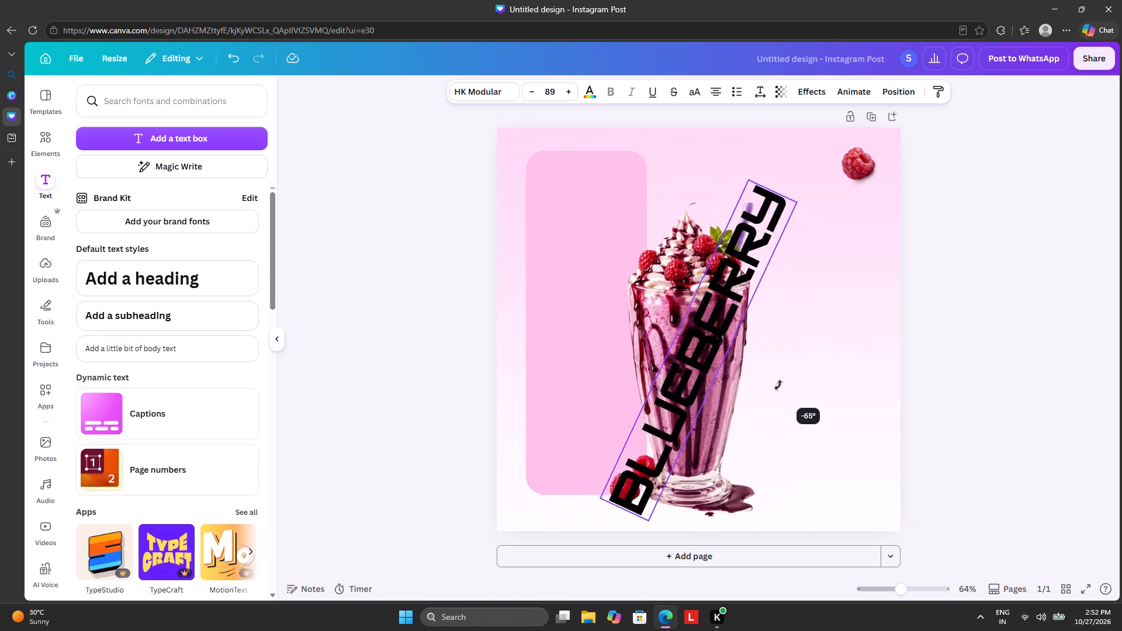
pyautogui.moveTo(778, 385); pyautogui.dragTo(788, 347)
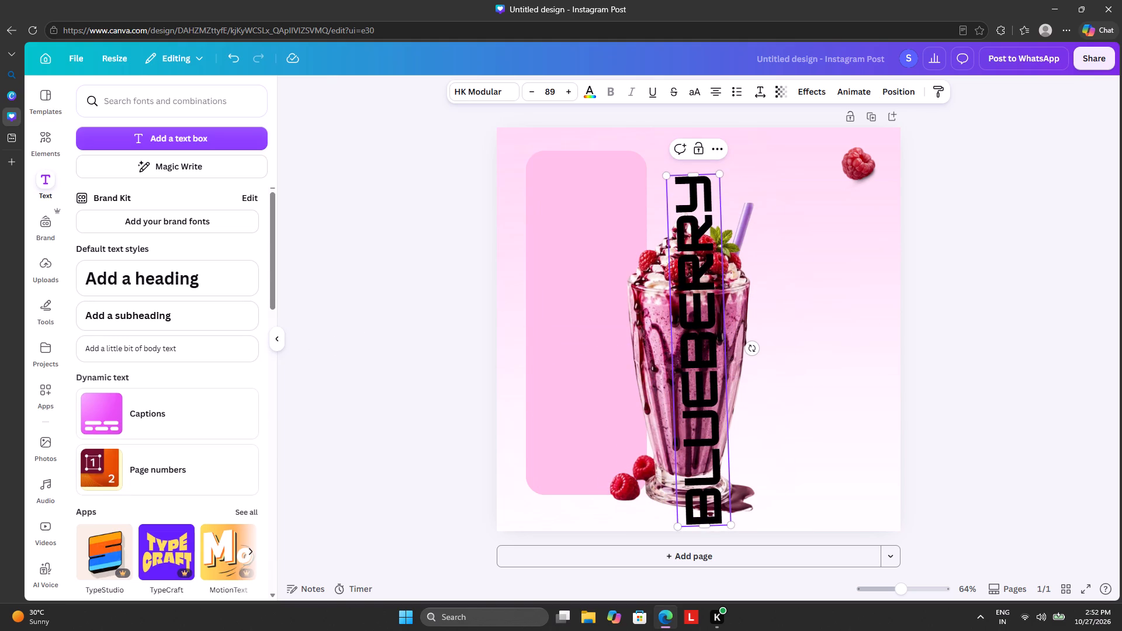
pyautogui.moveTo(666, 180); pyautogui.dragTo(666, 172)
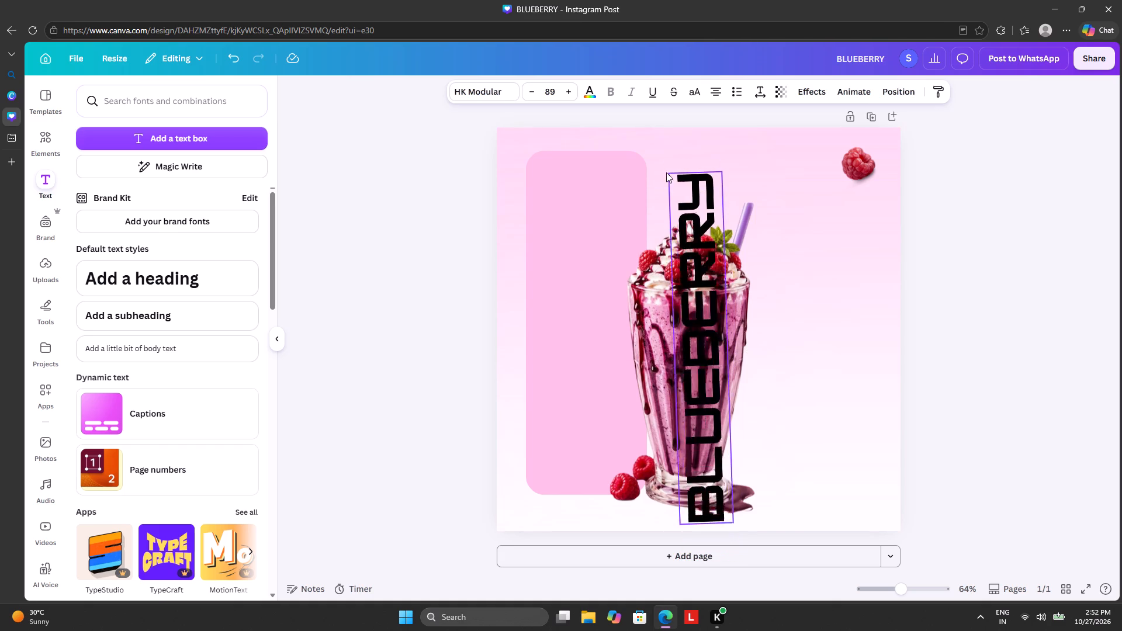
pyautogui.moveTo(666, 172); pyautogui.dragTo(663, 161)
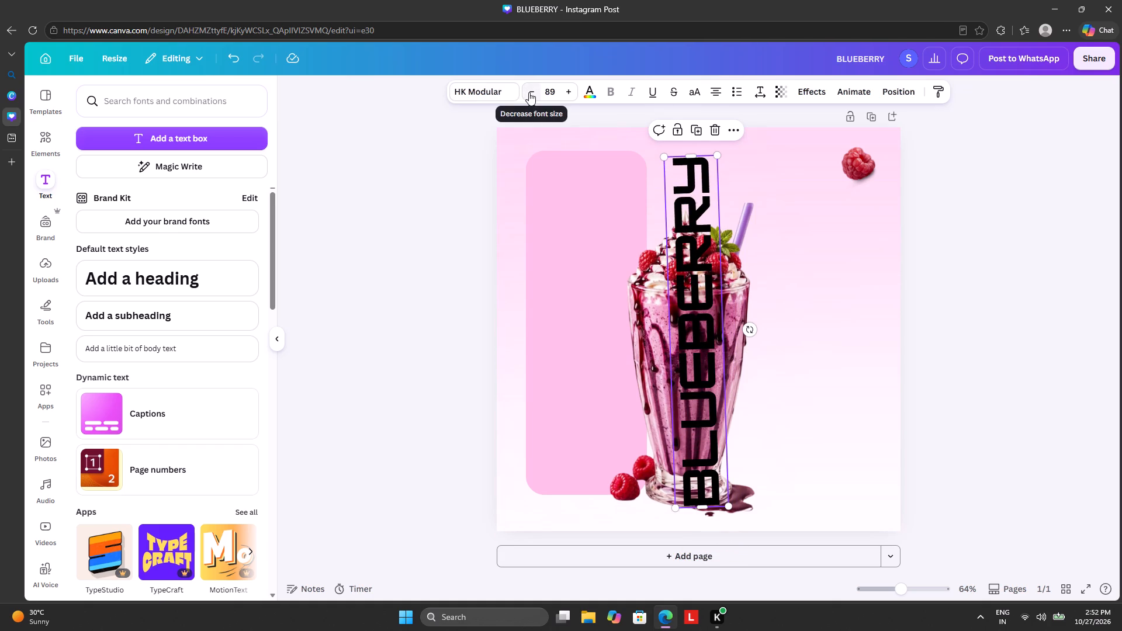
# Reduce the BLUEBERRY text to size 74 and place it on the rounded pink panel, straightened to -90°.
pyautogui.tripleClick(529, 92)
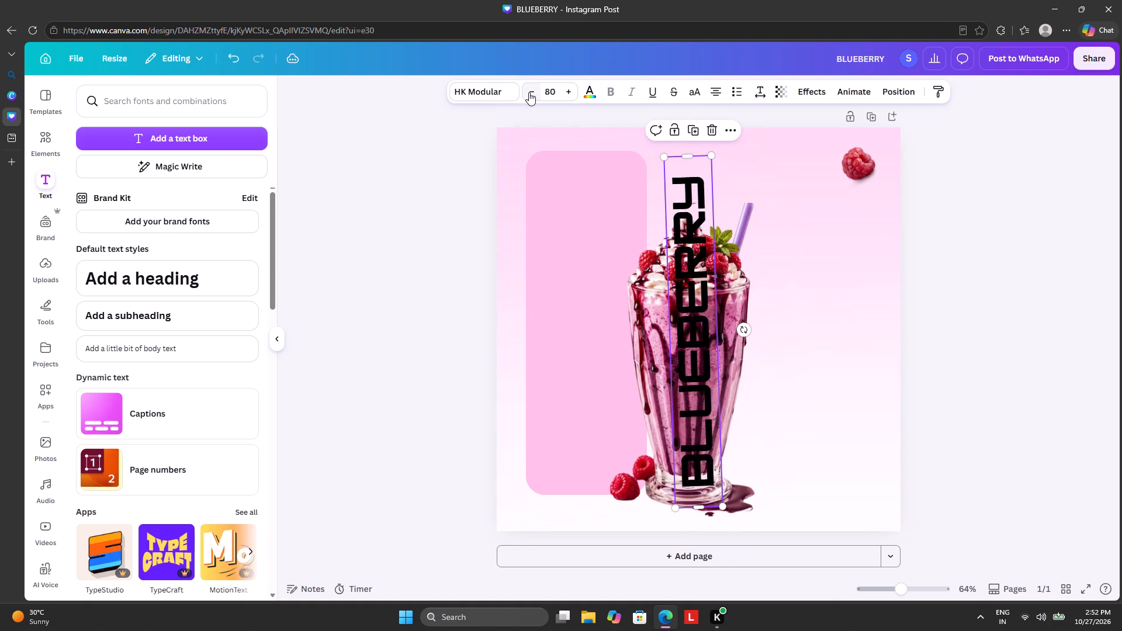
pyautogui.moveTo(689, 235); pyautogui.dragTo(633, 239)
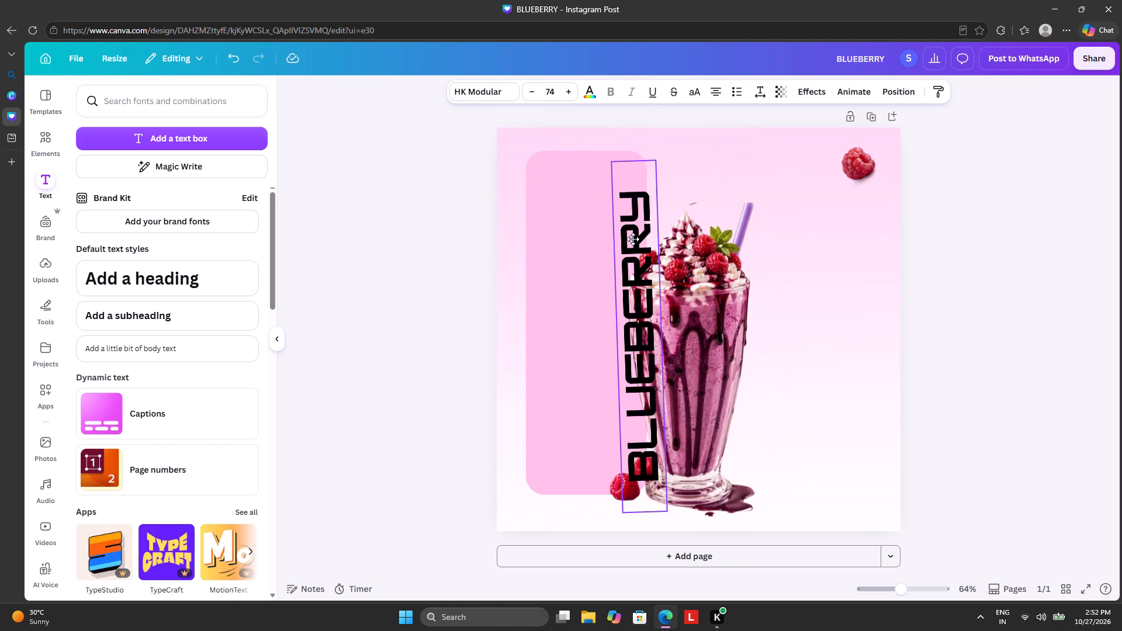
pyautogui.moveTo(633, 239); pyautogui.dragTo(580, 226)
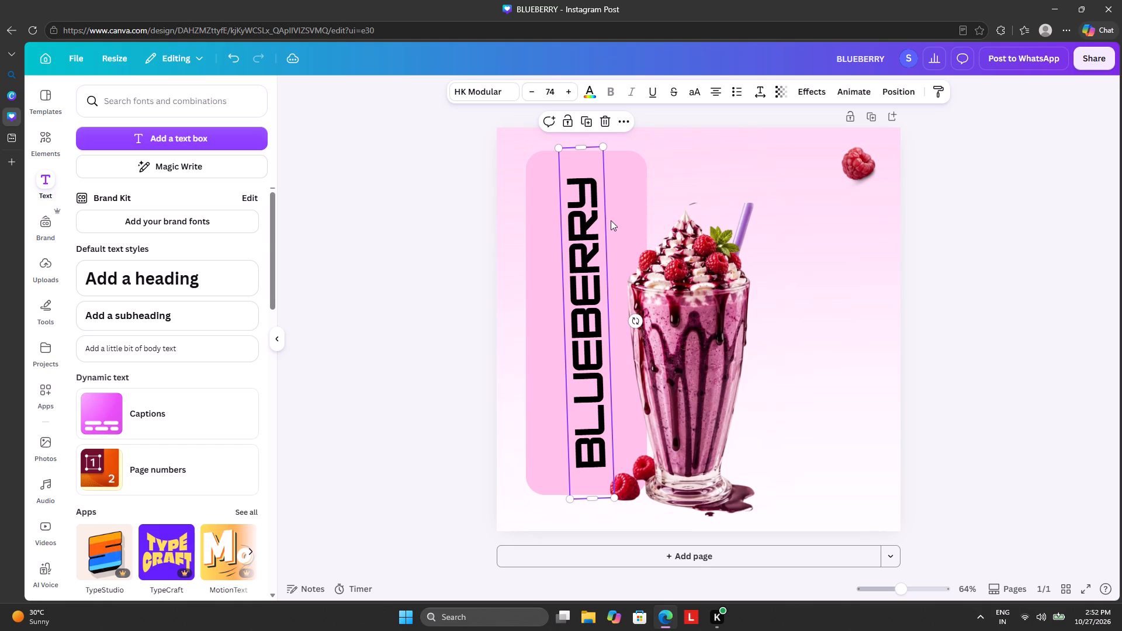
pyautogui.click(633, 318)
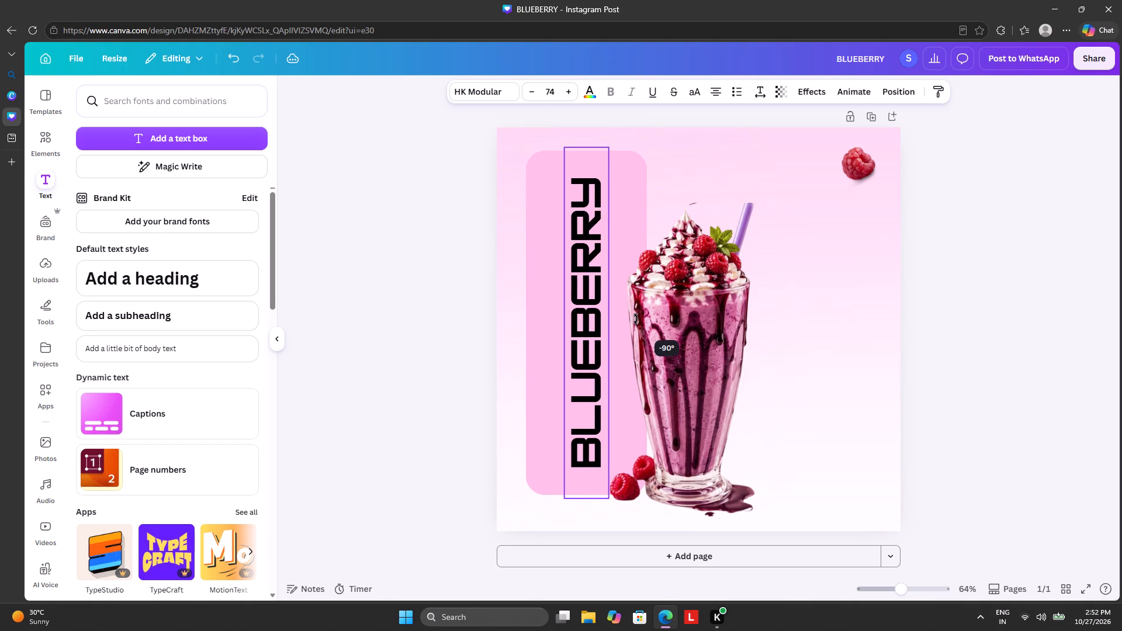
# Recolour the BLUEBERRY text with a dark maroon sampled from the milkshake's syrup.
pyautogui.click(593, 90)
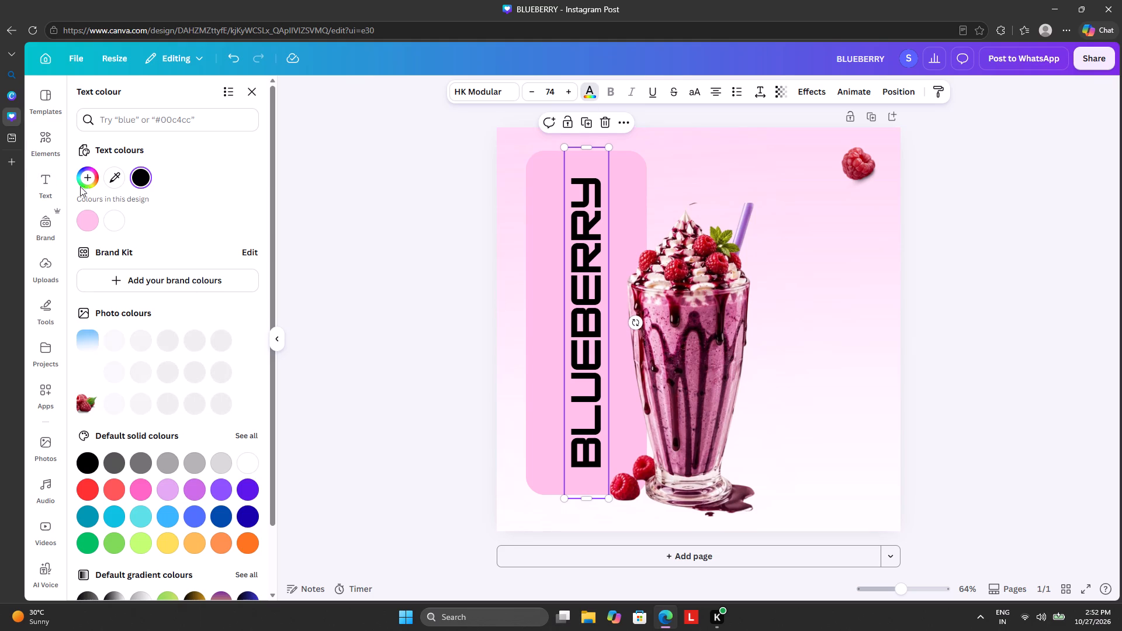
pyautogui.click(110, 176)
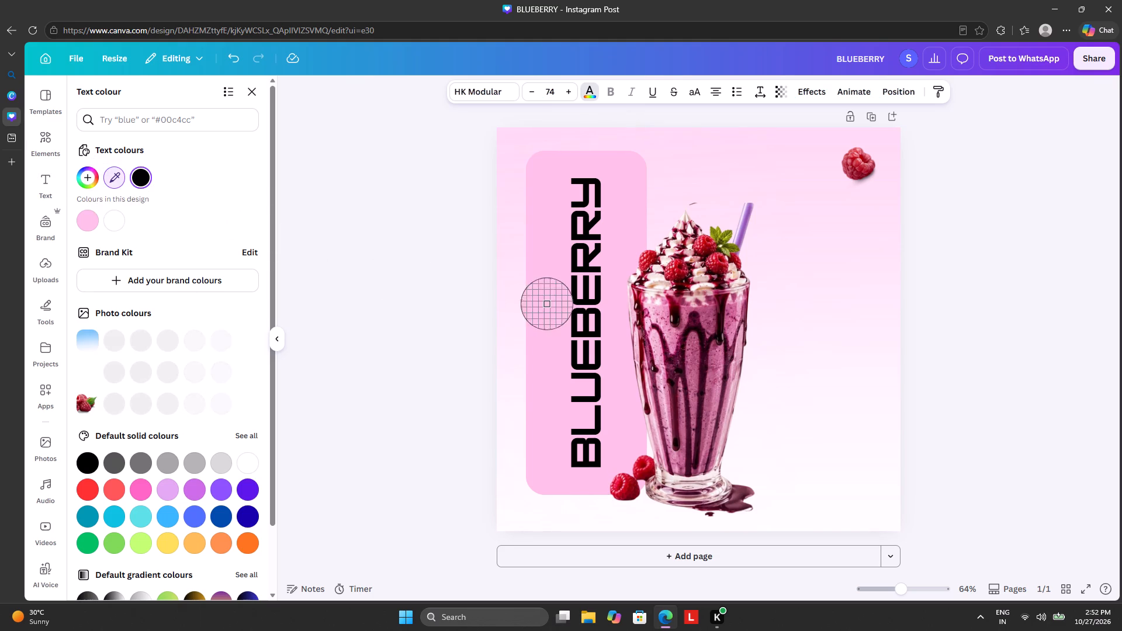
pyautogui.click(675, 325)
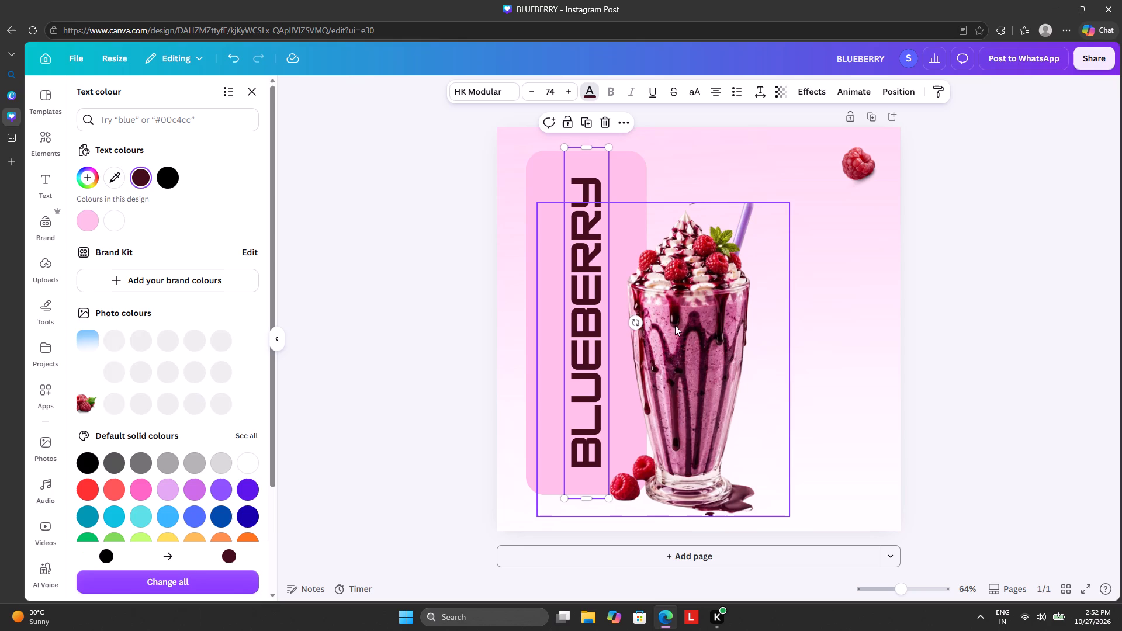
pyautogui.click(400, 274)
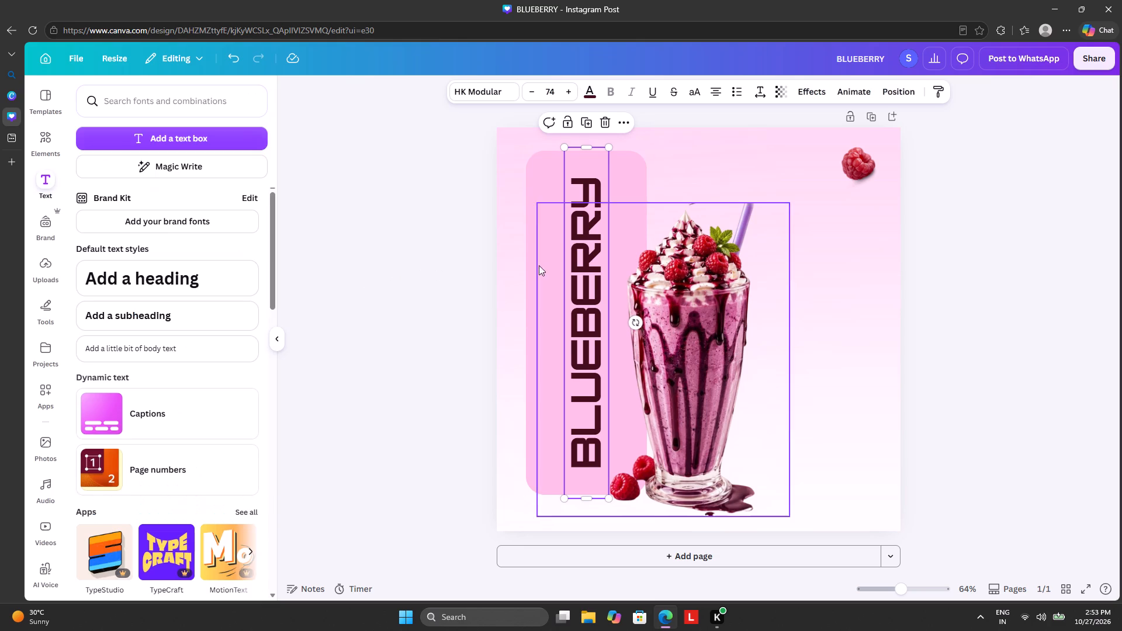
# Enlarge the vertical BLUEBERRY text to size 81.9 and centre it on the rounded pink panel.
pyautogui.moveTo(586, 252); pyautogui.dragTo(578, 256)
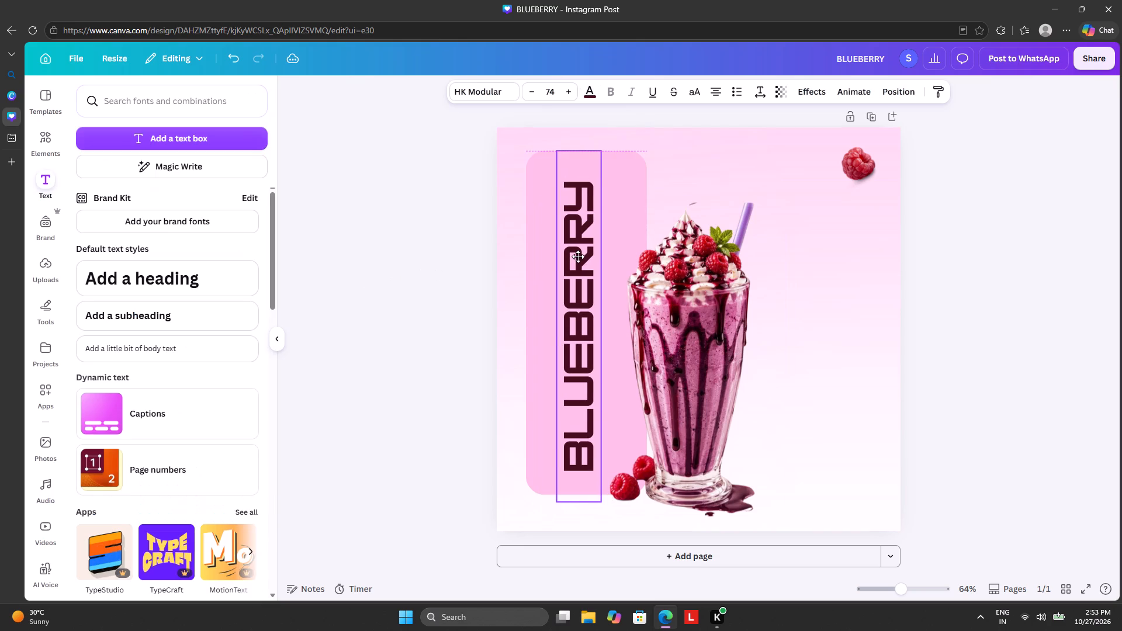
pyautogui.moveTo(578, 256); pyautogui.dragTo(578, 249)
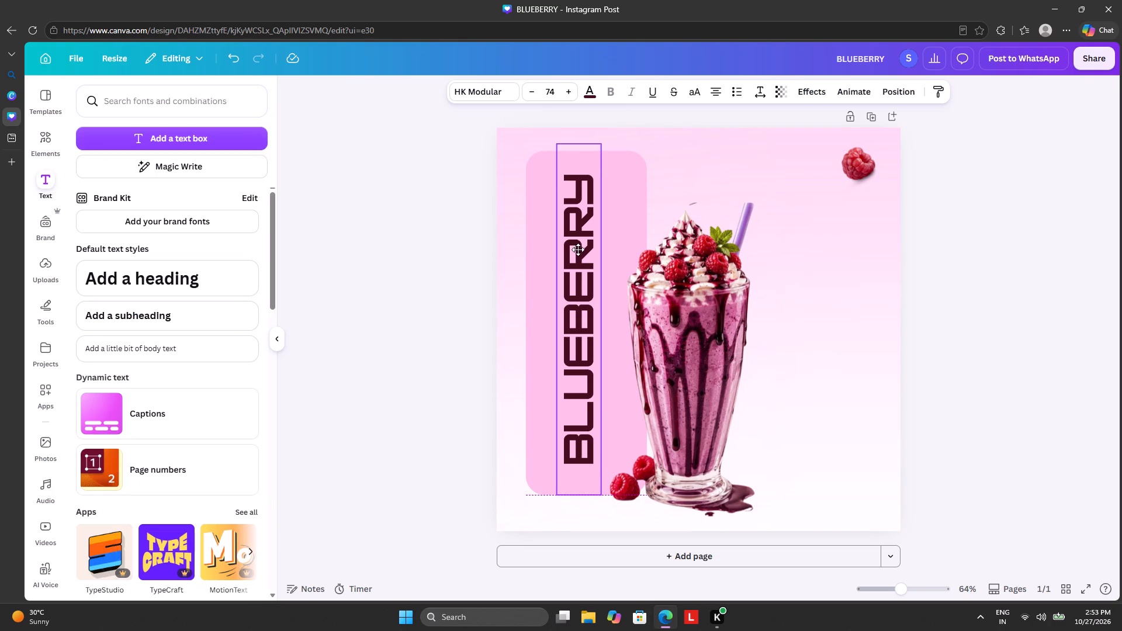
pyautogui.moveTo(578, 249); pyautogui.dragTo(579, 238)
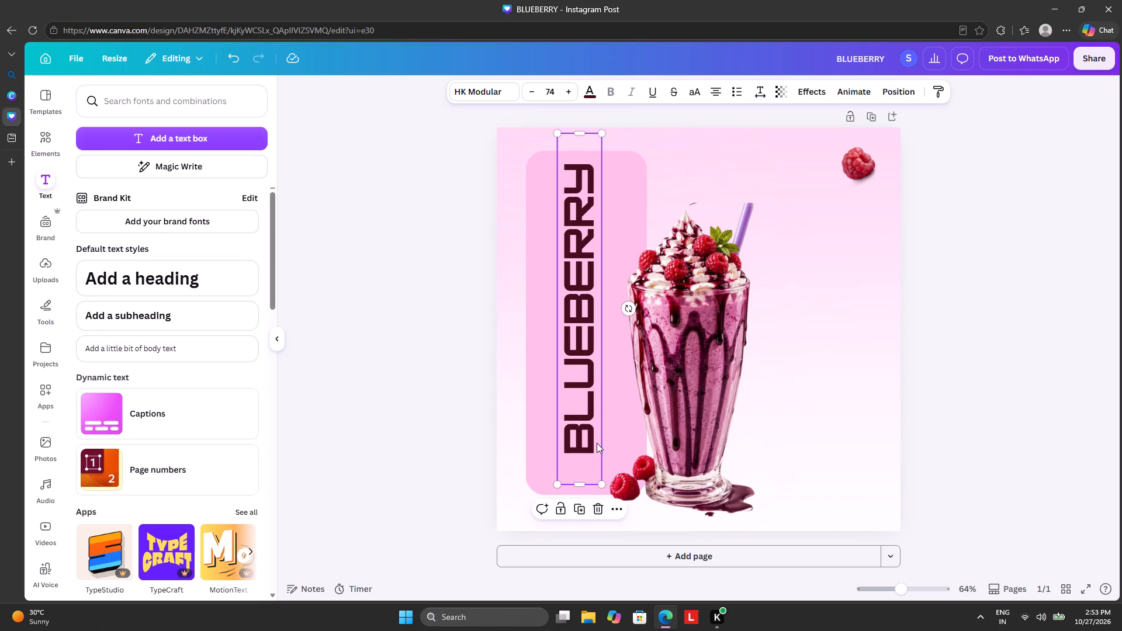
pyautogui.moveTo(602, 482); pyautogui.dragTo(602, 482)
pyautogui.moveTo(602, 482); pyautogui.dragTo(709, 507)
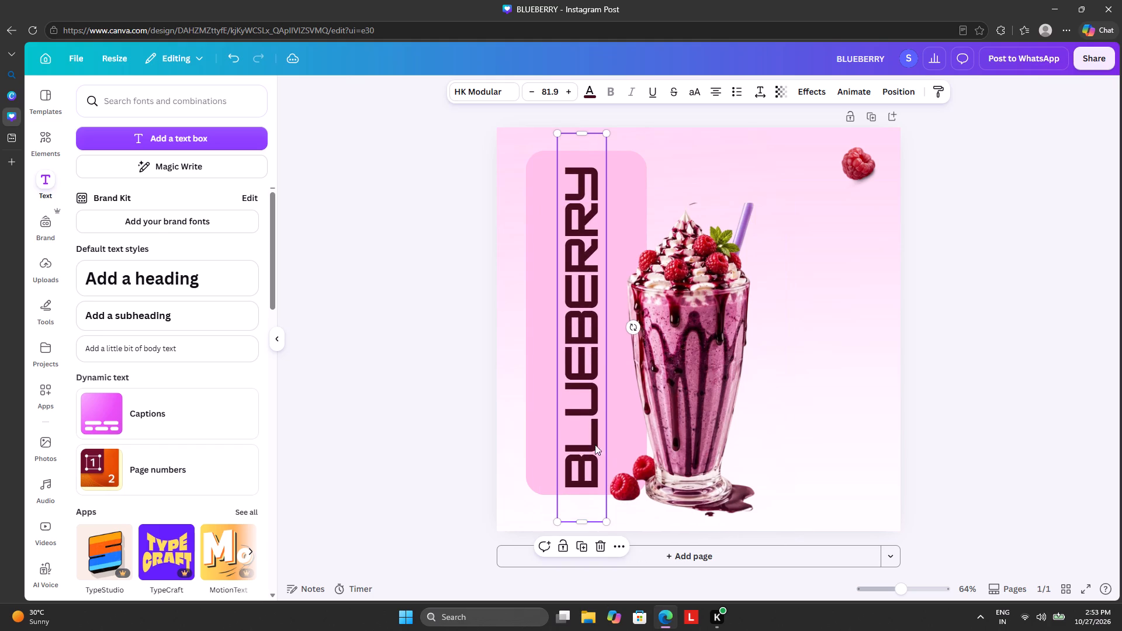
pyautogui.moveTo(583, 414); pyautogui.dragTo(588, 404)
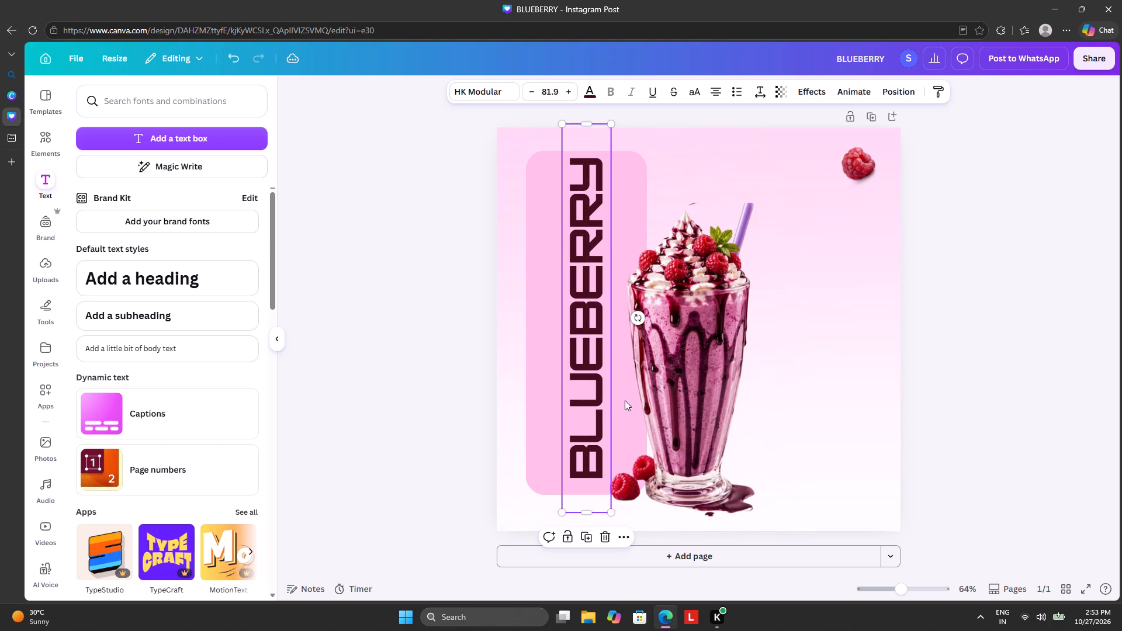
# Nudge the milkshake image slightly upward and closer to the BLUEBERRY text.
pyautogui.click(709, 391)
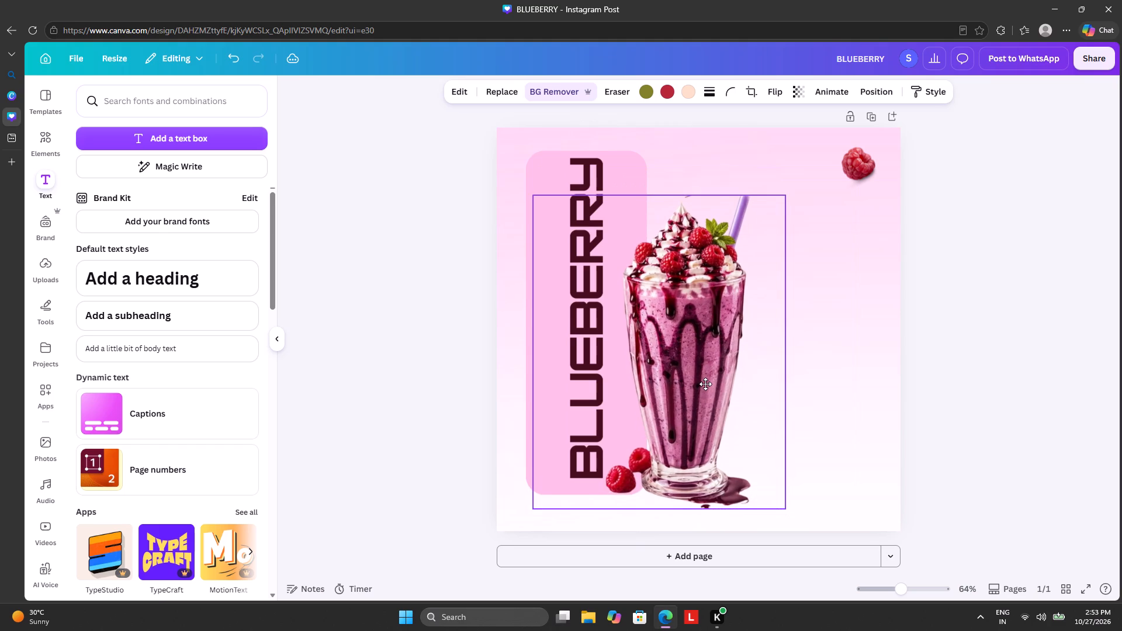
pyautogui.click(884, 324)
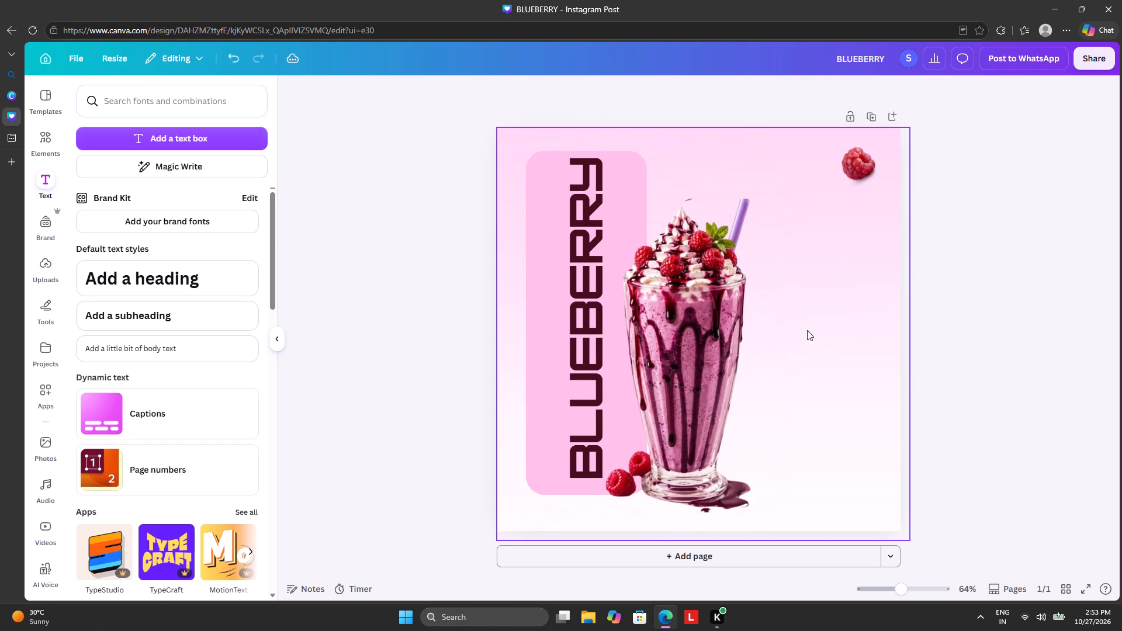
pyautogui.click(391, 245)
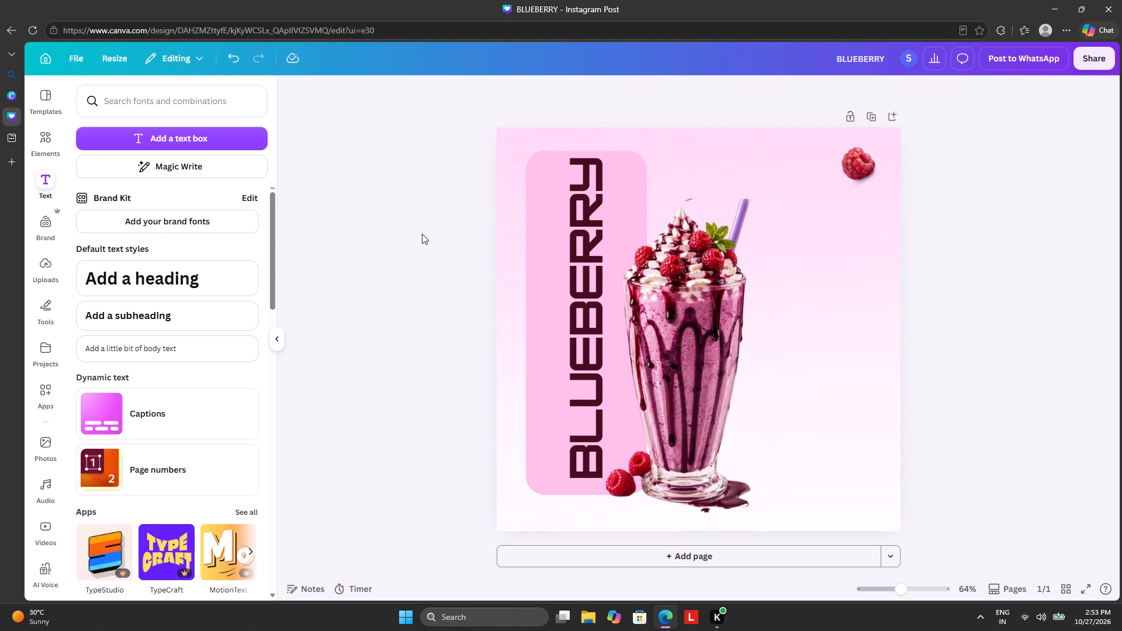
# Shift the BLUEBERRY text towards the milkshake and place its layer directly behind the milkshake image.
pyautogui.moveTo(588, 295); pyautogui.dragTo(598, 295)
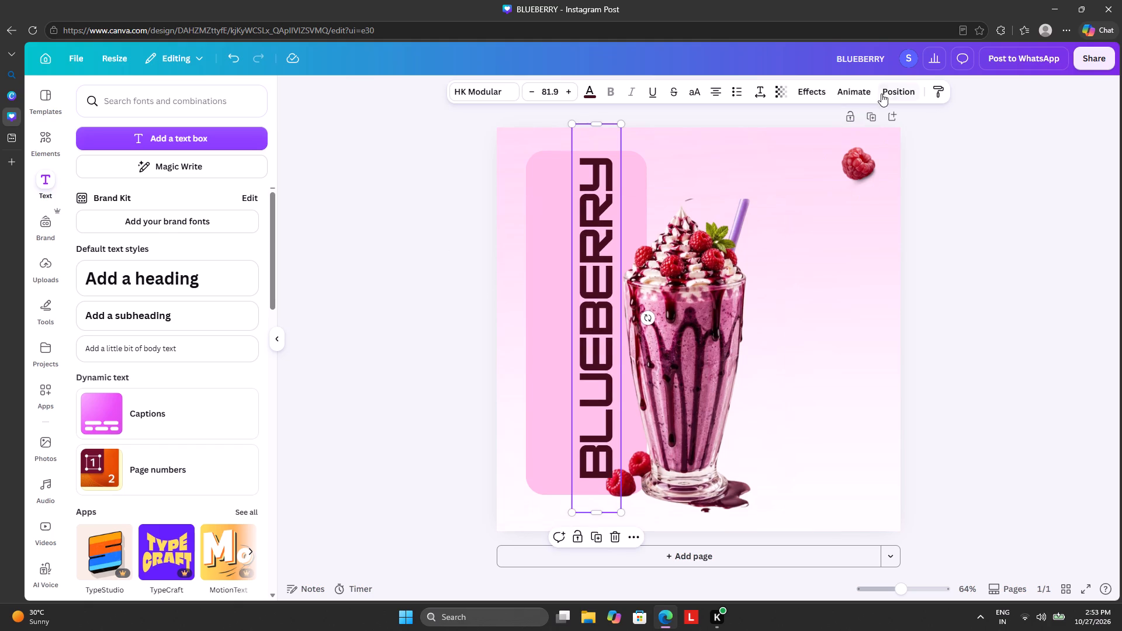
pyautogui.click(882, 92)
pyautogui.moveTo(192, 186); pyautogui.dragTo(193, 237)
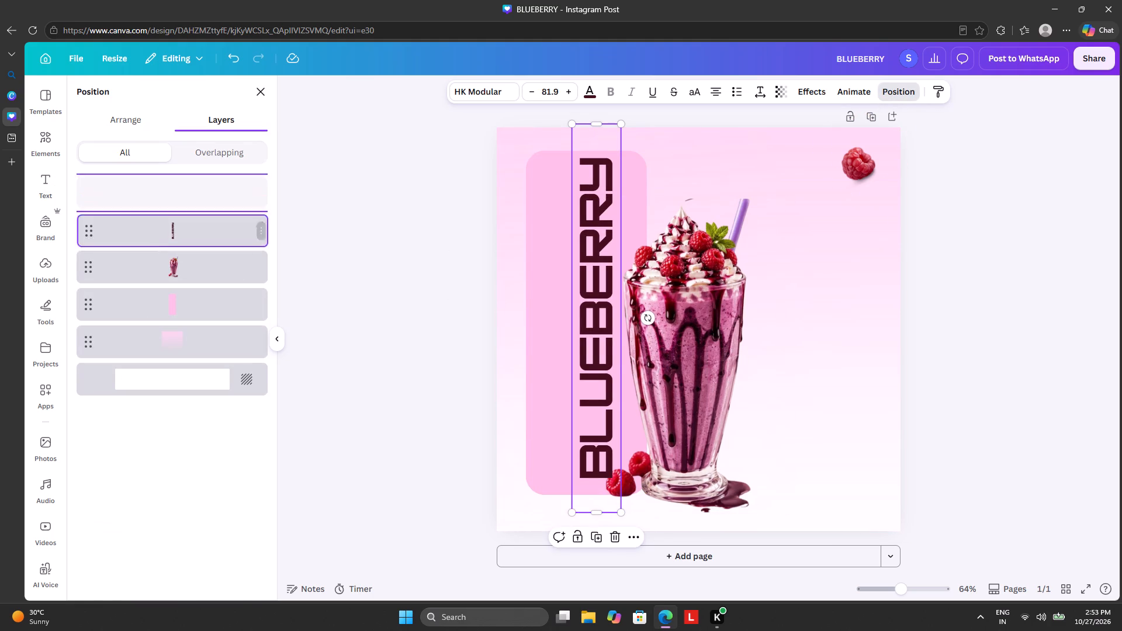
pyautogui.moveTo(193, 237); pyautogui.dragTo(198, 285)
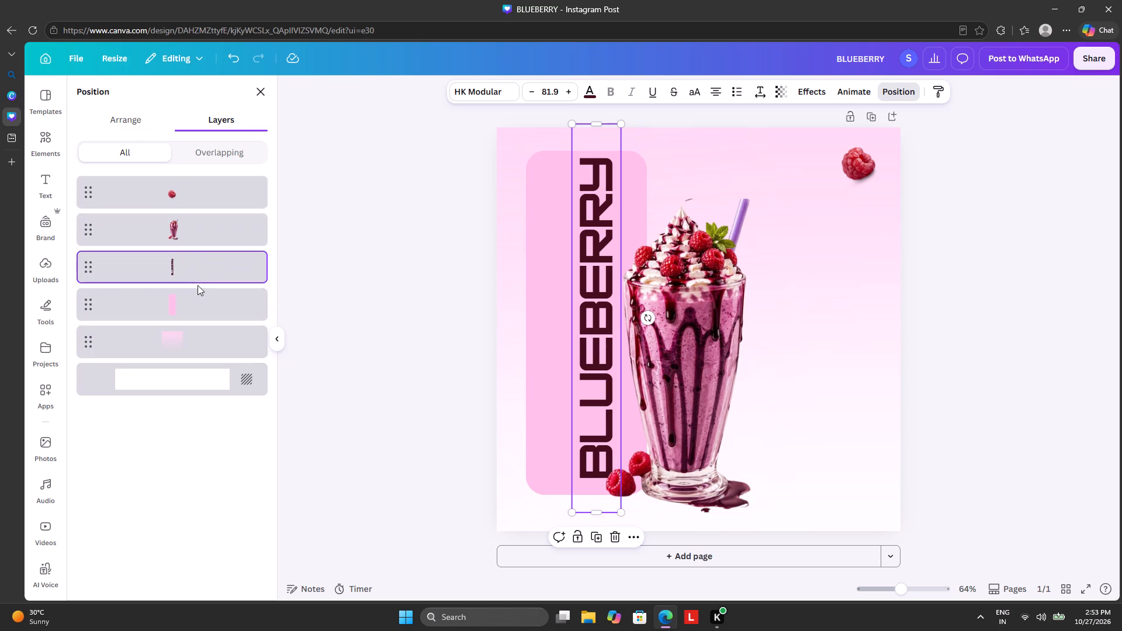
pyautogui.click(361, 272)
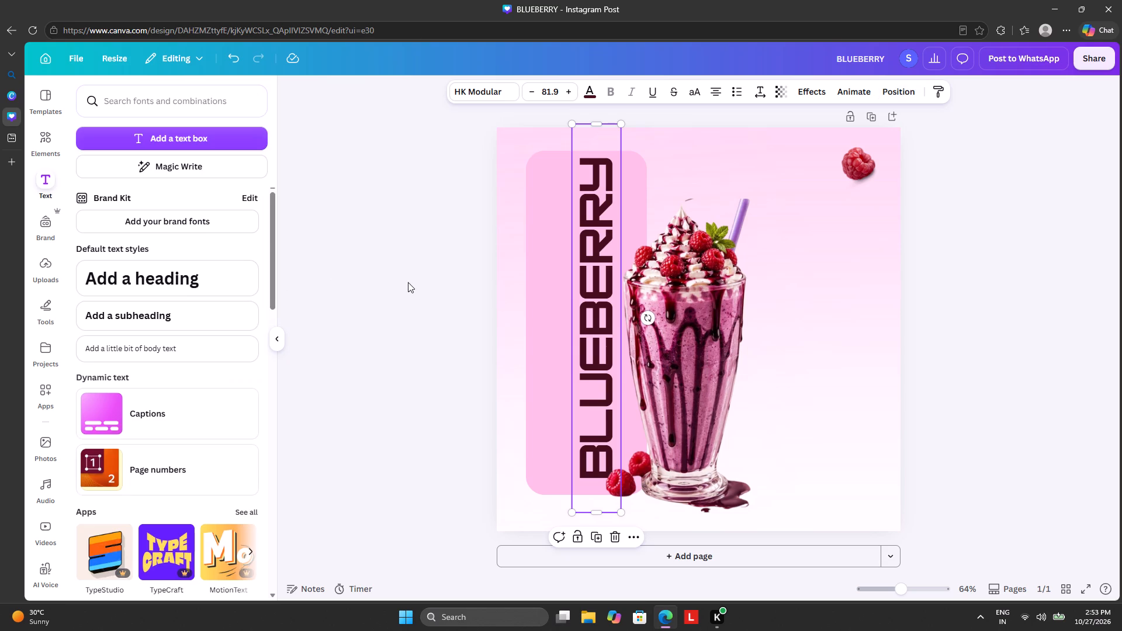
pyautogui.click(420, 289)
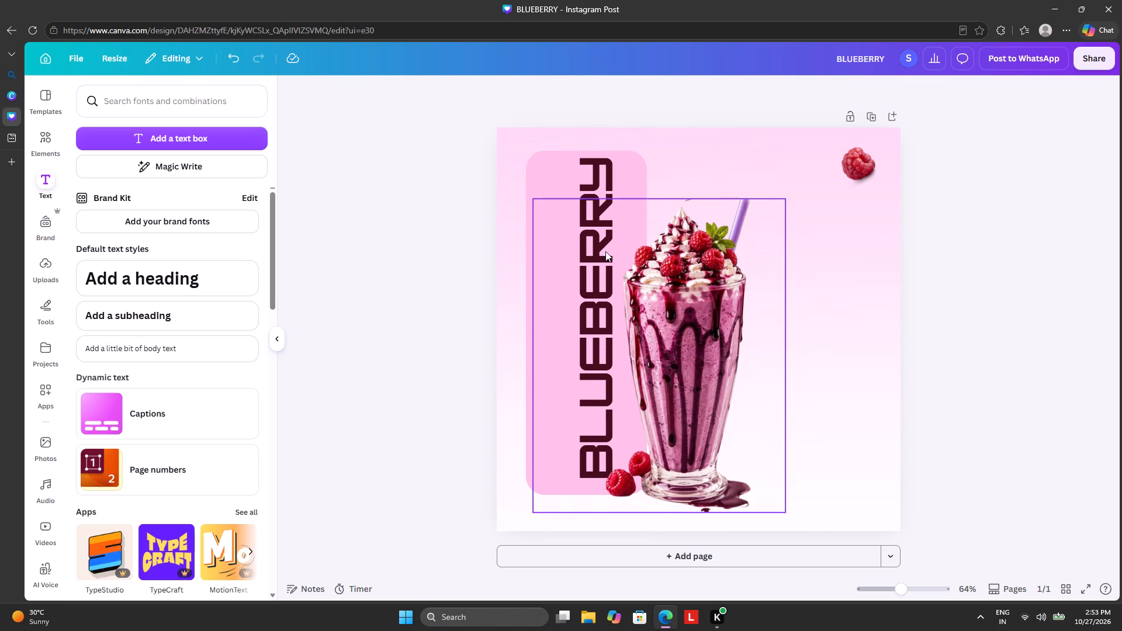
# Move the BLUEBERRY text slightly down and away from the milkshake, keeping it vertically centred within the pink panel.
pyautogui.click(593, 258)
pyautogui.click(593, 259)
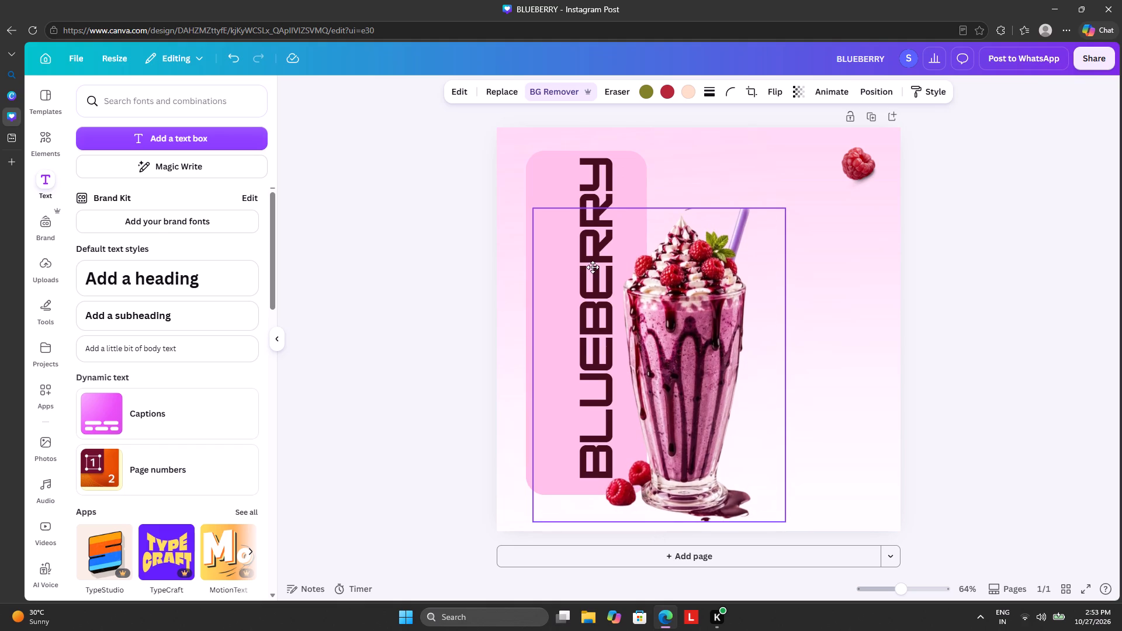
pyautogui.moveTo(591, 169); pyautogui.dragTo(589, 179)
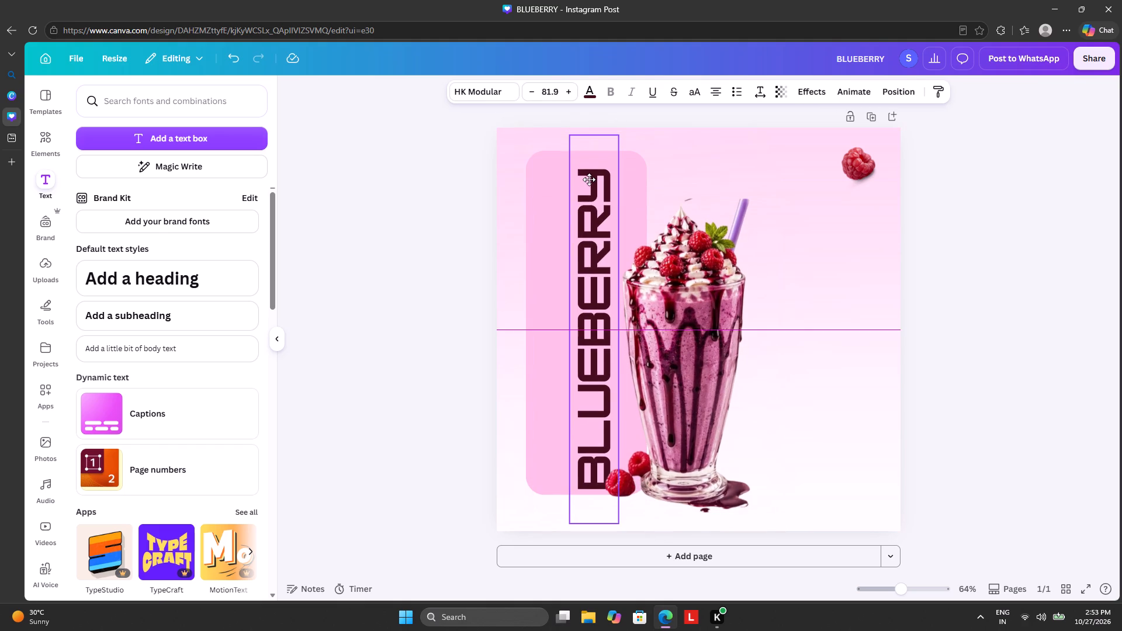
pyautogui.moveTo(589, 179); pyautogui.dragTo(577, 179)
pyautogui.click(472, 200)
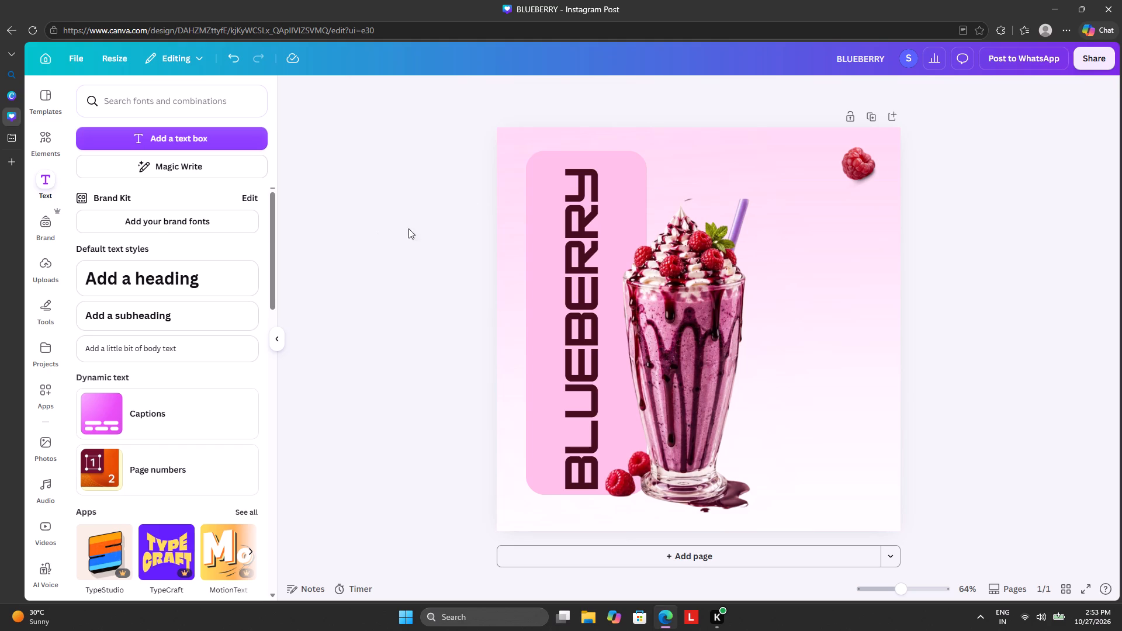
# Add a new text box and replace its placeholder with the tagline "taste the greatest,".
pyautogui.click(175, 138)
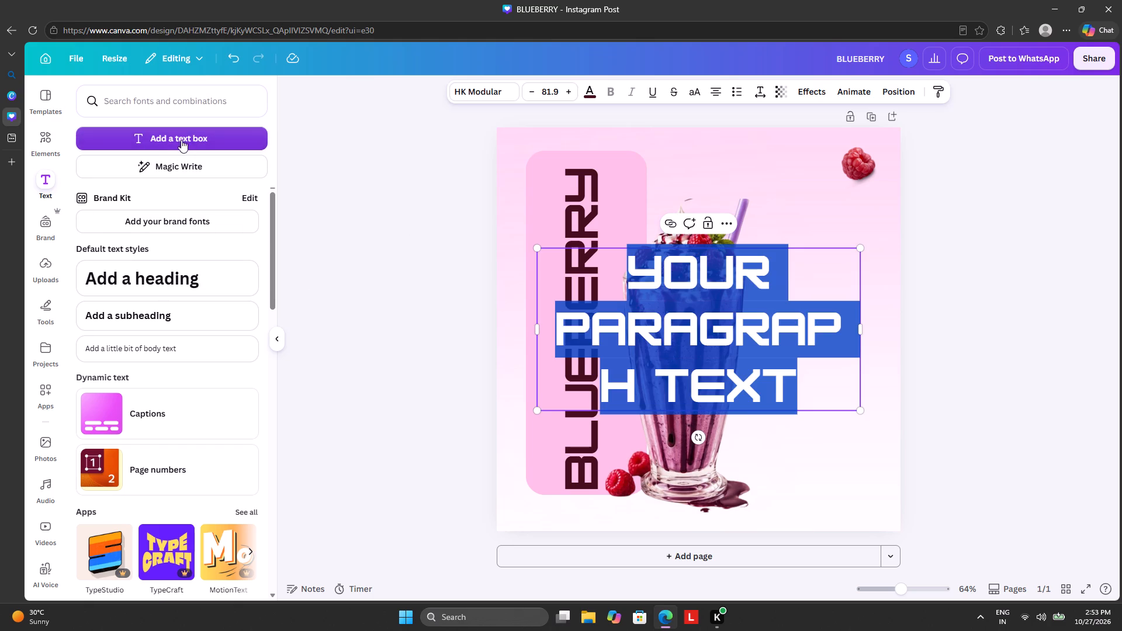
pyautogui.click(812, 380)
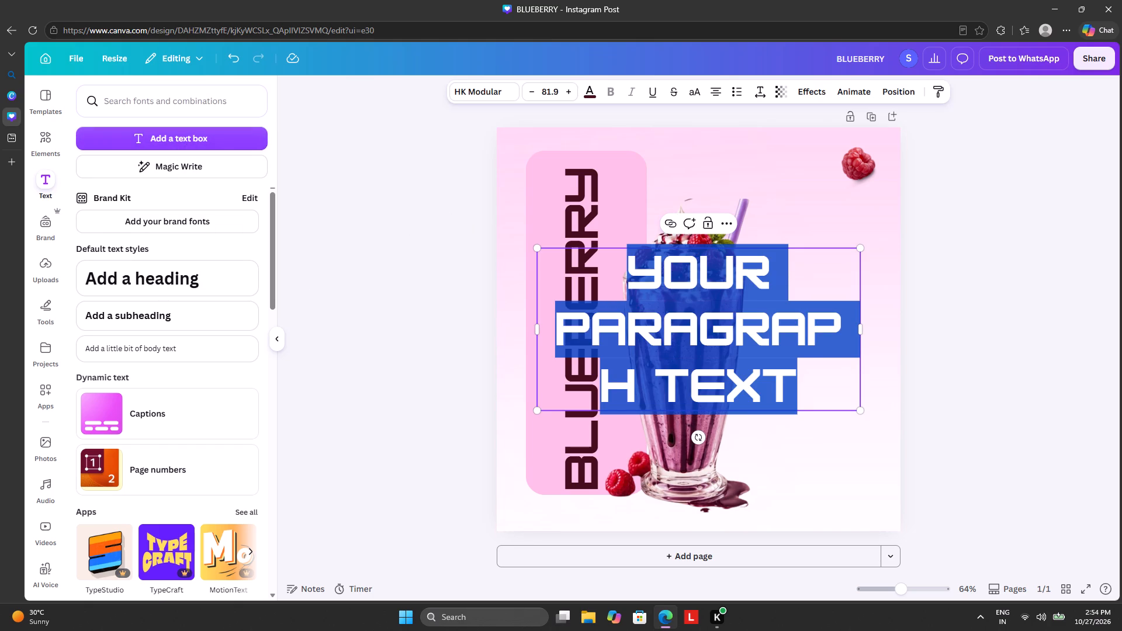
pyautogui.click(790, 382)
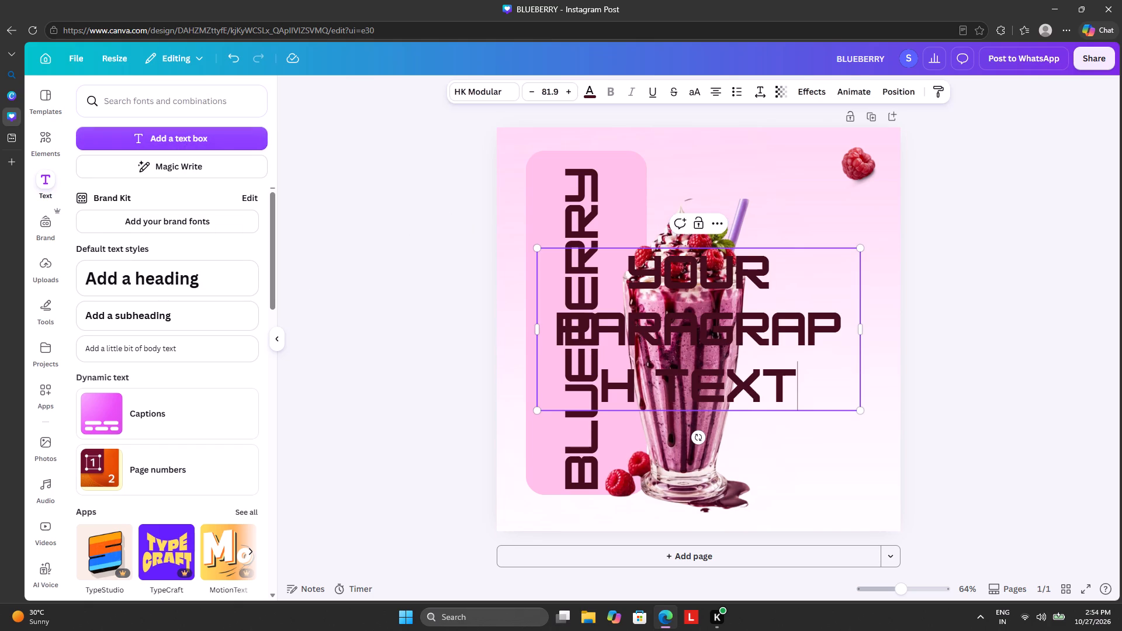
pyautogui.press('BackSpace')
pyautogui.press('BackSpace')
pyautogui.press('BackSpace')
pyautogui.press('BackSpace')
pyautogui.press('BackSpace')
pyautogui.press('BackSpace')
pyautogui.press('BackSpace')
pyautogui.press('BackSpace')
pyautogui.press('BackSpace')
pyautogui.press('BackSpace')
pyautogui.press('BackSpace')
pyautogui.press('BackSpace')
pyautogui.press('BackSpace')
pyautogui.press('BackSpace')
pyautogui.press('BackSpace')
pyautogui.press('BackSpace')
pyautogui.press('BackSpace')
pyautogui.press('BackSpace')
pyautogui.press('BackSpace')
pyautogui.press('BackSpace')
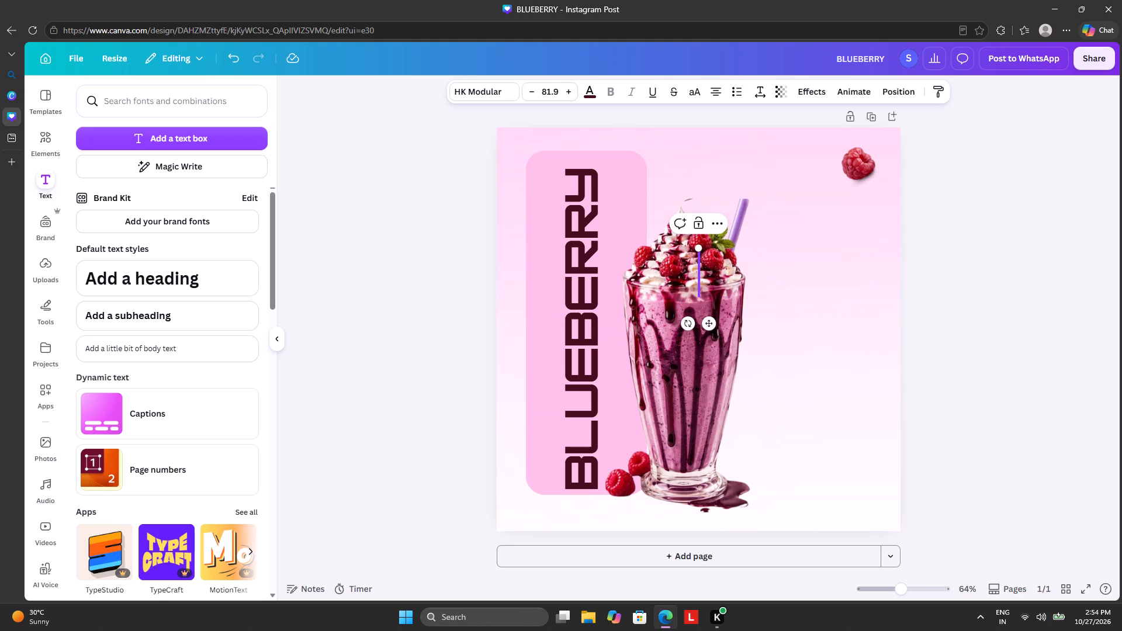
pyautogui.press('t')
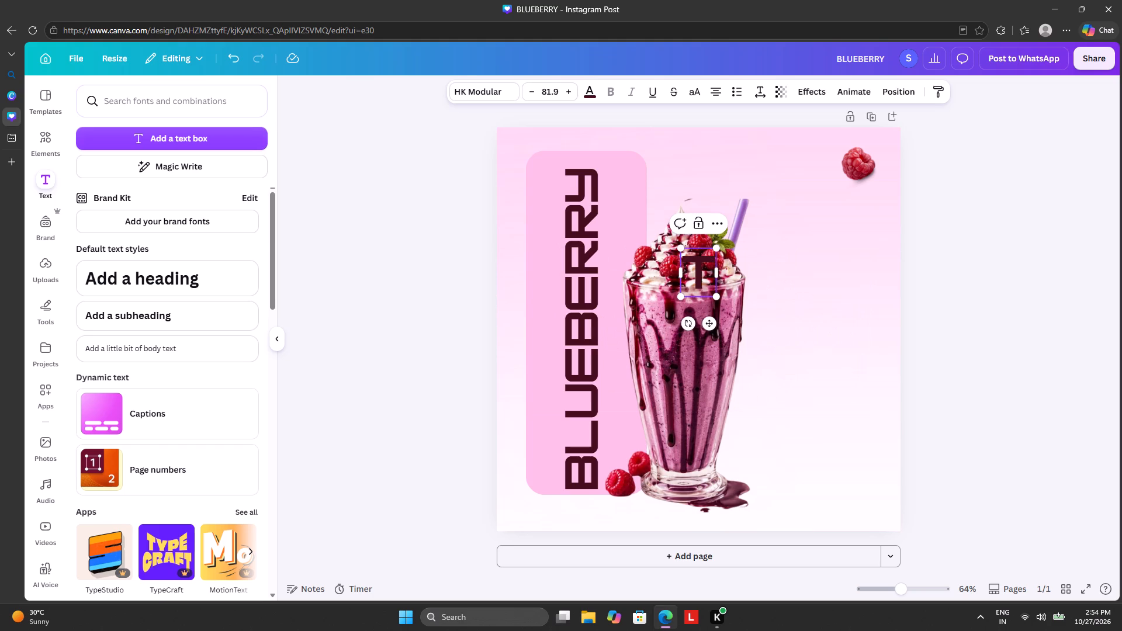
pyautogui.write('aste')
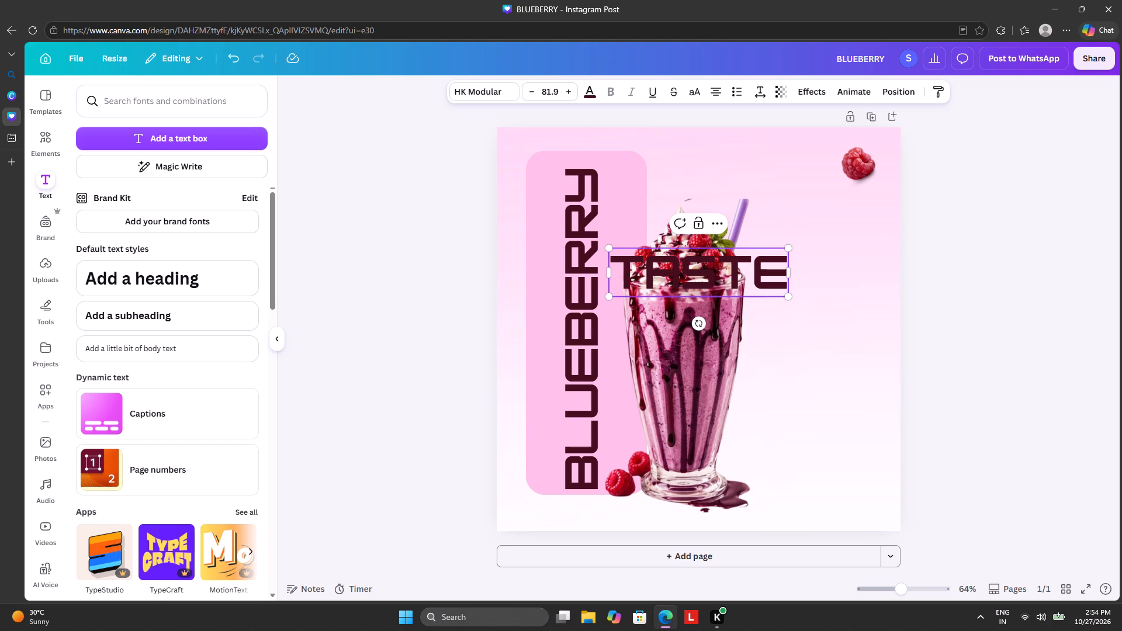
pyautogui.press('space')
pyautogui.write('the')
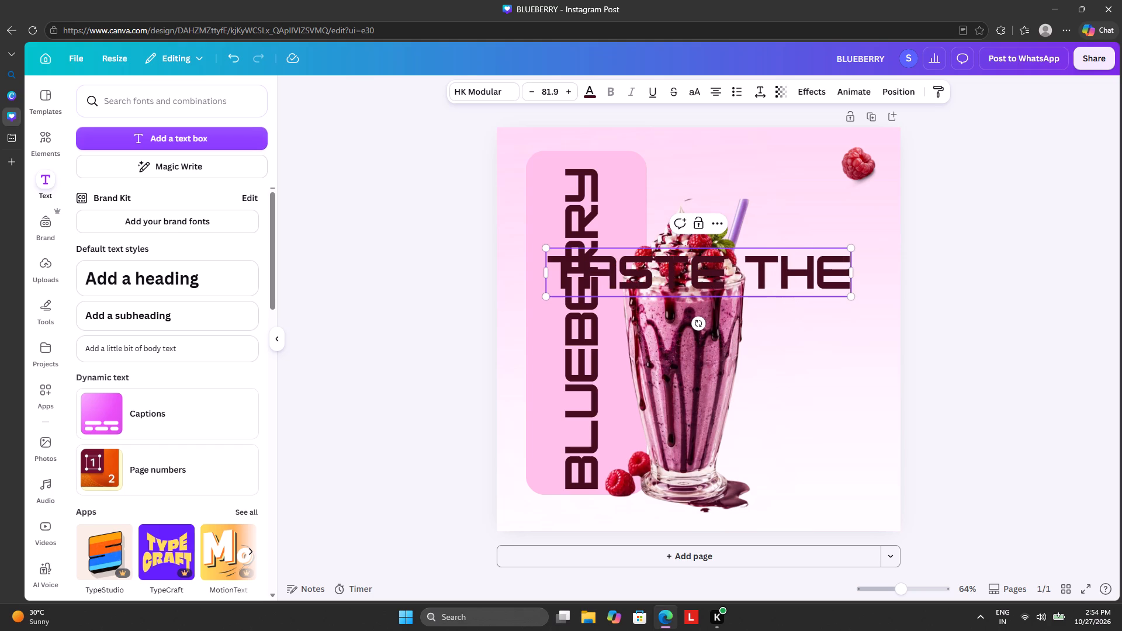
pyautogui.press('space')
pyautogui.write('gre')
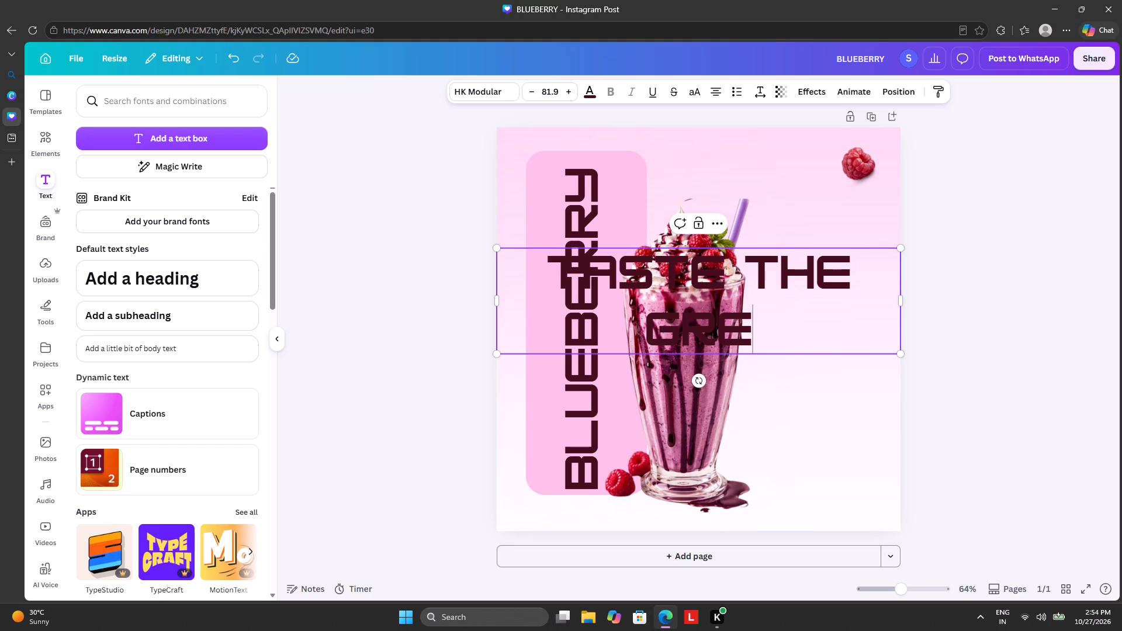
# Finish the tagline in the new text box so that it reads "taste the greatest,".
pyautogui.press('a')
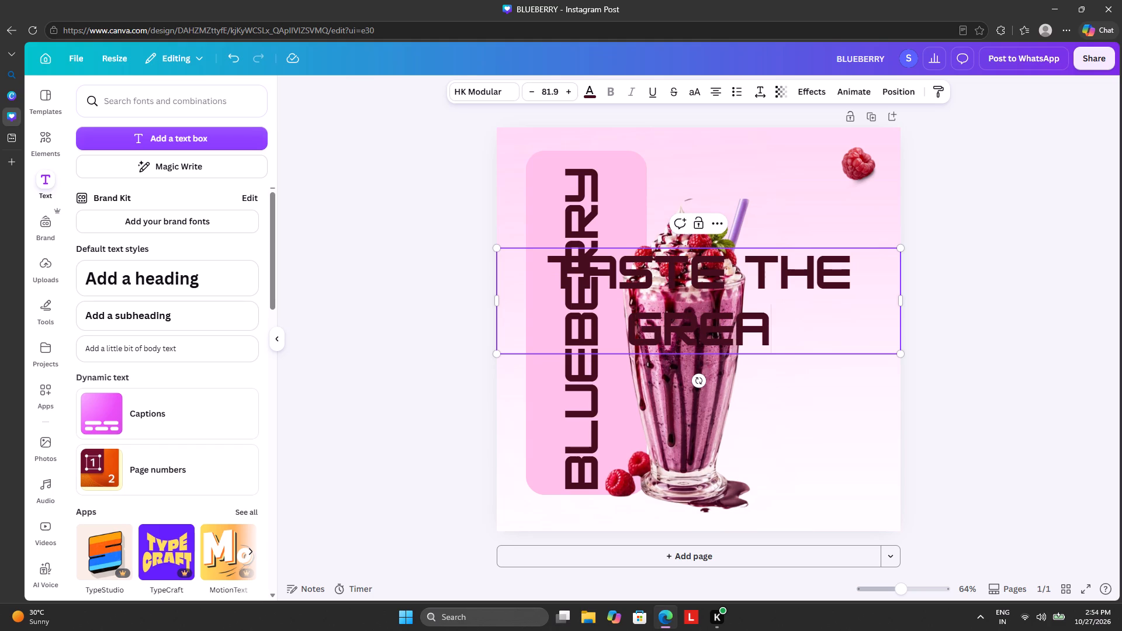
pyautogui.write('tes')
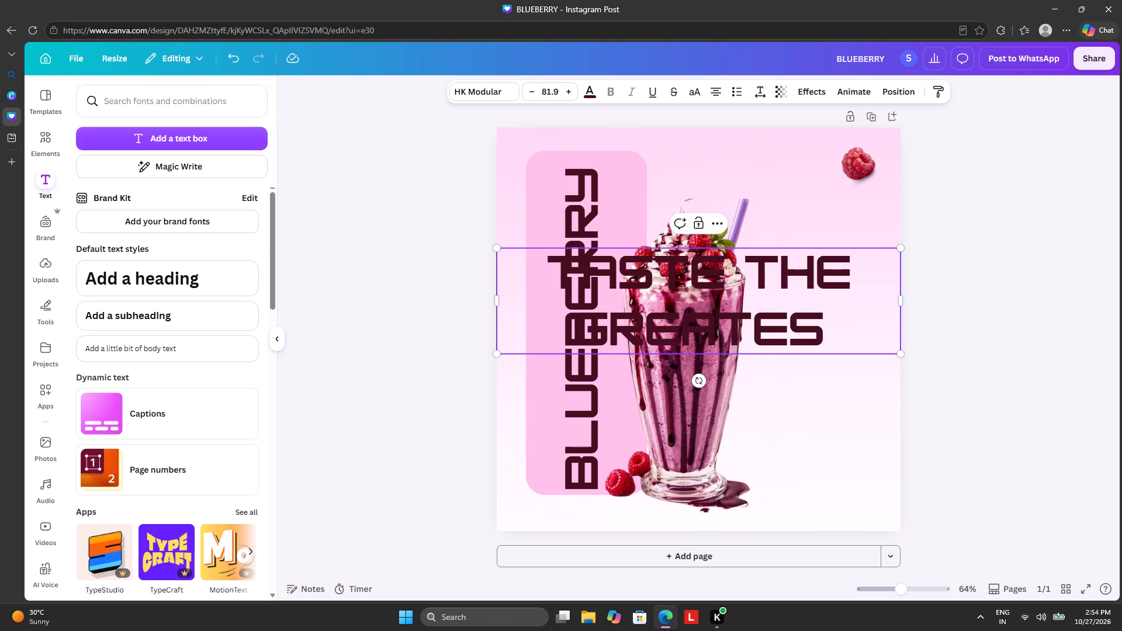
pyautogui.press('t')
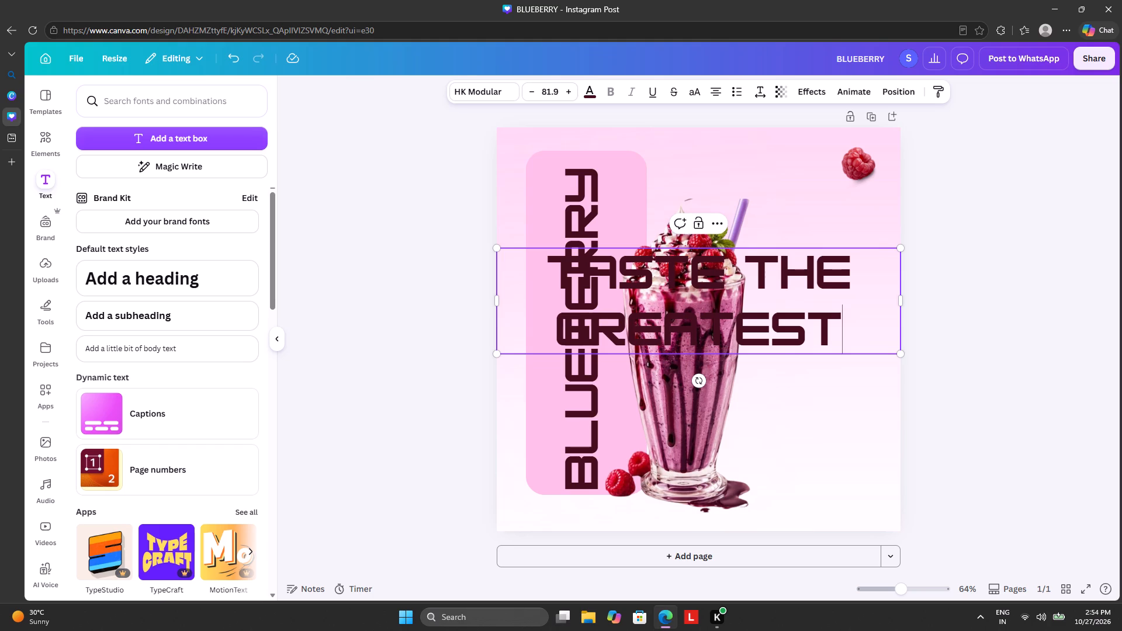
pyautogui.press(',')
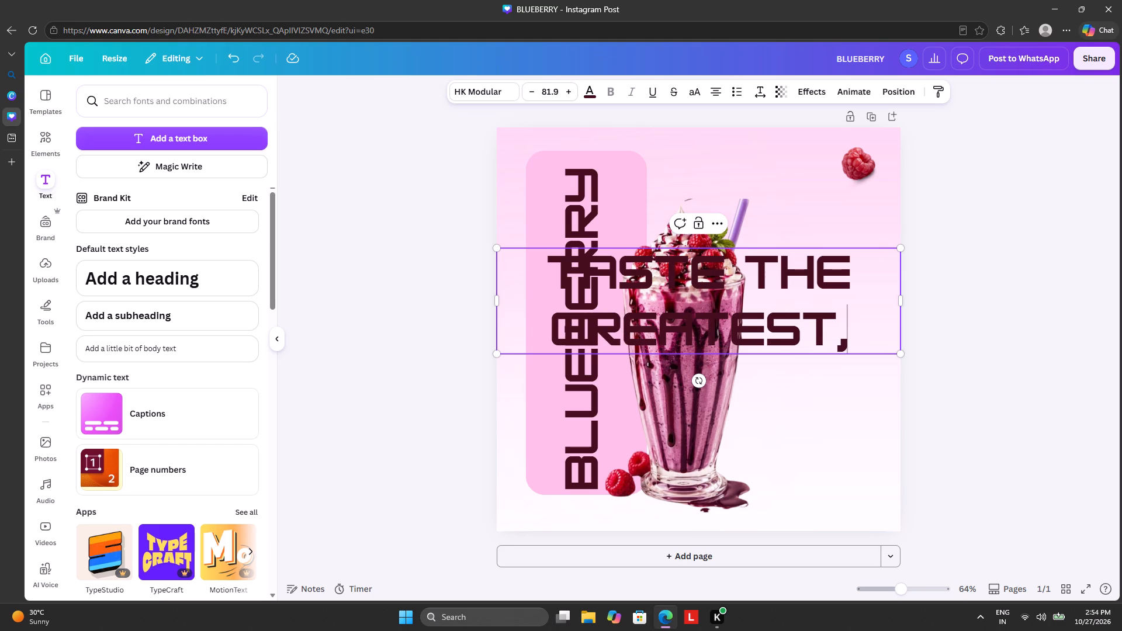
# Try Playfair Display on the whole tagline, widen its text box to about 955, and switch the font to Telegraf.
pyautogui.moveTo(553, 264); pyautogui.dragTo(846, 323)
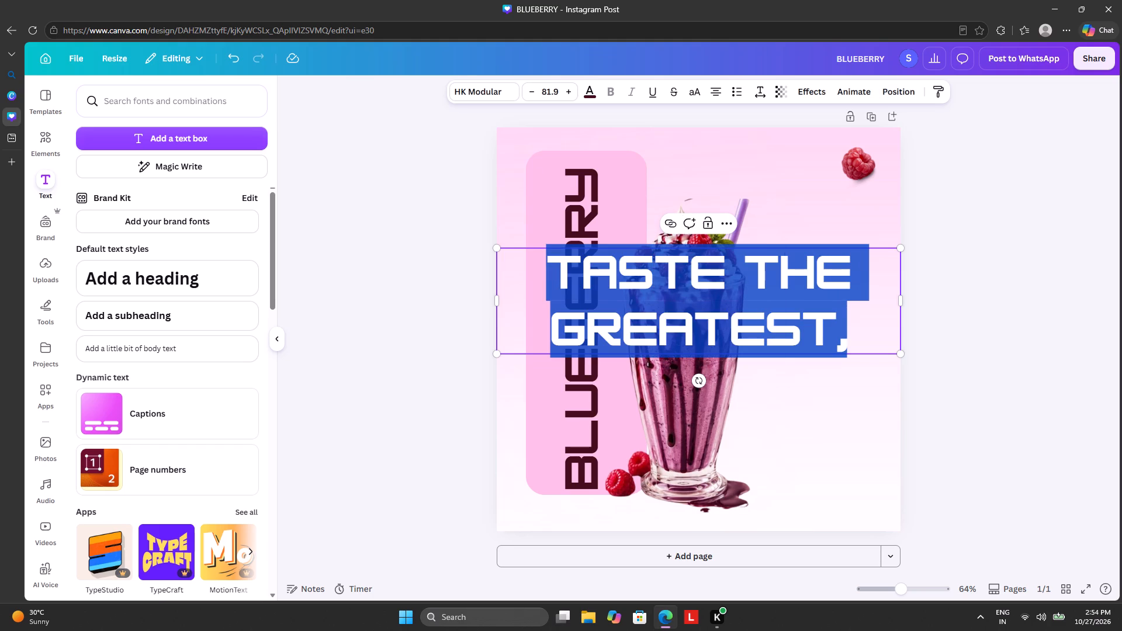
pyautogui.click(491, 92)
pyautogui.click(186, 192)
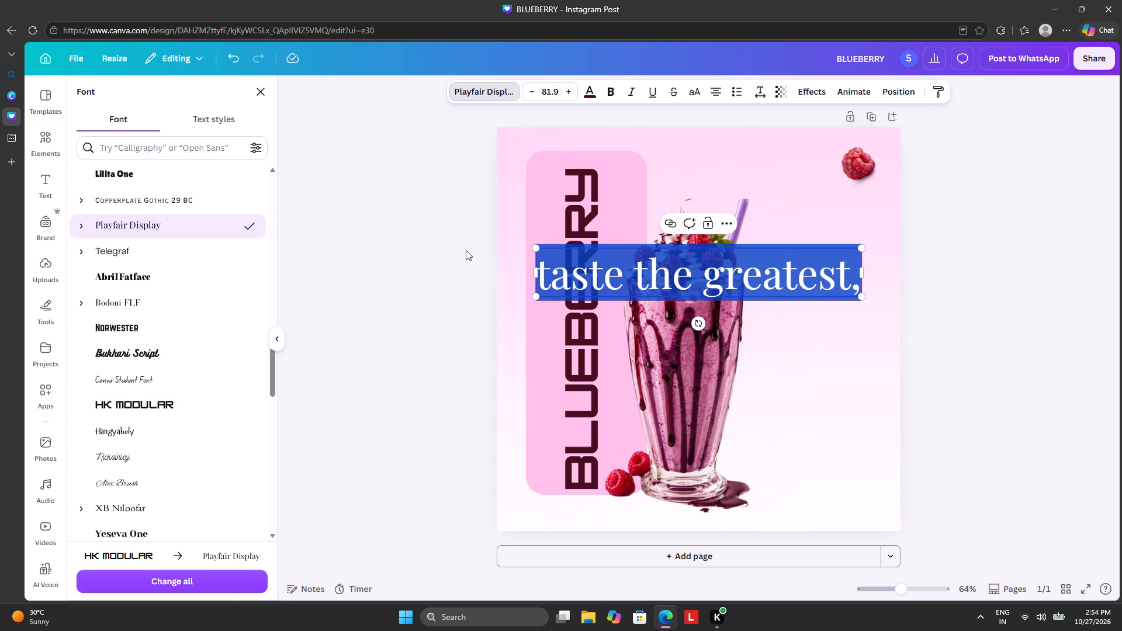
pyautogui.moveTo(534, 268); pyautogui.dragTo(502, 268)
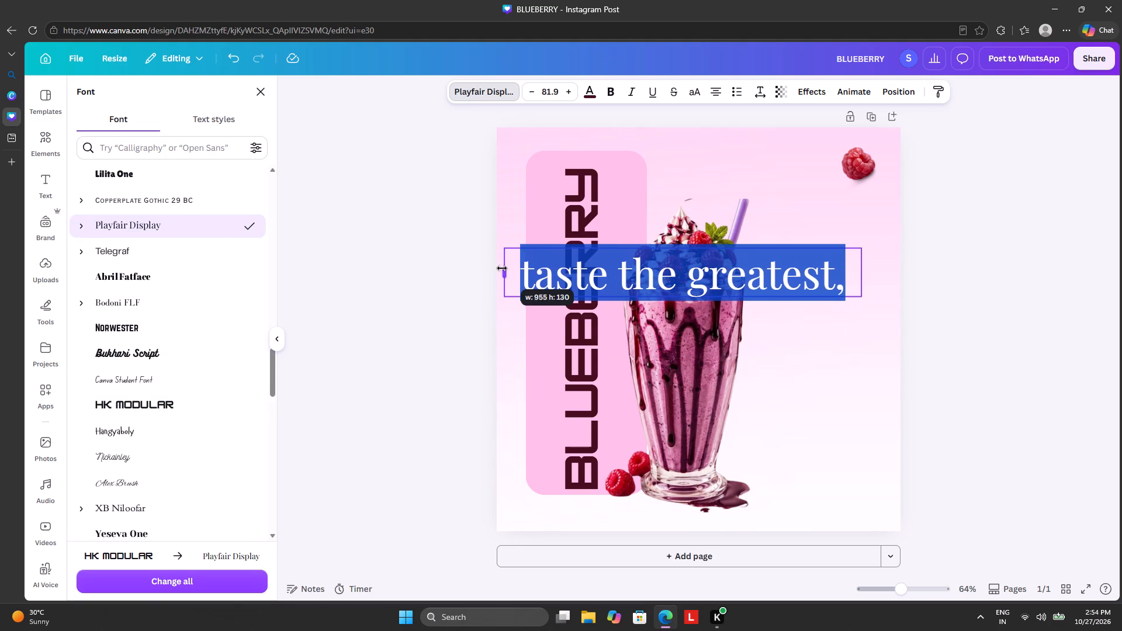
pyautogui.click(207, 247)
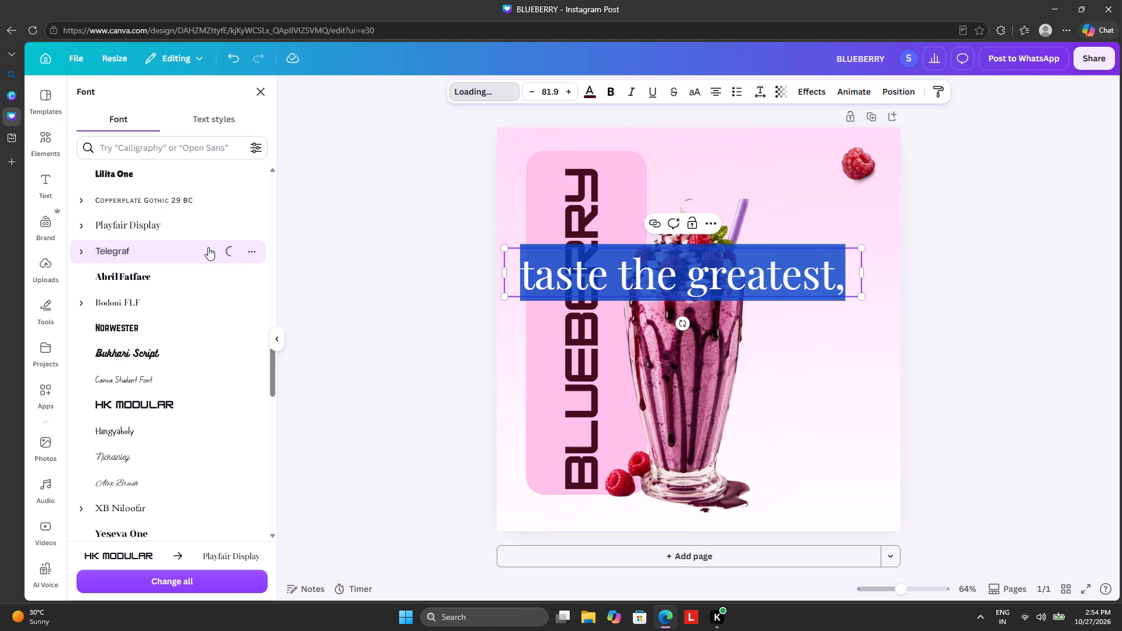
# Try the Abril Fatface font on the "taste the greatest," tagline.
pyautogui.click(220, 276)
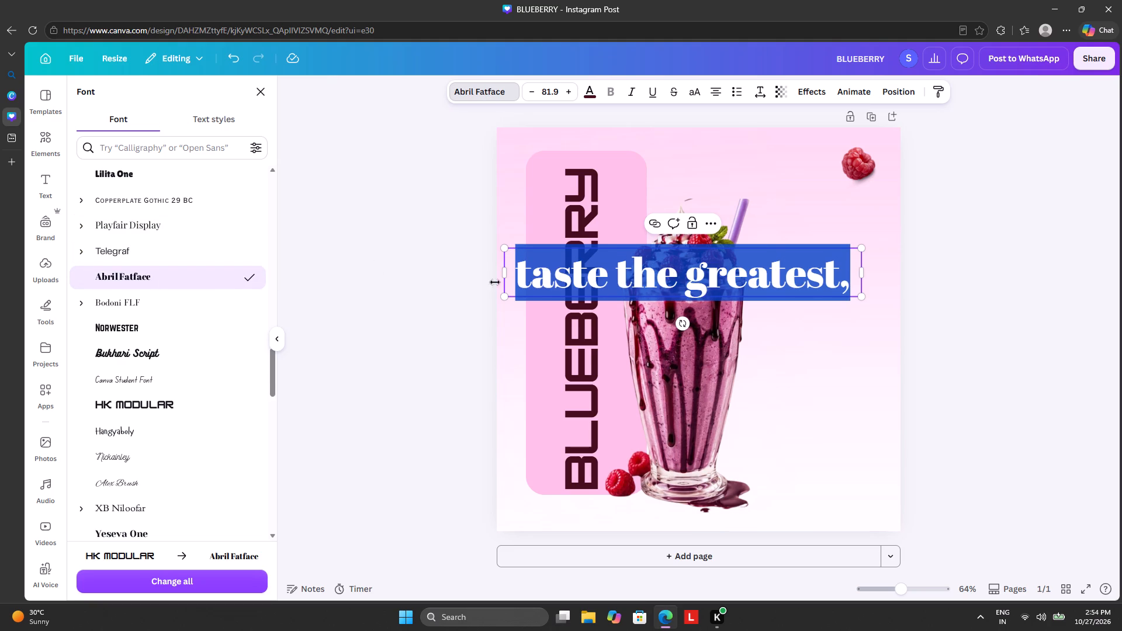
# Reduce the whole "taste the greatest," tagline to font size 30.9.
pyautogui.click(515, 272)
pyautogui.moveTo(515, 272); pyautogui.dragTo(529, 272)
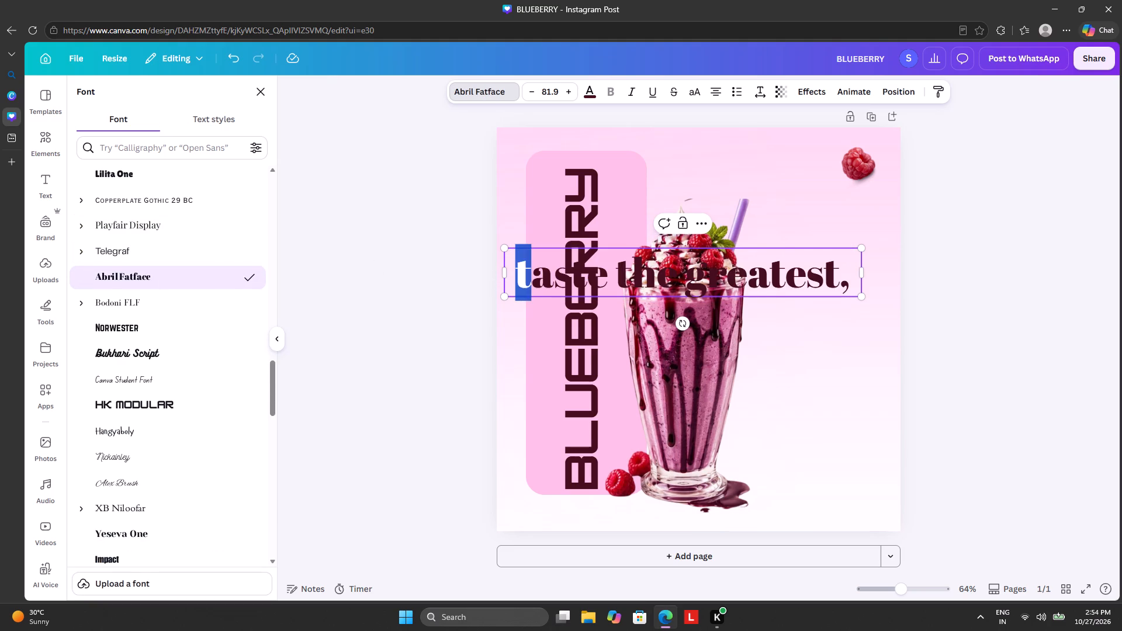
pyautogui.moveTo(529, 272); pyautogui.dragTo(853, 259)
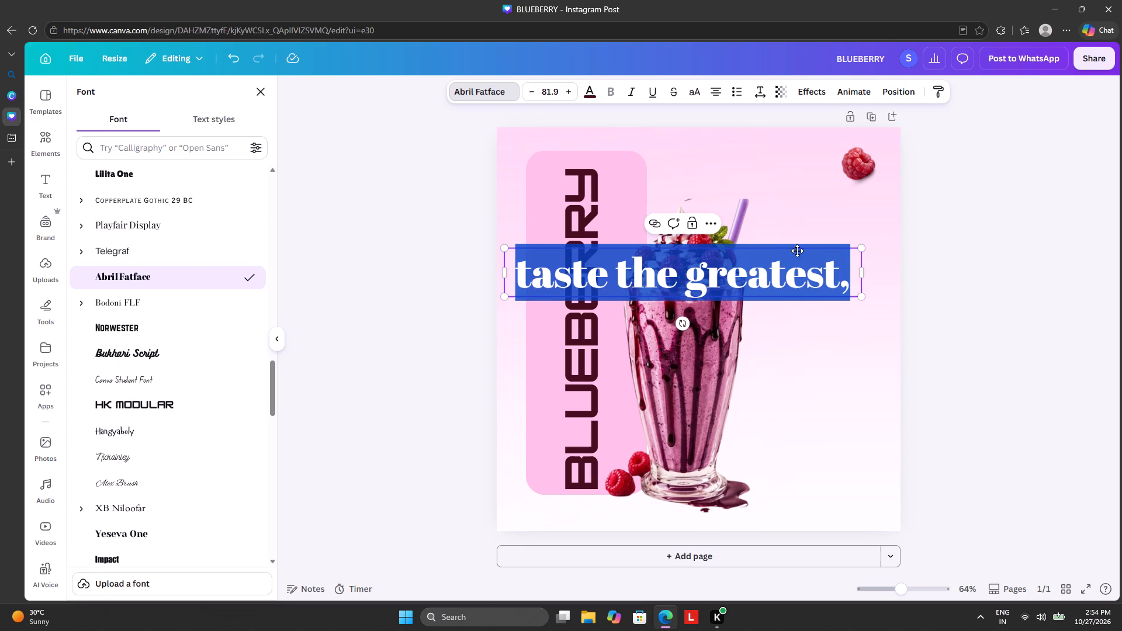
pyautogui.click(535, 91)
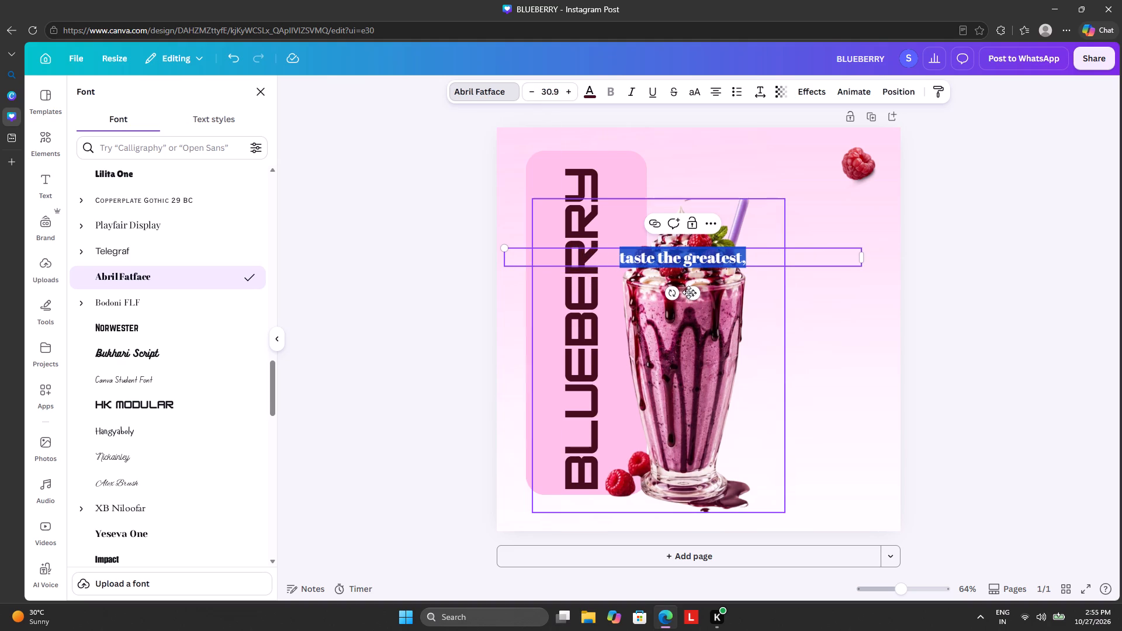
# Rotate the tagline to about -90° and place it alongside the BLUEBERRY heading, near the pink panel's outer edge.
pyautogui.moveTo(696, 290); pyautogui.dragTo(581, 307)
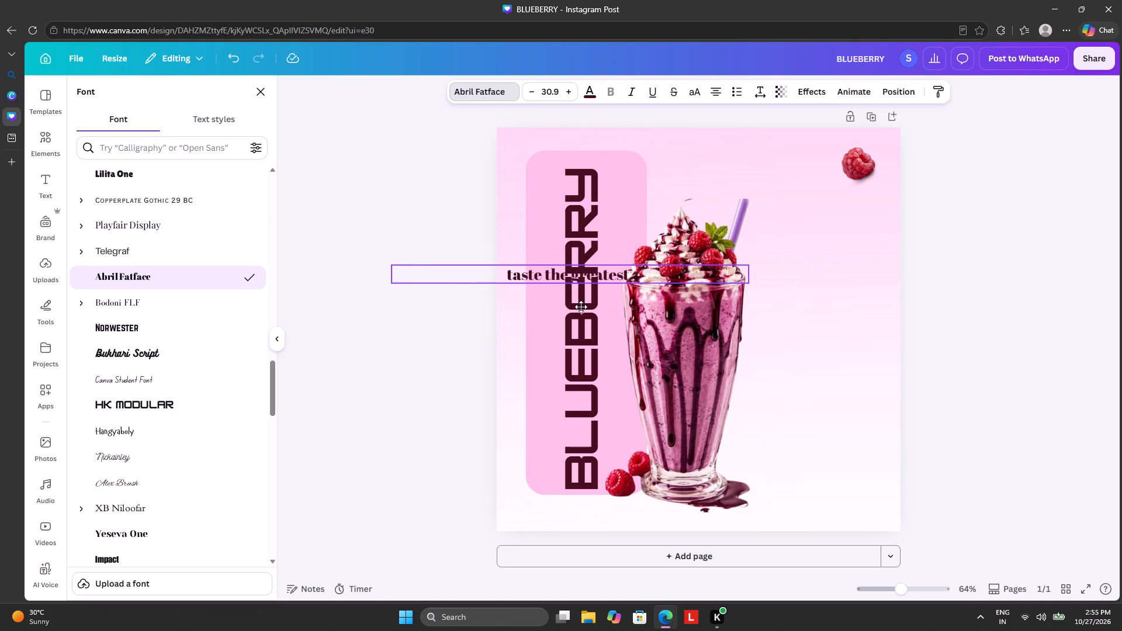
pyautogui.moveTo(581, 307); pyautogui.dragTo(580, 307)
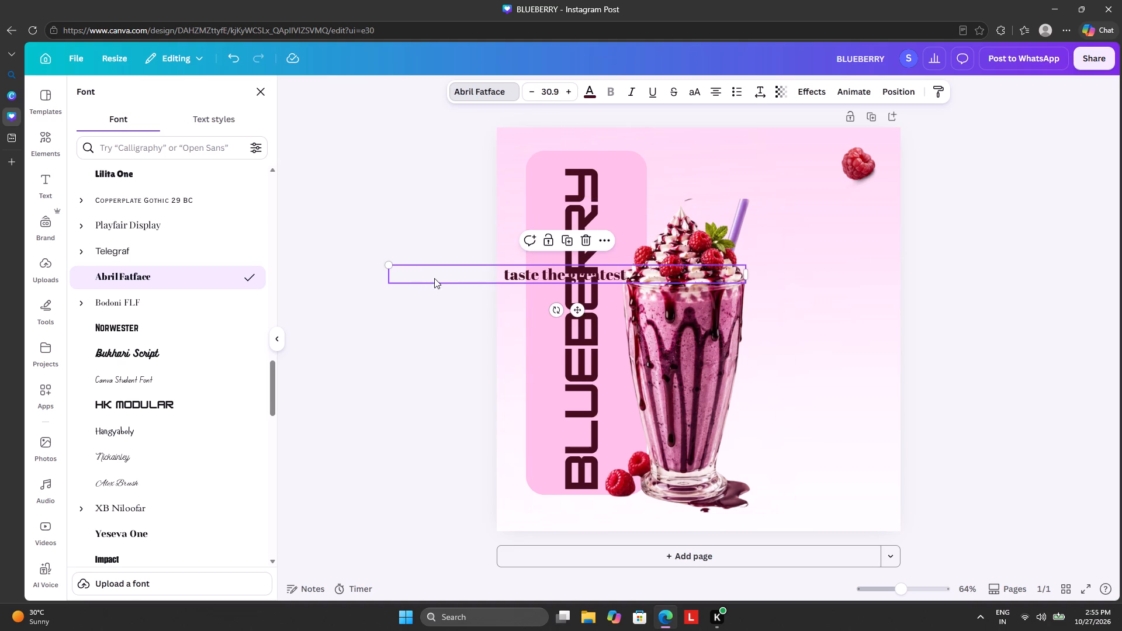
pyautogui.moveTo(552, 306); pyautogui.dragTo(654, 311)
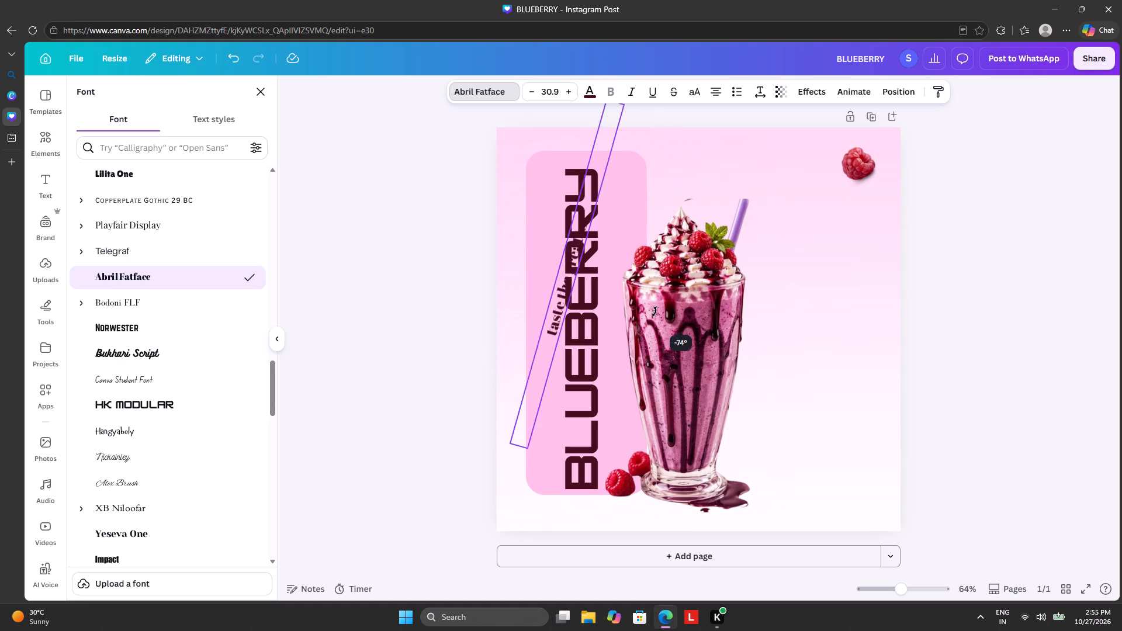
pyautogui.moveTo(654, 311); pyautogui.dragTo(678, 289)
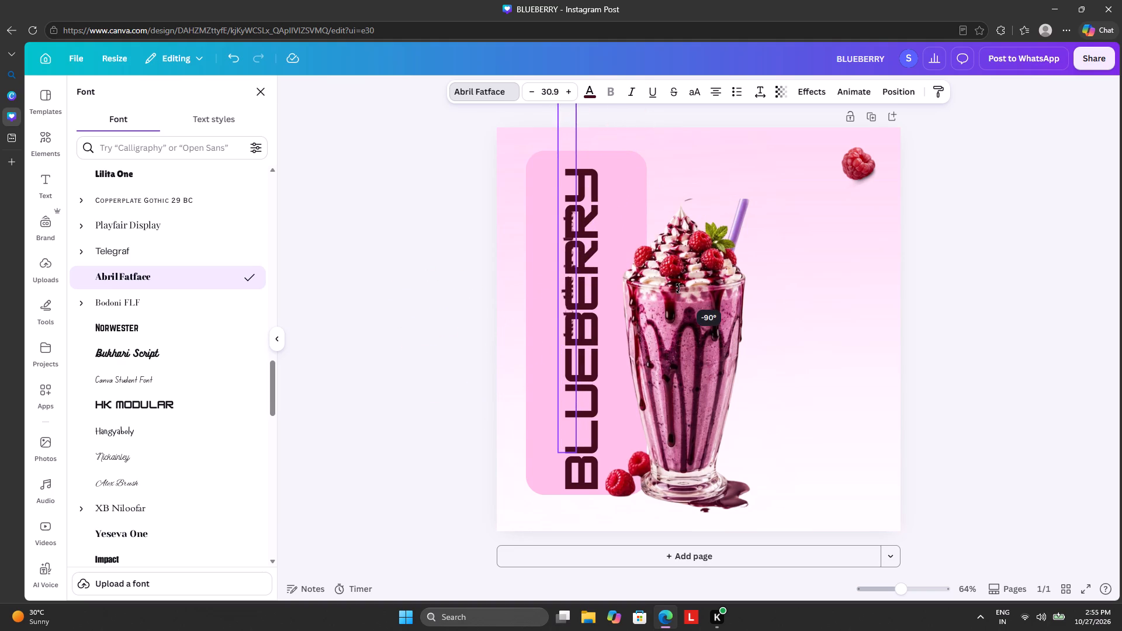
pyautogui.moveTo(678, 289); pyautogui.dragTo(677, 287)
pyautogui.moveTo(599, 263); pyautogui.dragTo(592, 272)
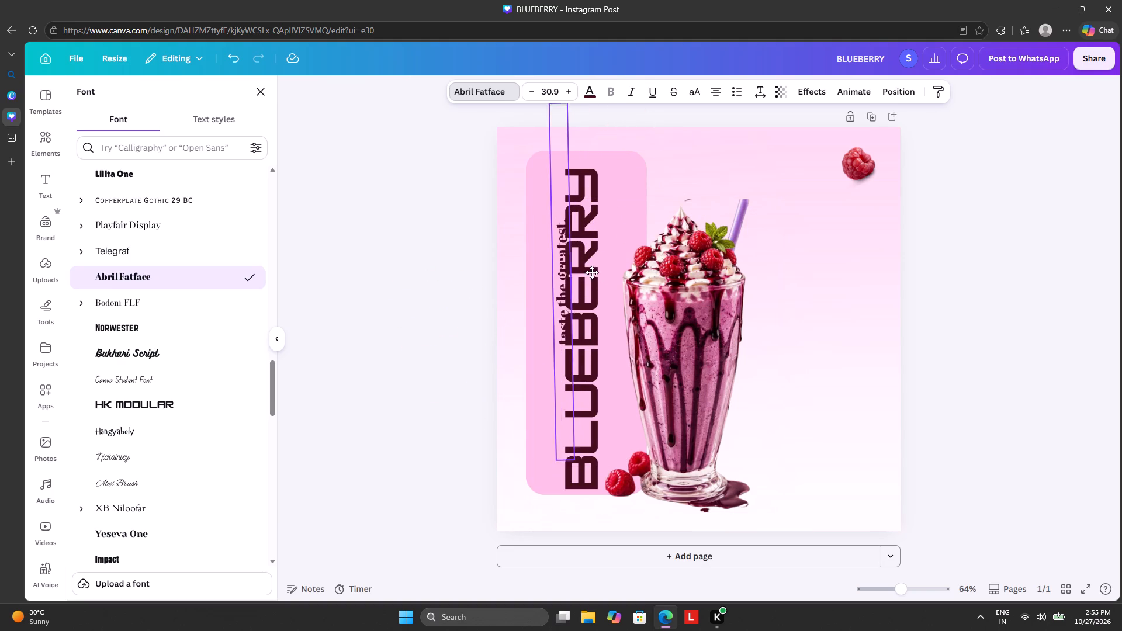
pyautogui.moveTo(592, 272); pyautogui.dragTo(581, 302)
# Try Arapey on the vertical tagline, and set its font to Lazydog.
pyautogui.click(550, 249)
pyautogui.moveTo(550, 249); pyautogui.dragTo(550, 252)
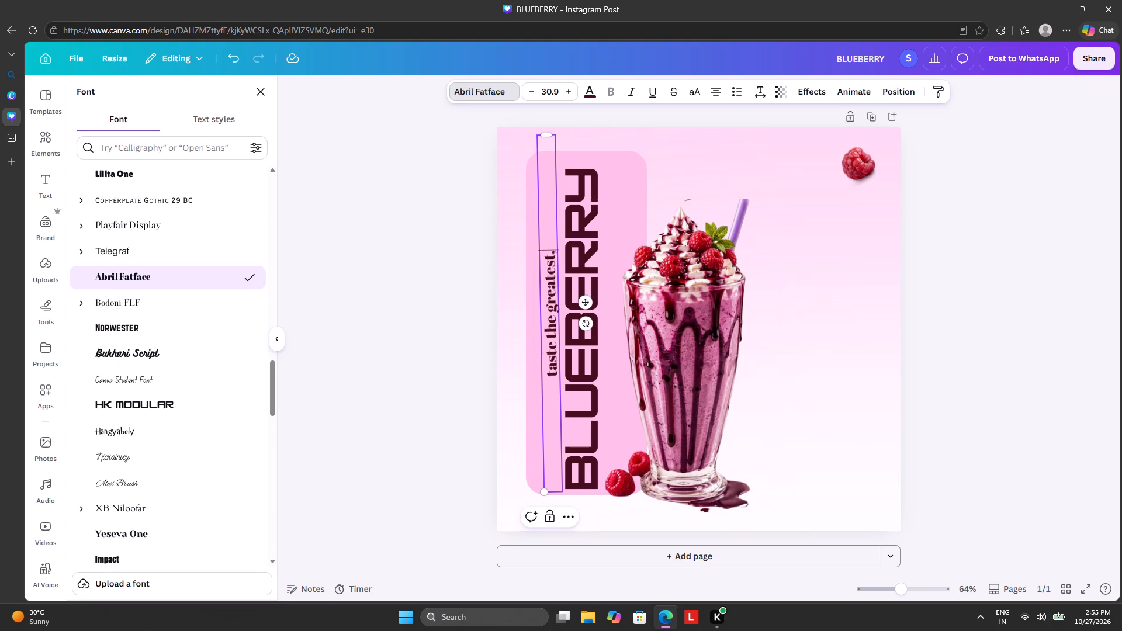
pyautogui.moveTo(550, 252); pyautogui.dragTo(550, 382)
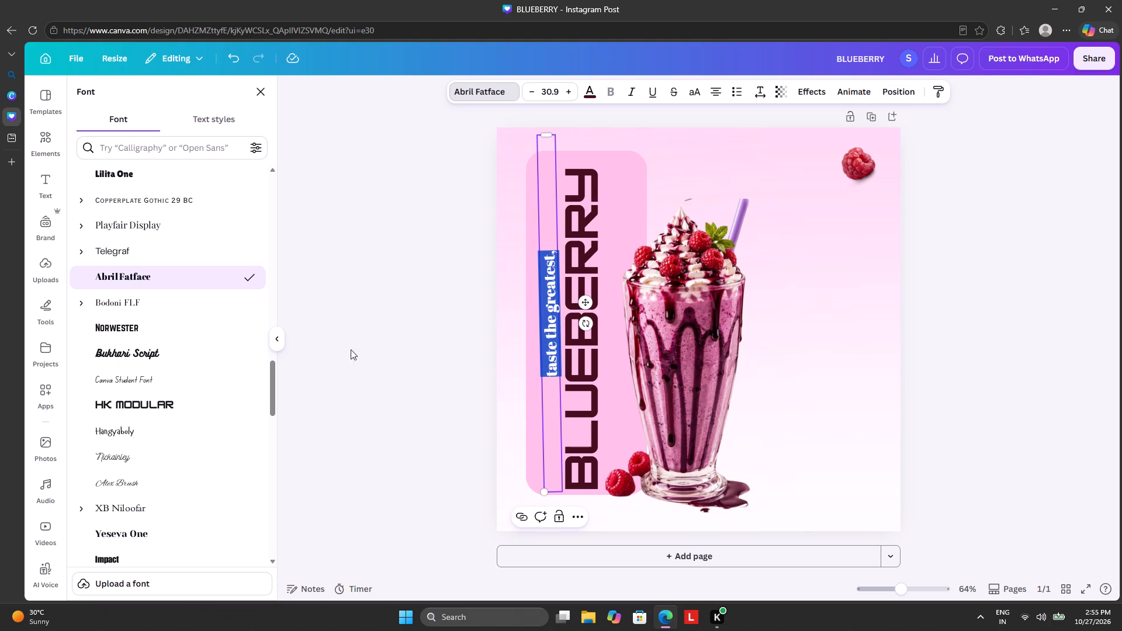
pyautogui.scroll(-6, 113, 338)
pyautogui.click(147, 259)
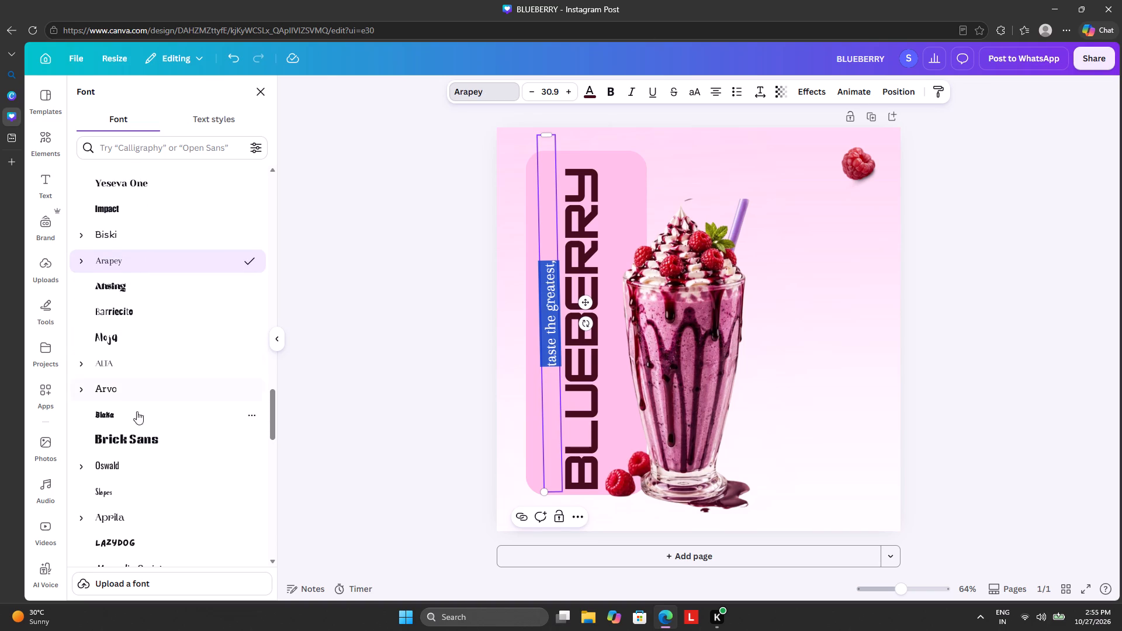
pyautogui.scroll(-3, 136, 425)
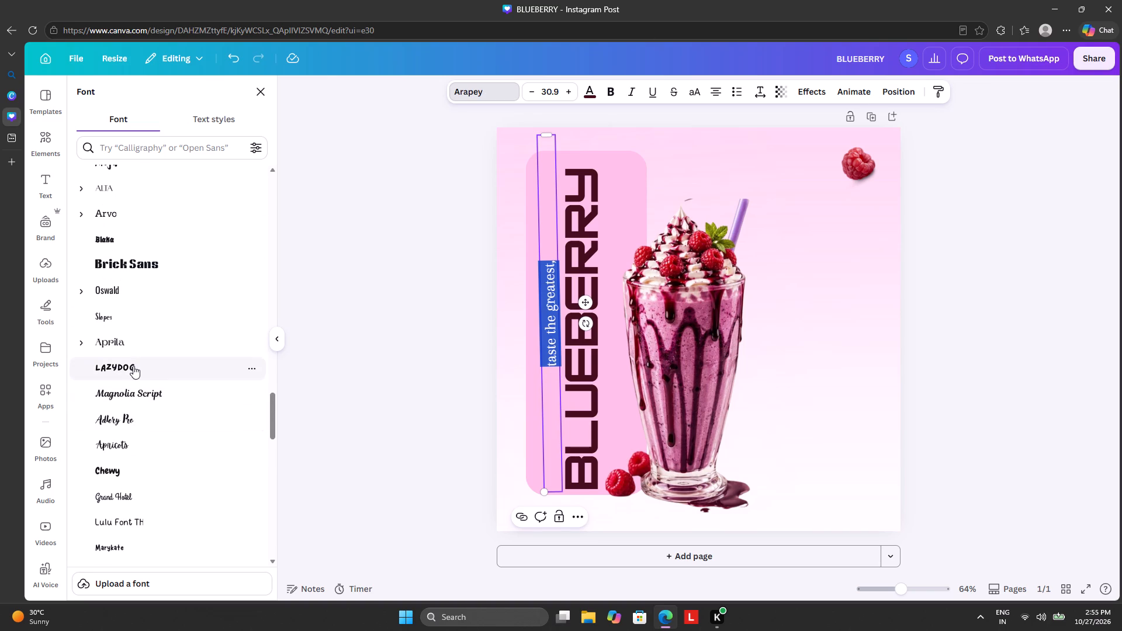
pyautogui.click(135, 365)
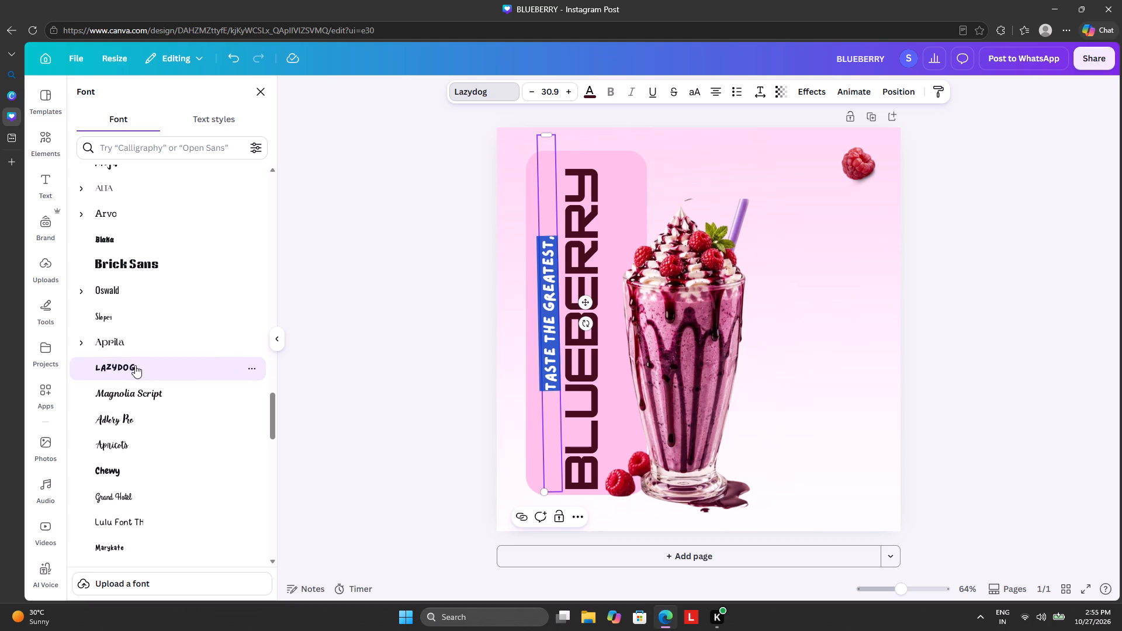
pyautogui.click(361, 299)
pyautogui.click(427, 294)
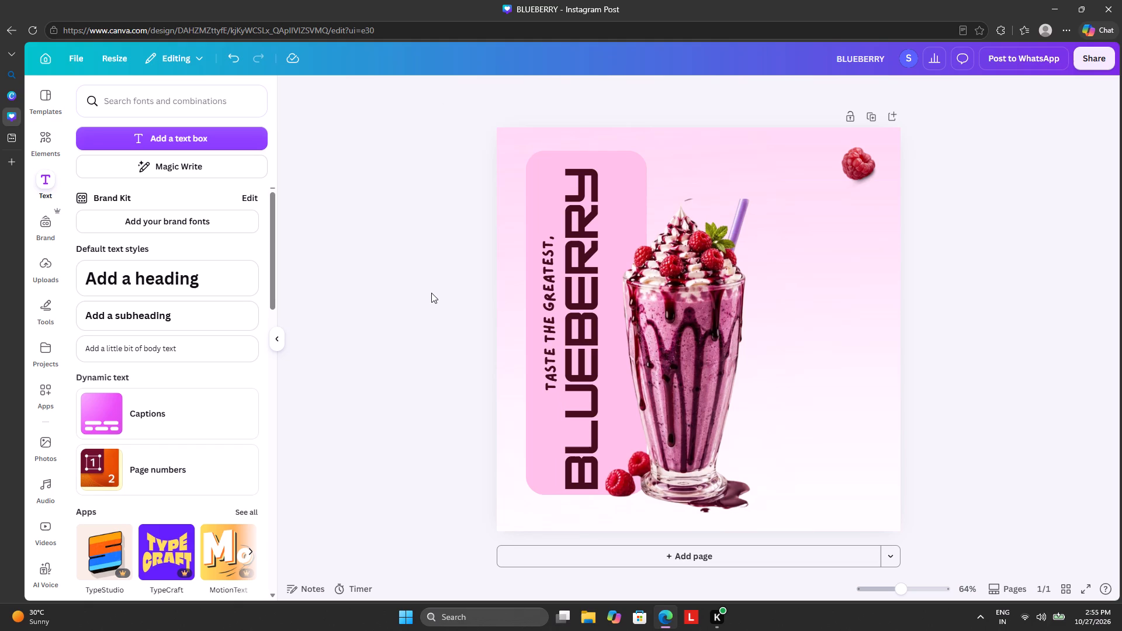
# Recolour the whole vertical tagline with a red sampled from the raspberry beside the glass base.
pyautogui.click(543, 303)
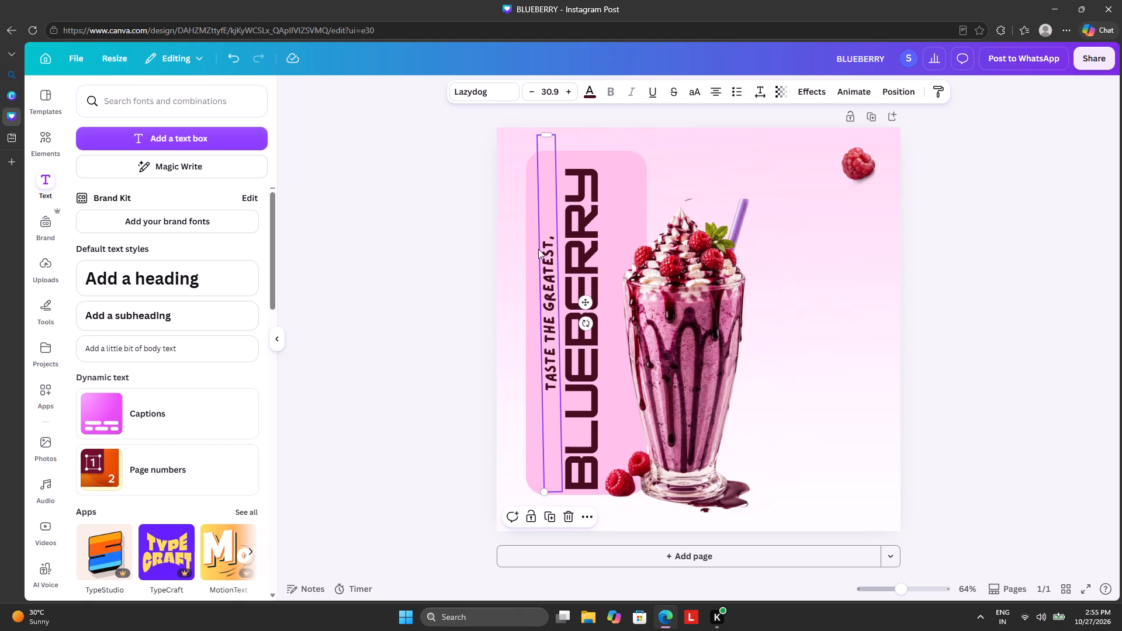
pyautogui.click(549, 231)
pyautogui.moveTo(549, 231); pyautogui.dragTo(541, 363)
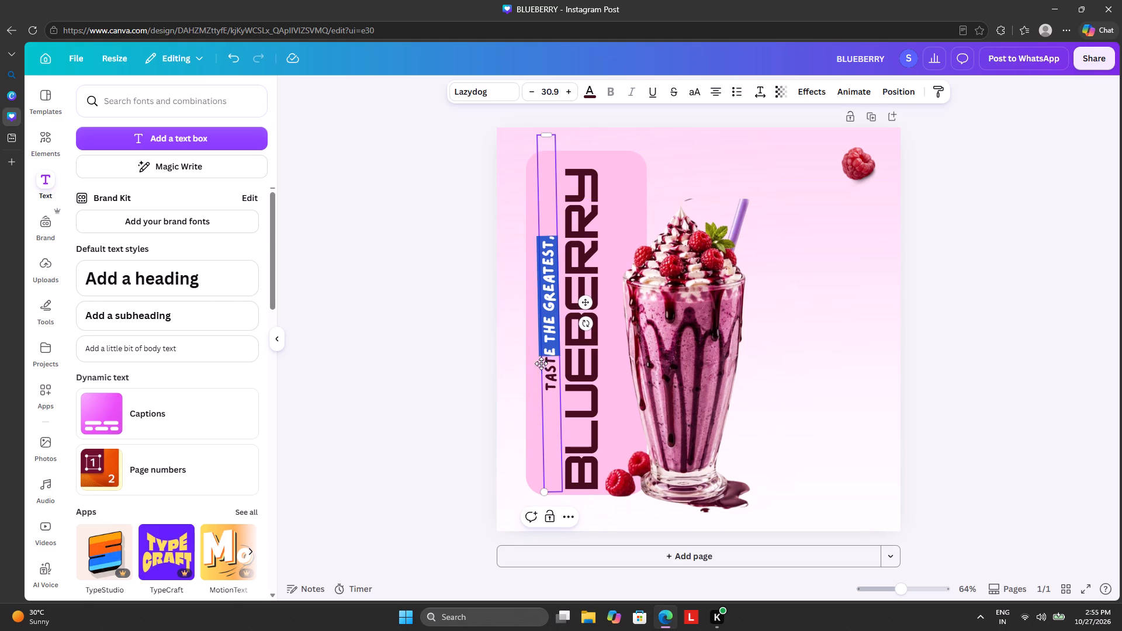
pyautogui.moveTo(541, 363); pyautogui.dragTo(538, 398)
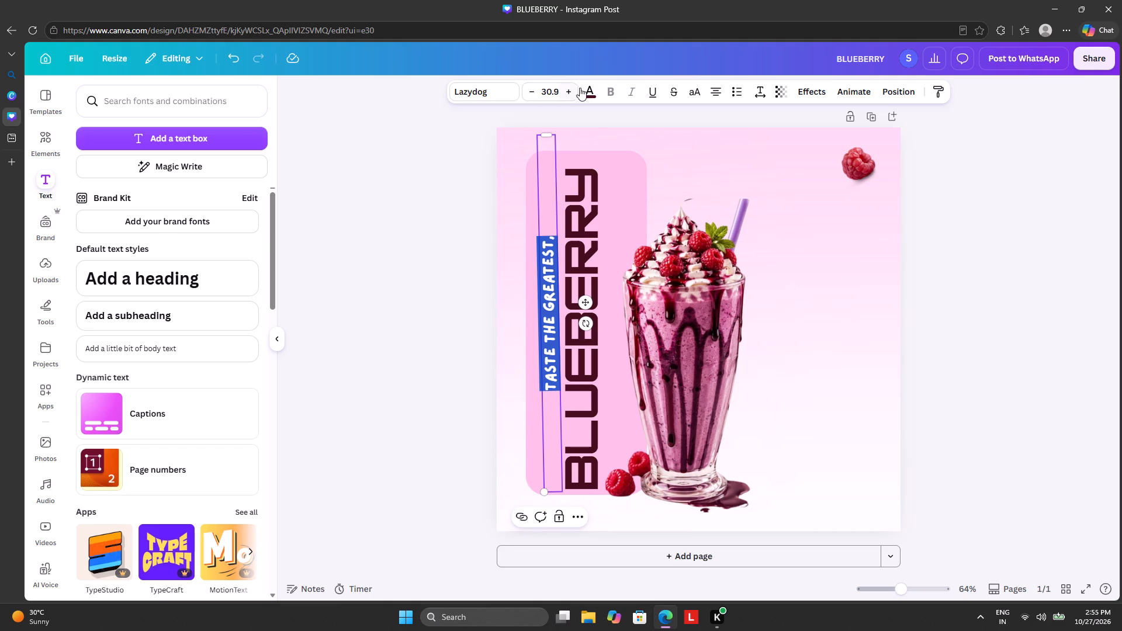
pyautogui.click(588, 88)
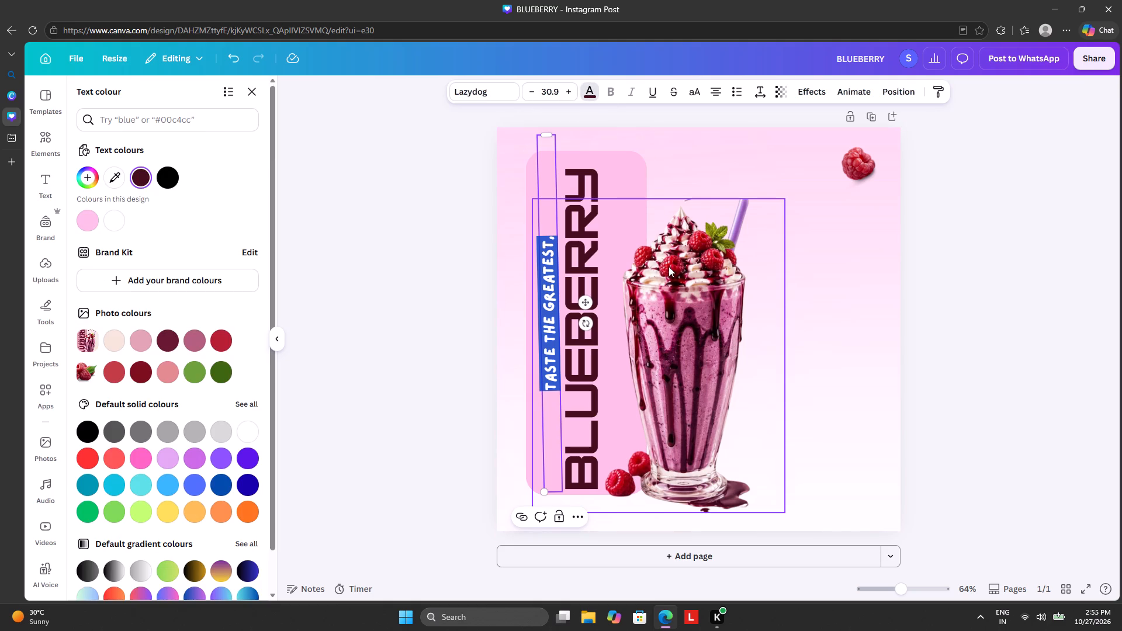
pyautogui.click(110, 175)
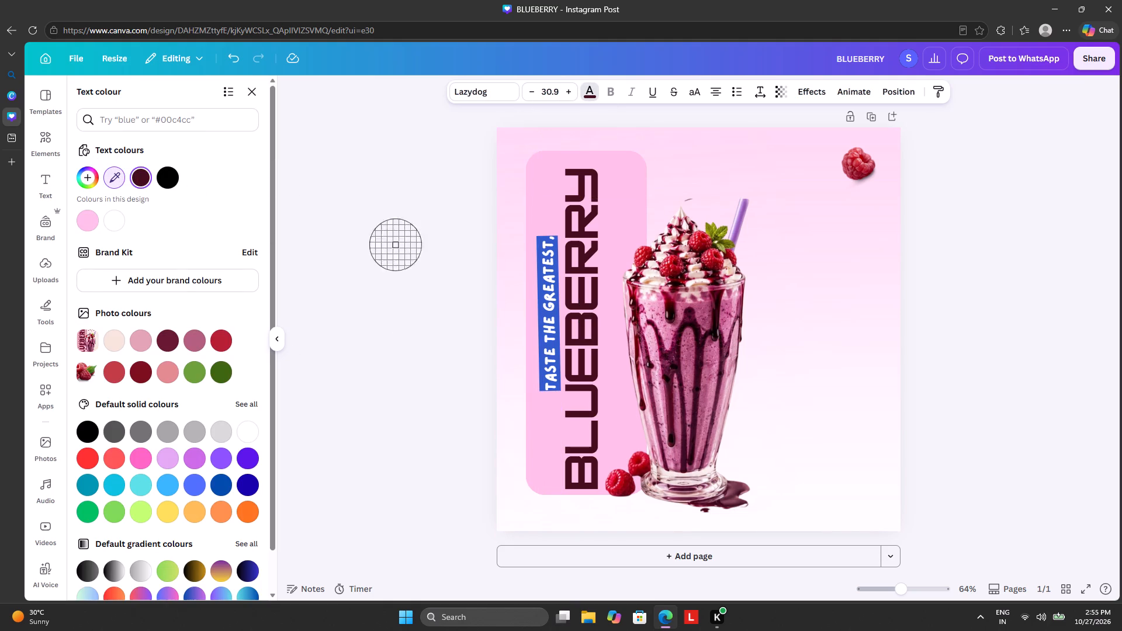
pyautogui.click(622, 475)
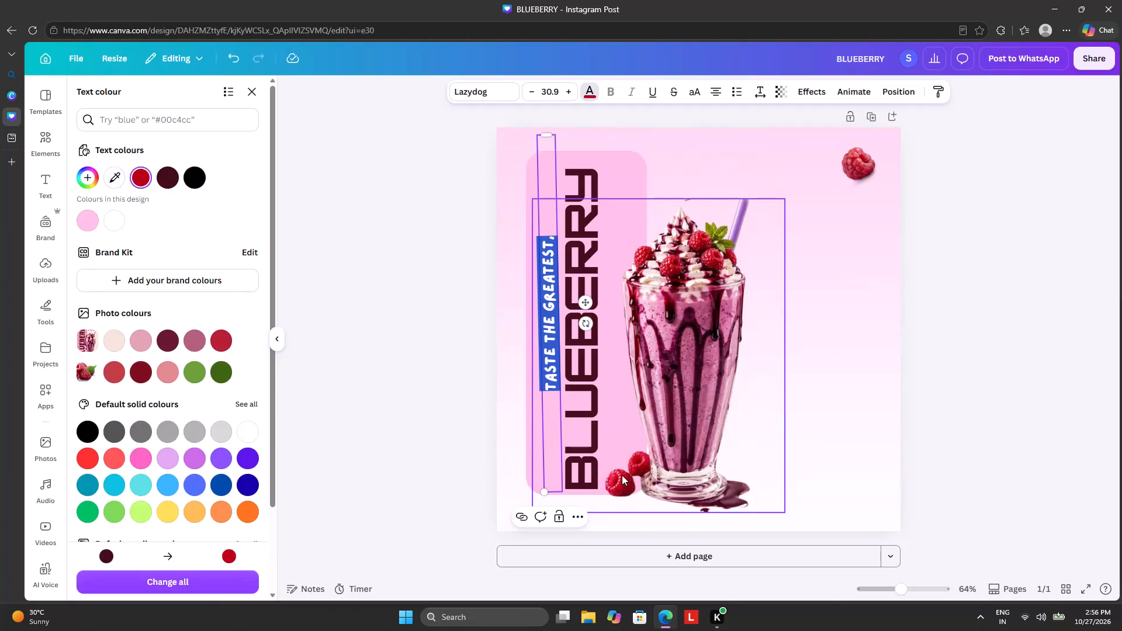
pyautogui.click(479, 389)
pyautogui.click(518, 344)
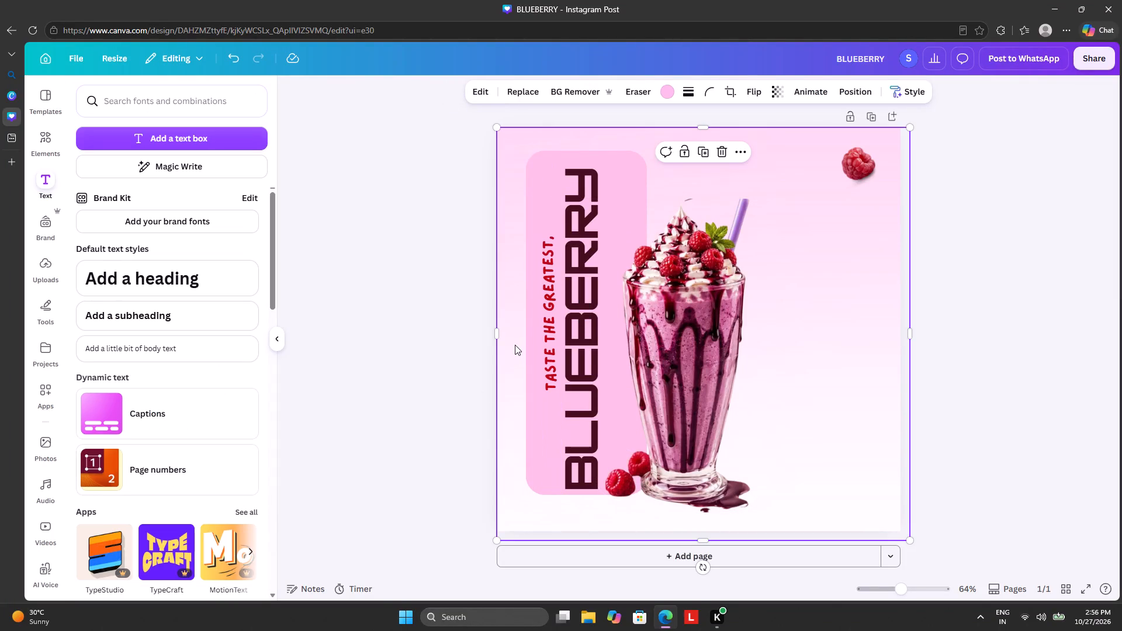
pyautogui.click(417, 297)
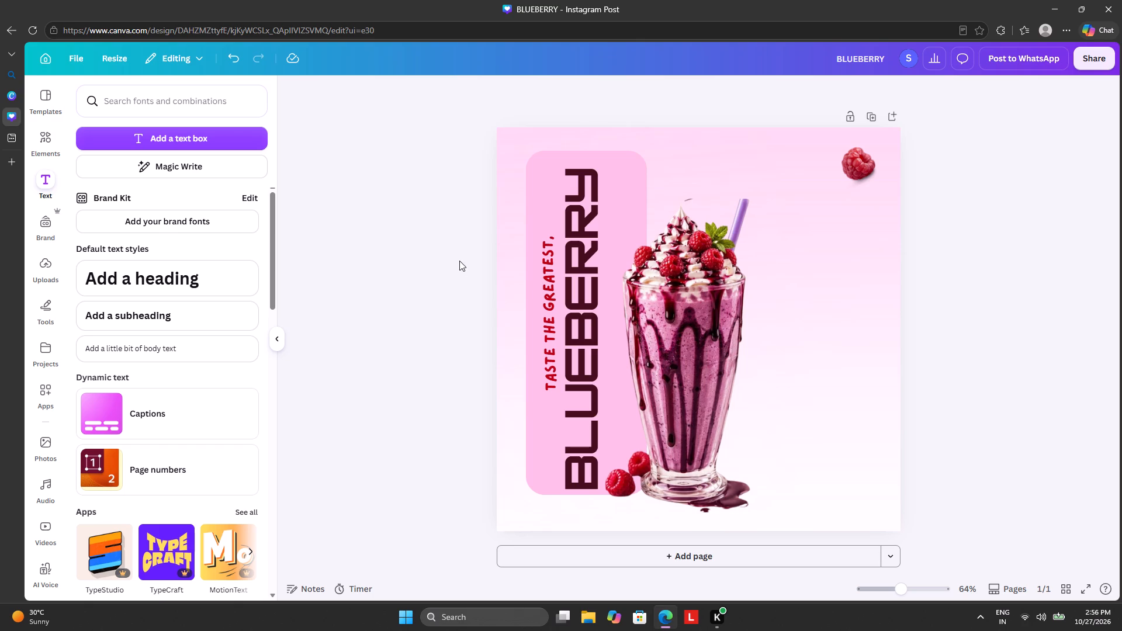
# Add a text box and replace its placeholder with "blueberry milkshake".
pyautogui.click(200, 145)
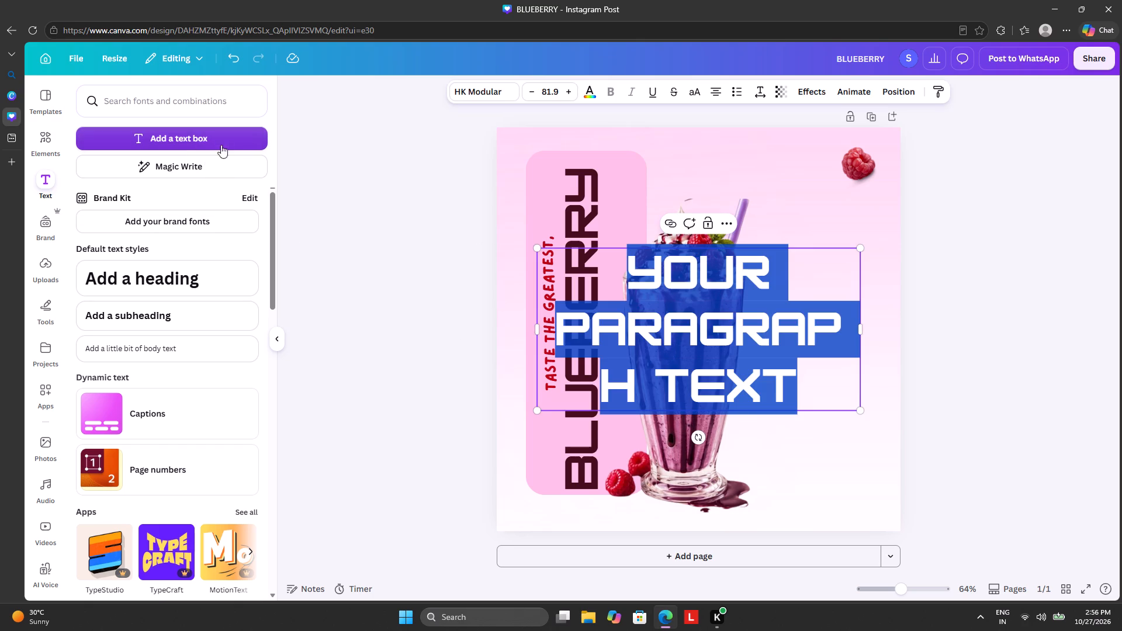
pyautogui.click(801, 396)
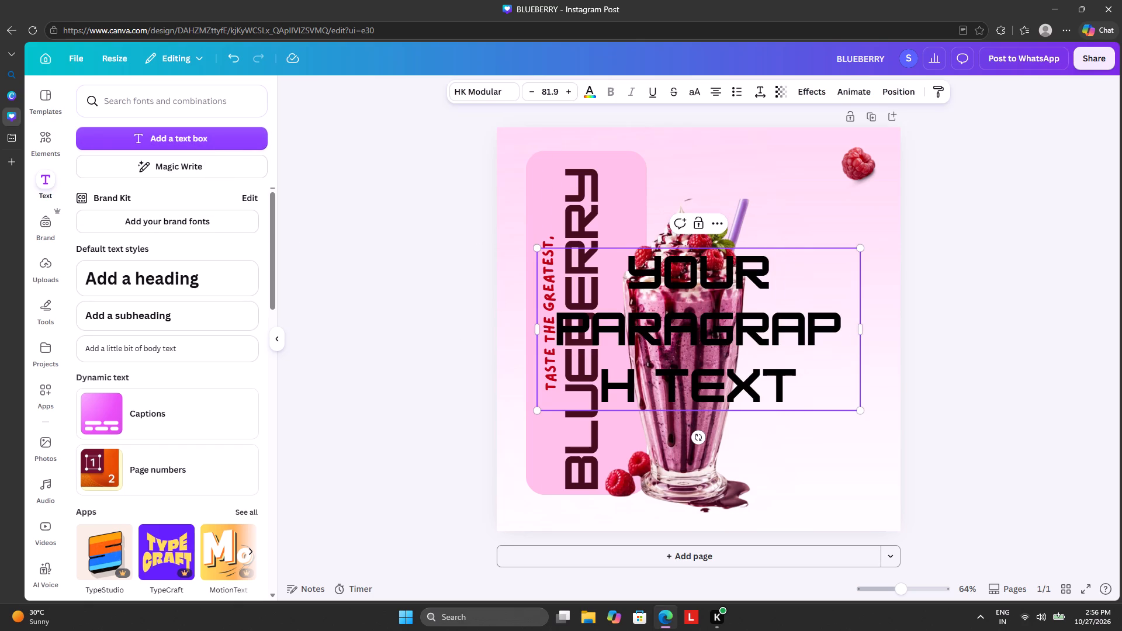
pyautogui.press('BackSpace')
pyautogui.press('BackSpace')
pyautogui.press('BackSpace')
pyautogui.press('BackSpace')
pyautogui.press('BackSpace')
pyautogui.press('BackSpace')
pyautogui.press('BackSpace')
pyautogui.press('BackSpace')
pyautogui.press('BackSpace')
pyautogui.press('BackSpace')
pyautogui.press('BackSpace')
pyautogui.press('BackSpace')
pyautogui.press('BackSpace')
pyautogui.press('BackSpace')
pyautogui.press('BackSpace')
pyautogui.press('BackSpace')
pyautogui.press('BackSpace')
pyautogui.press('BackSpace')
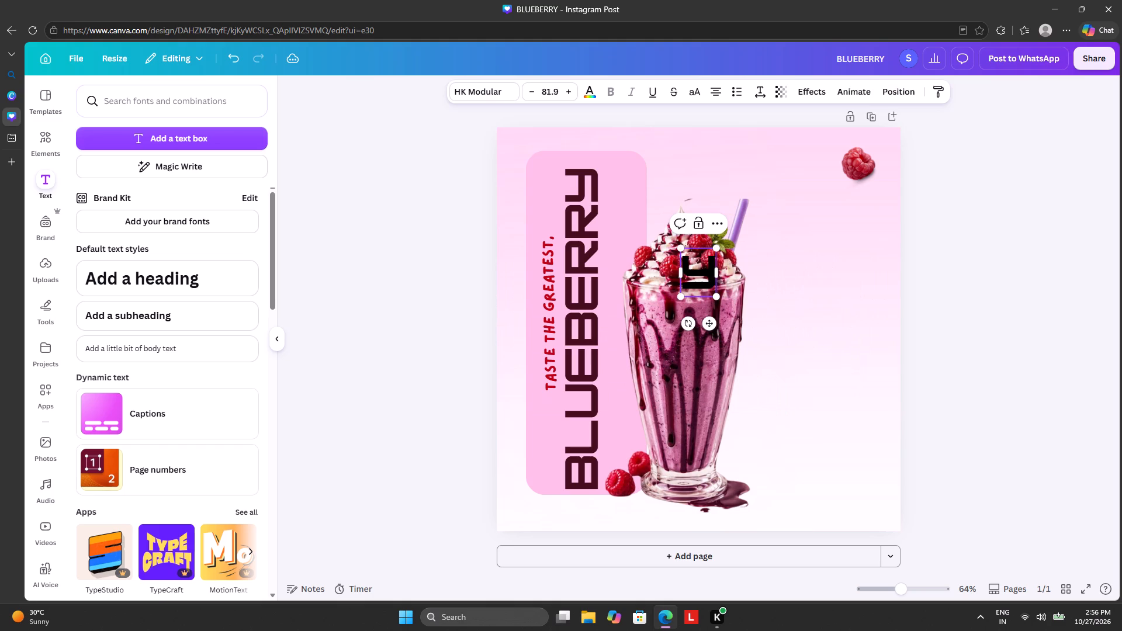
pyautogui.press('BackSpace')
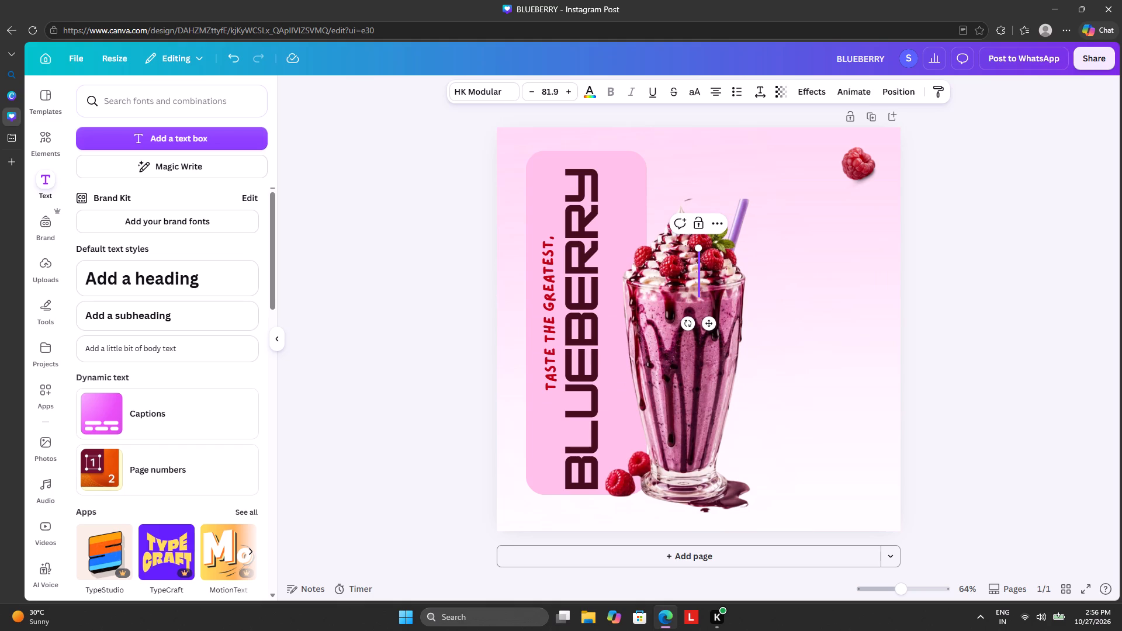
pyautogui.press('b')
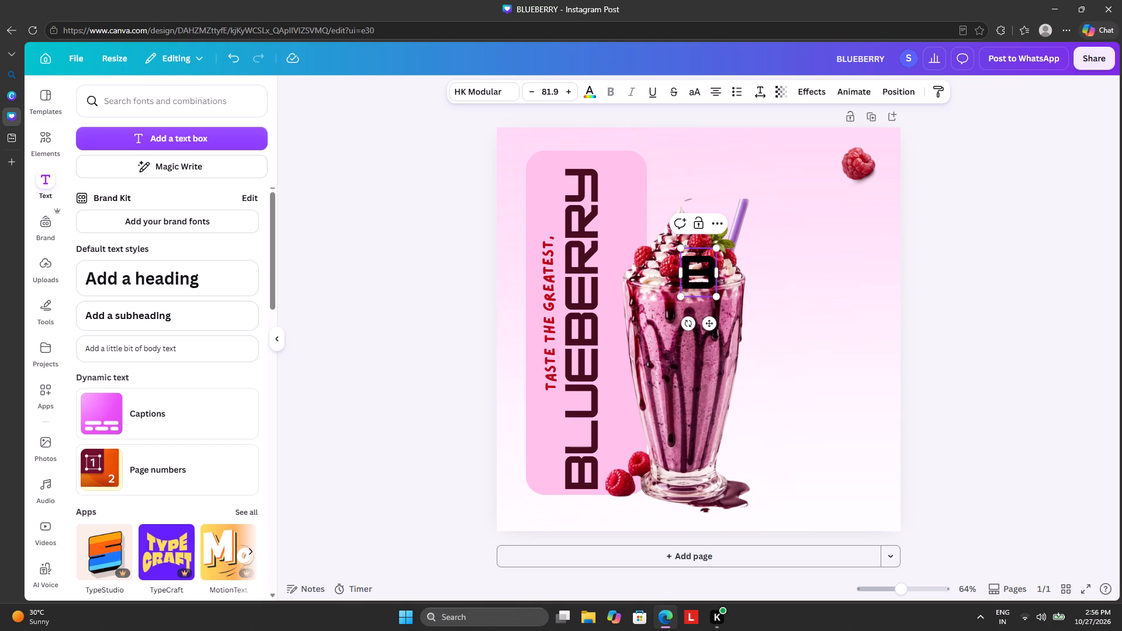
pyautogui.write('lue')
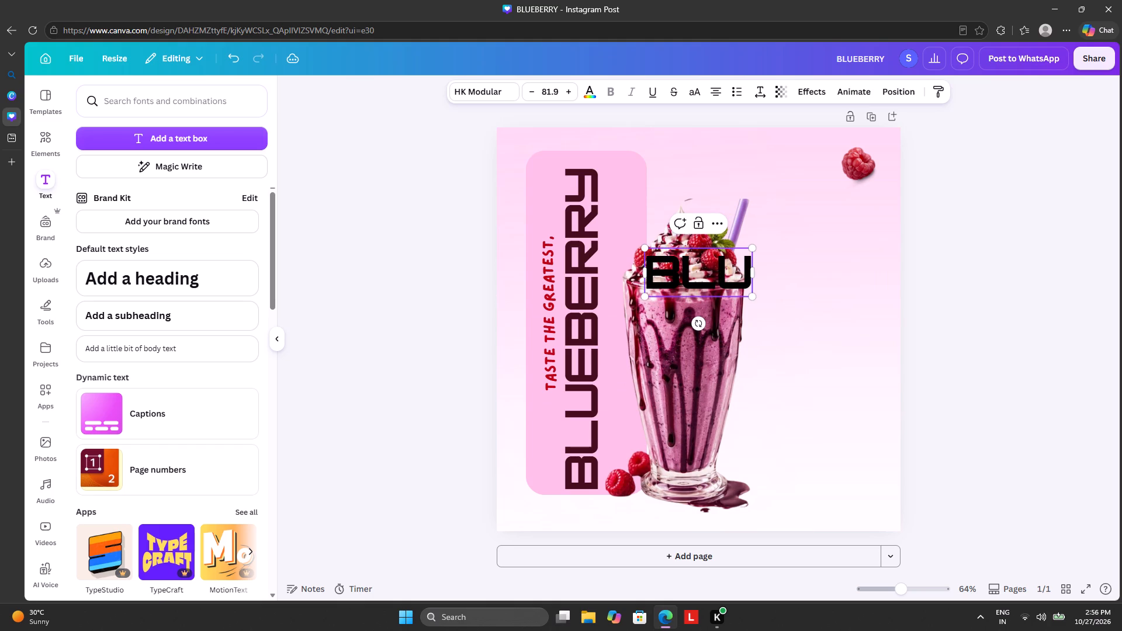
pyautogui.write('be')
pyautogui.write('rry')
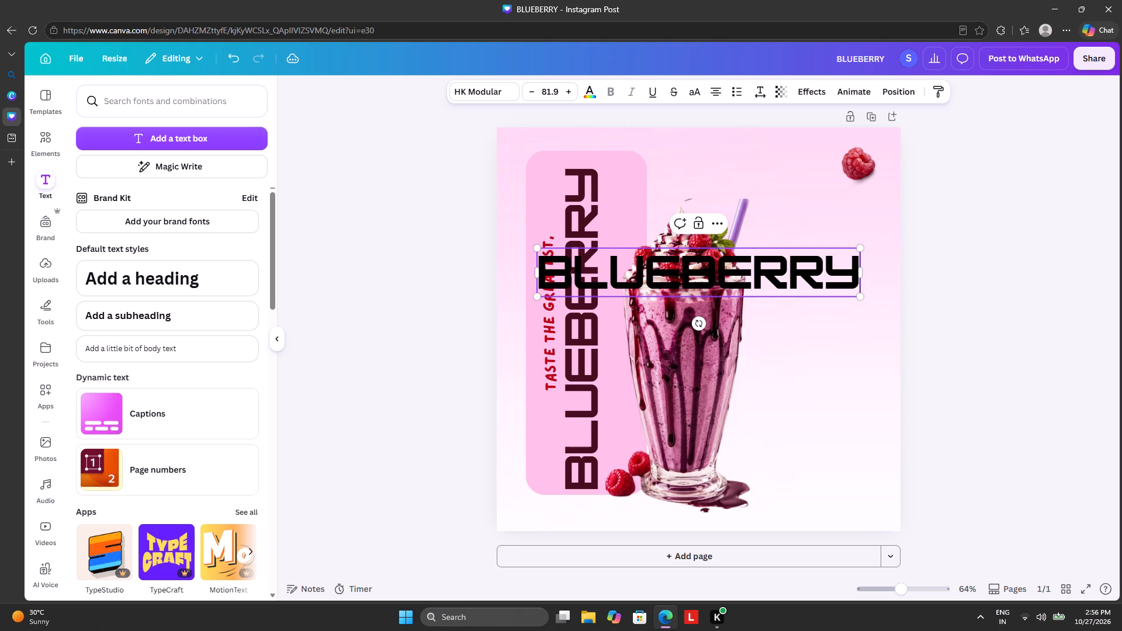
pyautogui.press('space')
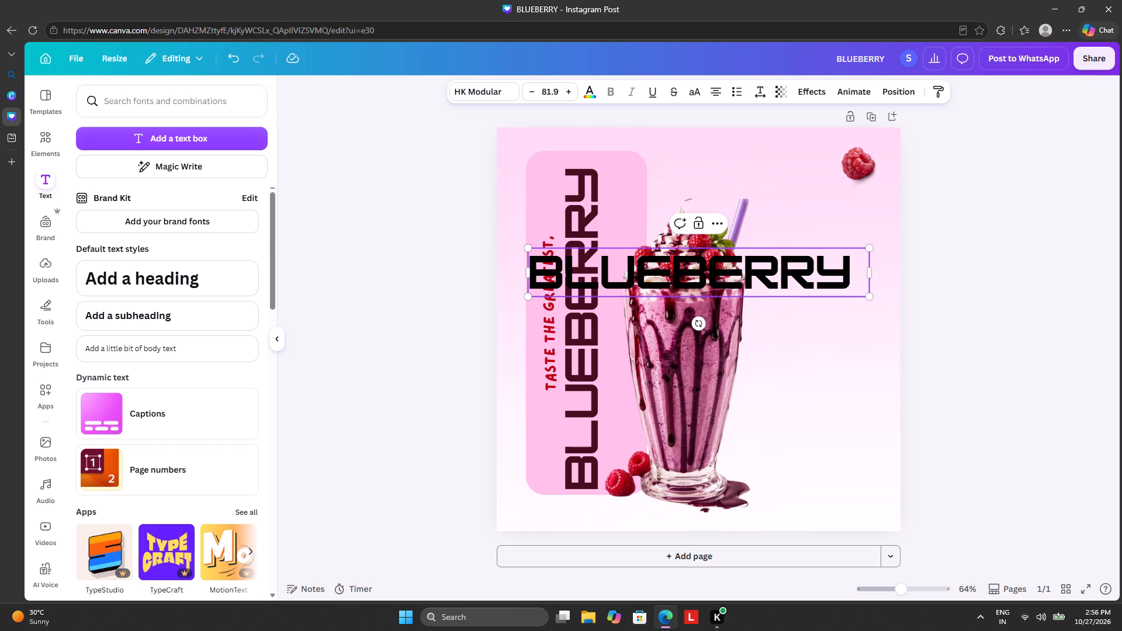
pyautogui.write('mil')
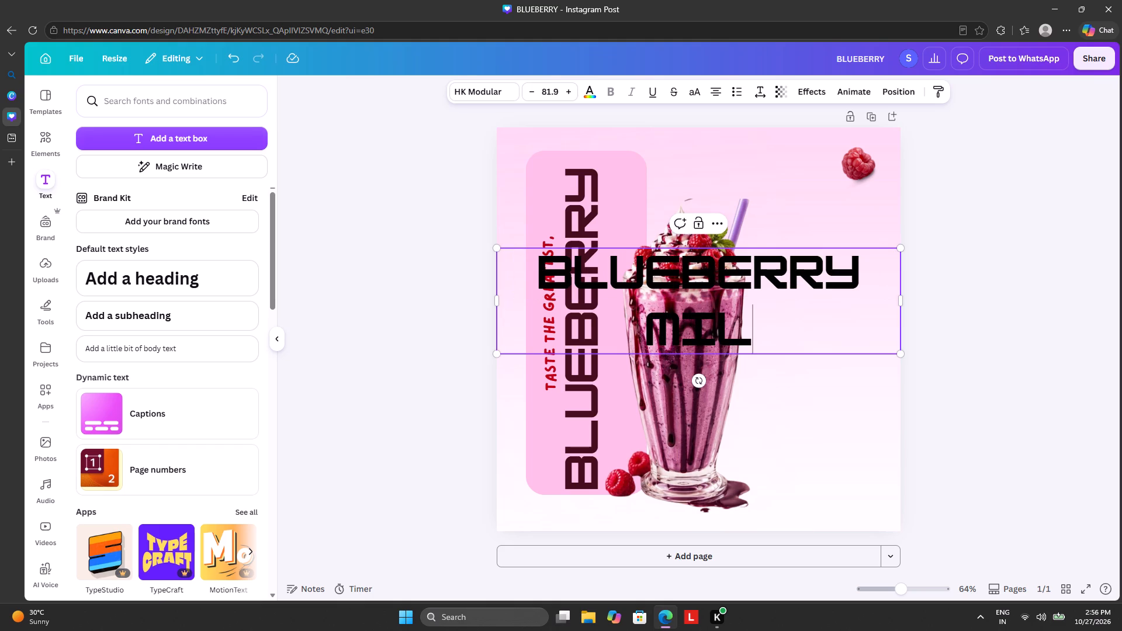
pyautogui.press('k')
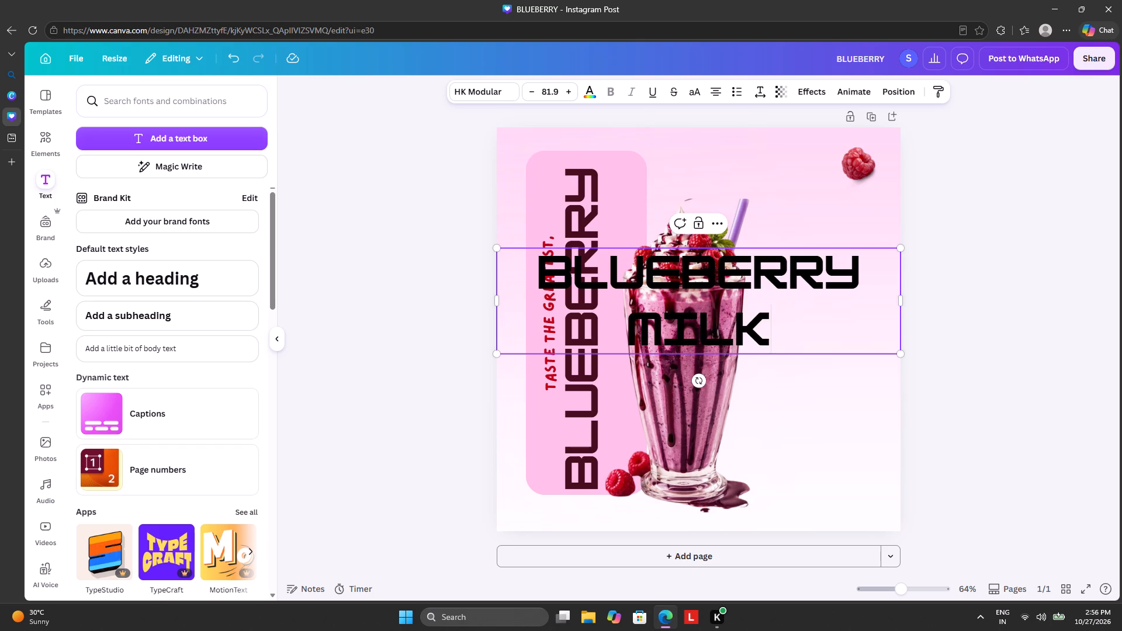
pyautogui.write('shake')
pyautogui.press('space')
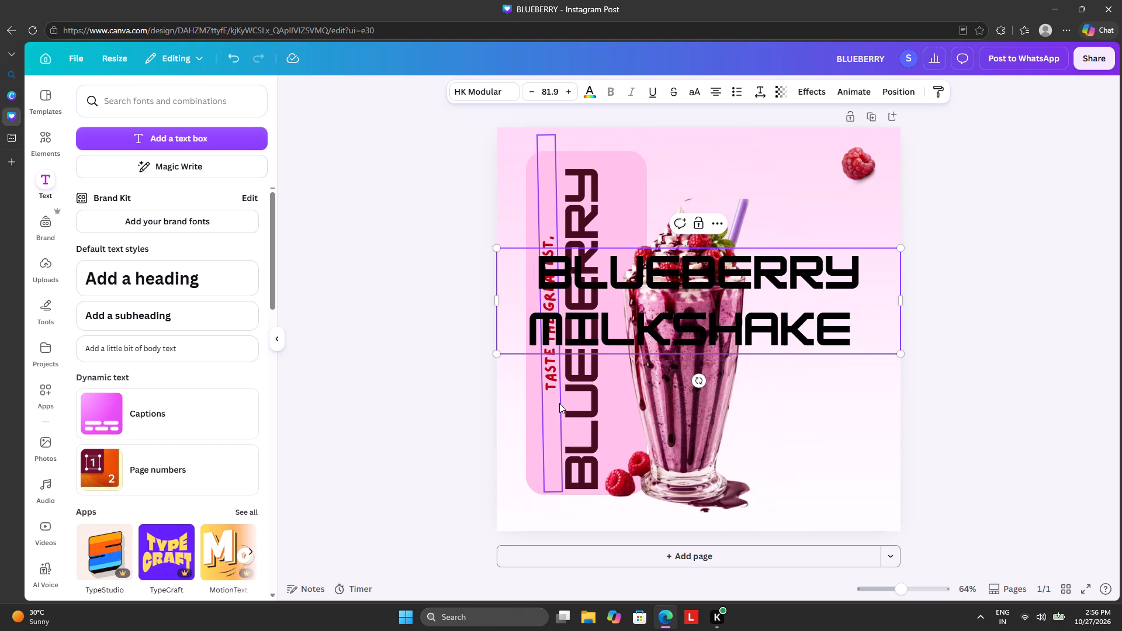
# Copy the word "milkshake" from the new text box and delete it there, keeping only "blueberry".
pyautogui.moveTo(533, 330); pyautogui.dragTo(598, 320)
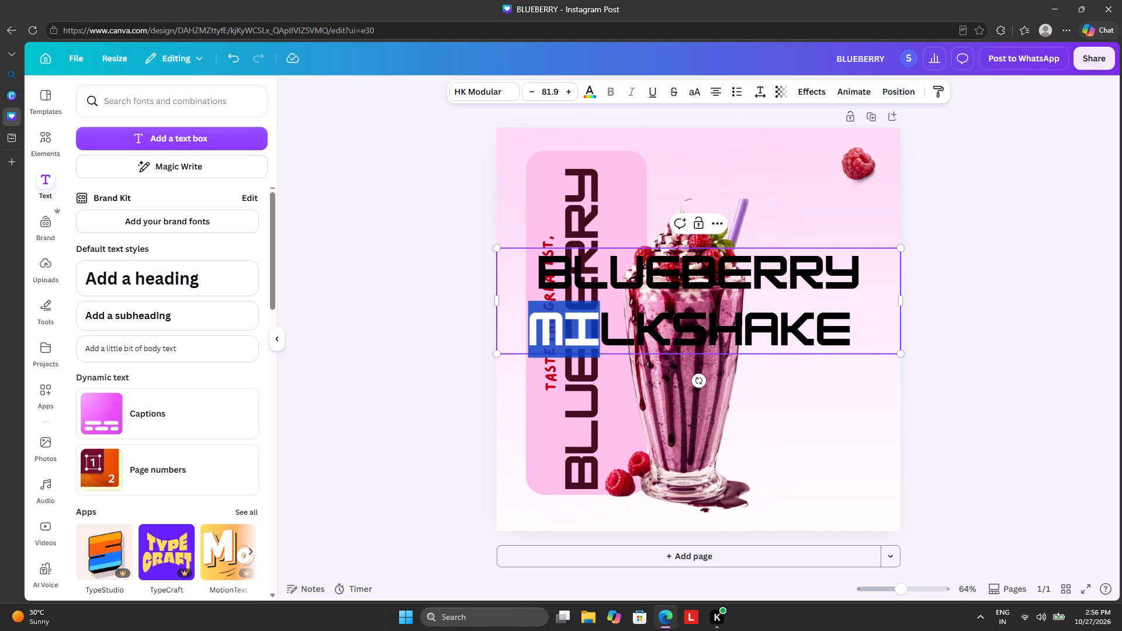
pyautogui.moveTo(598, 320); pyautogui.dragTo(841, 318)
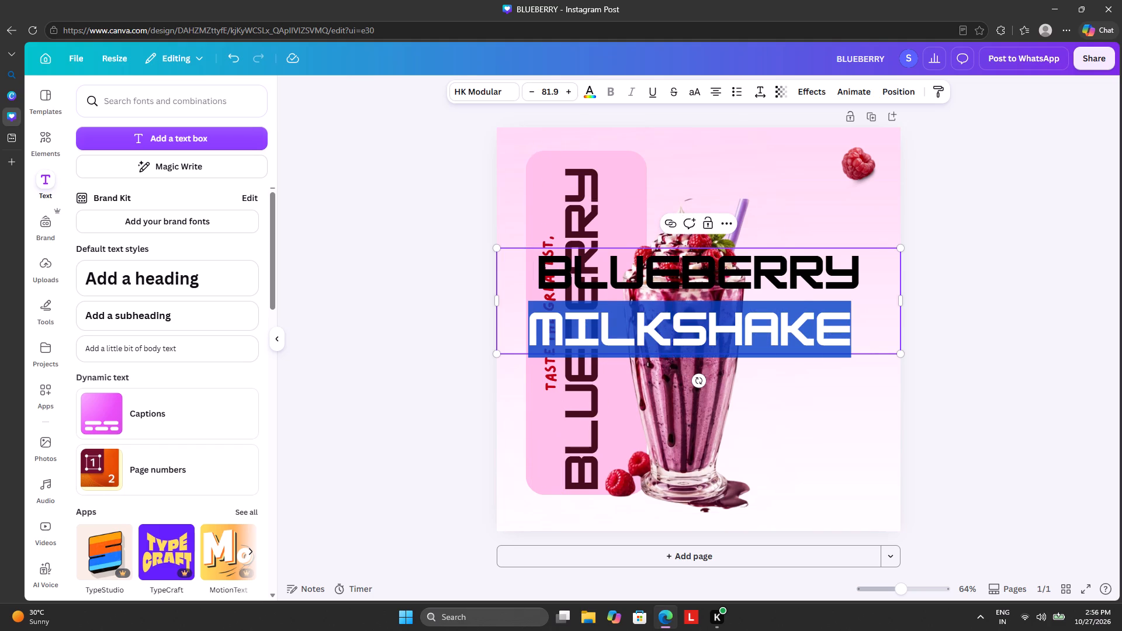
pyautogui.rightClick(841, 318)
pyautogui.click(865, 350)
pyautogui.press('BackSpace')
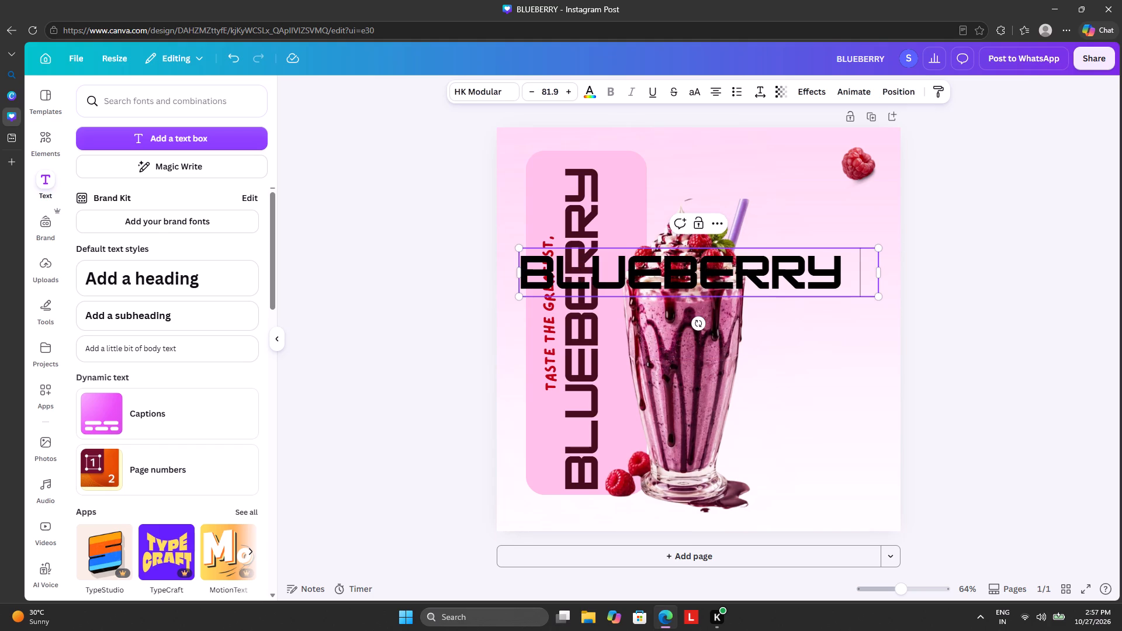
# Try a font search for "sing", and set the horizontal "blueberry" text to Amsterdam One from the Handwriting fonts.
pyautogui.moveTo(522, 265); pyautogui.dragTo(827, 256)
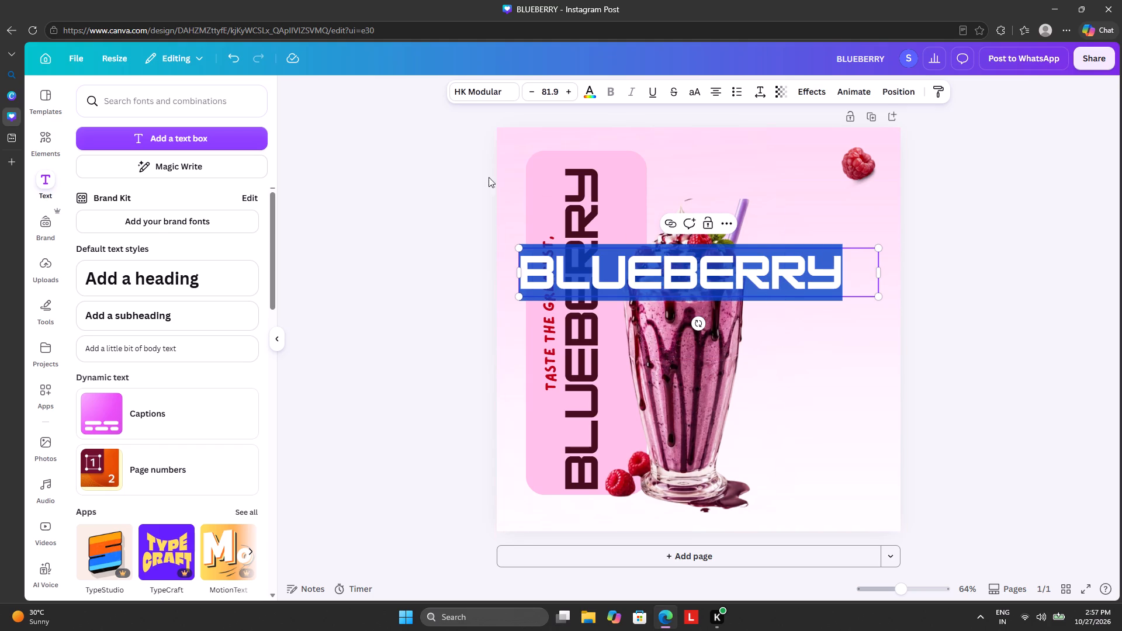
pyautogui.click(487, 82)
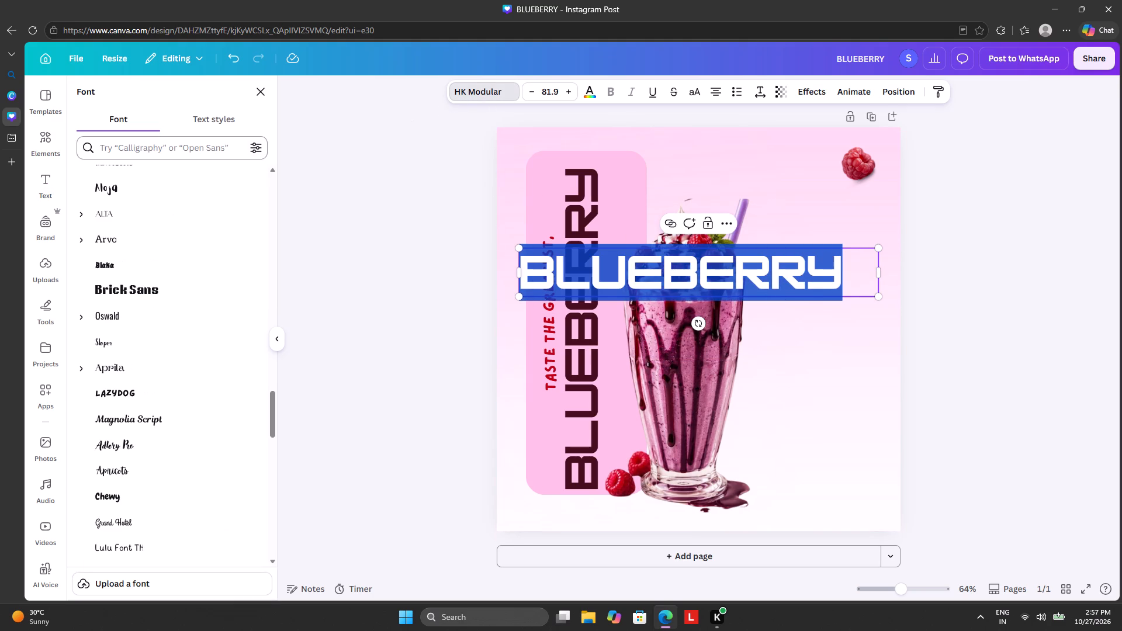
pyautogui.click(210, 146)
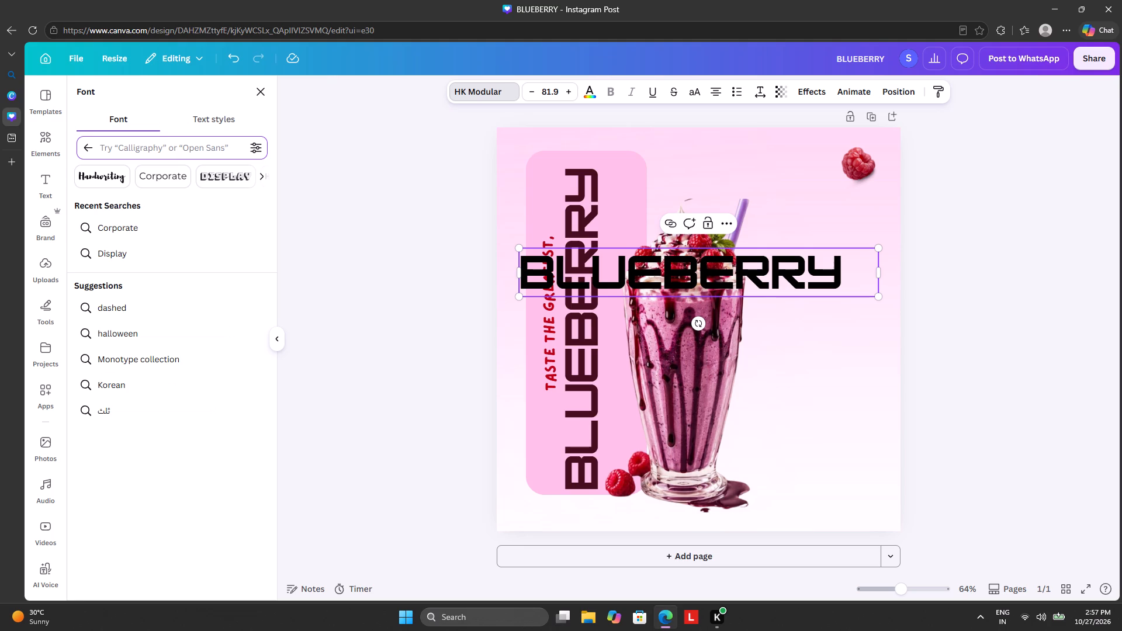
pyautogui.write('si')
pyautogui.write('ng')
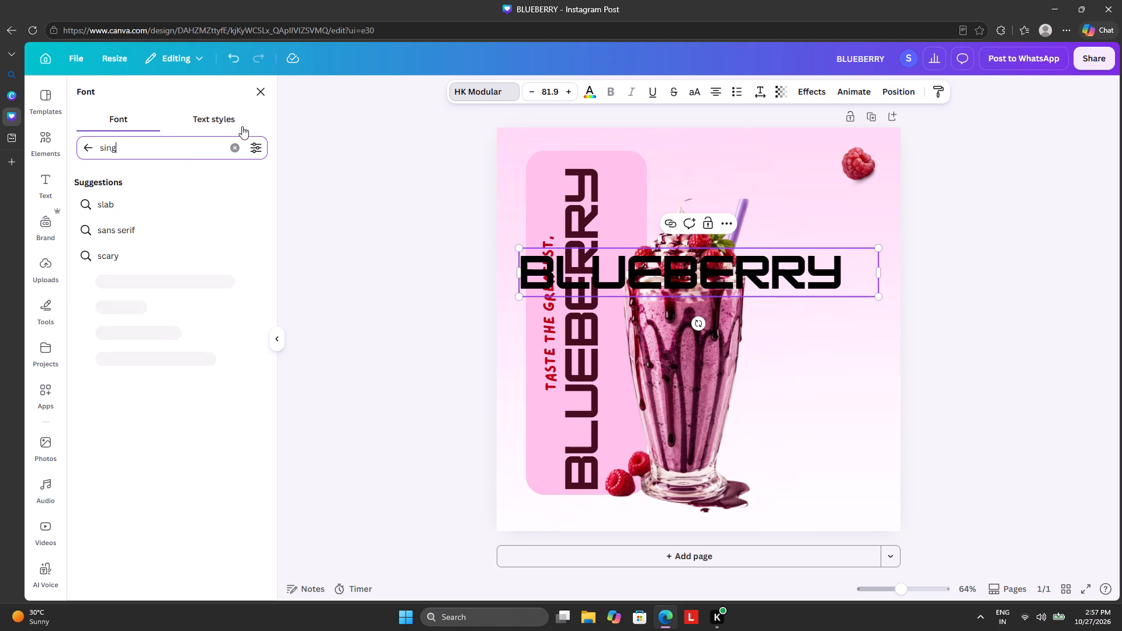
pyautogui.click(228, 143)
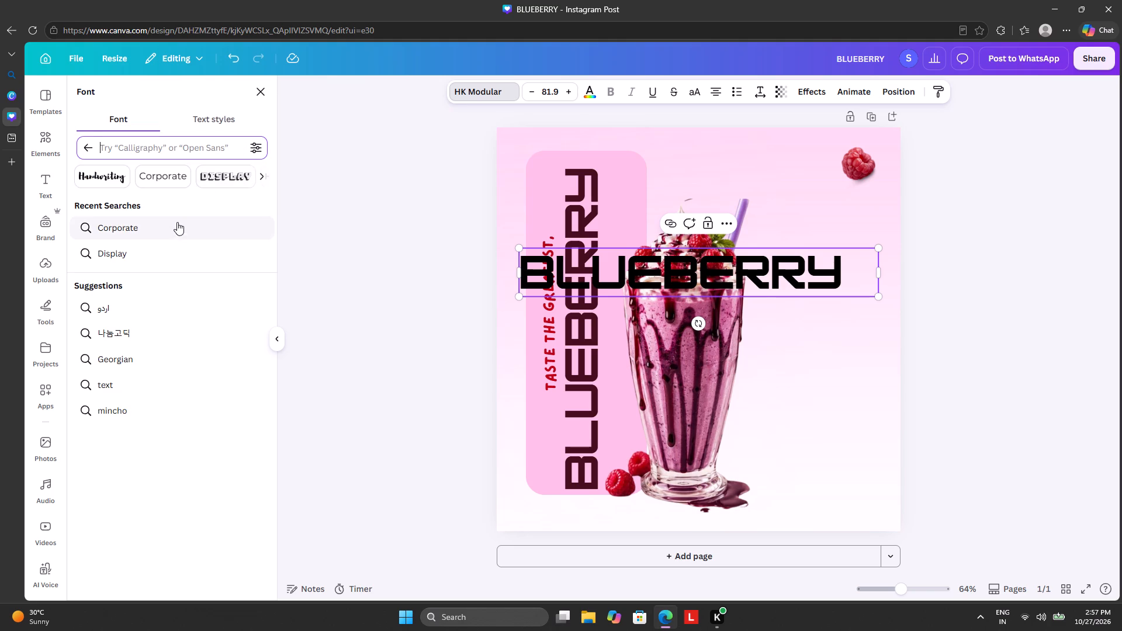
pyautogui.click(123, 175)
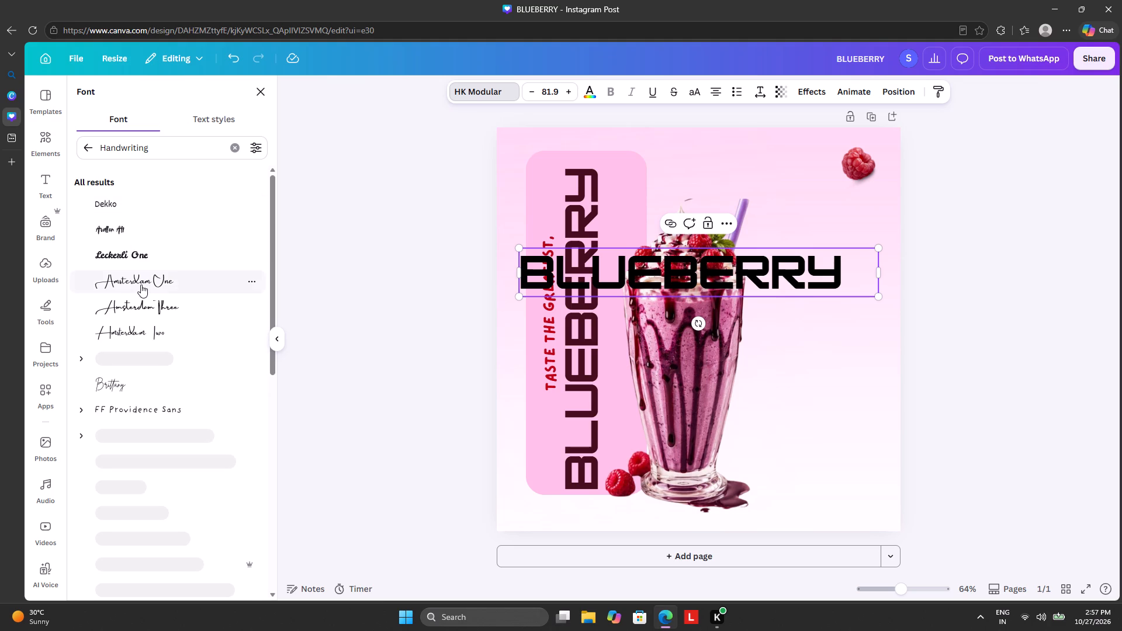
pyautogui.click(146, 284)
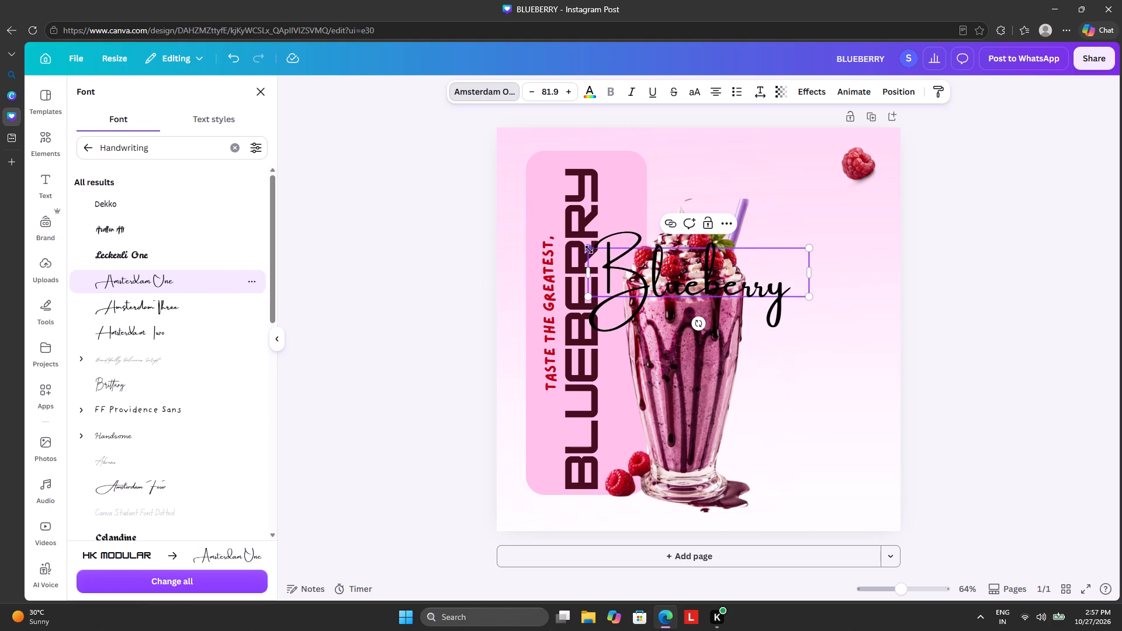
# Shrink the script "Blueberry" text to about size 50.3 and position it above the milkshake glass.
pyautogui.moveTo(589, 249); pyautogui.dragTo(676, 262)
pyautogui.moveTo(728, 280); pyautogui.dragTo(756, 272)
pyautogui.moveTo(752, 328); pyautogui.dragTo(797, 290)
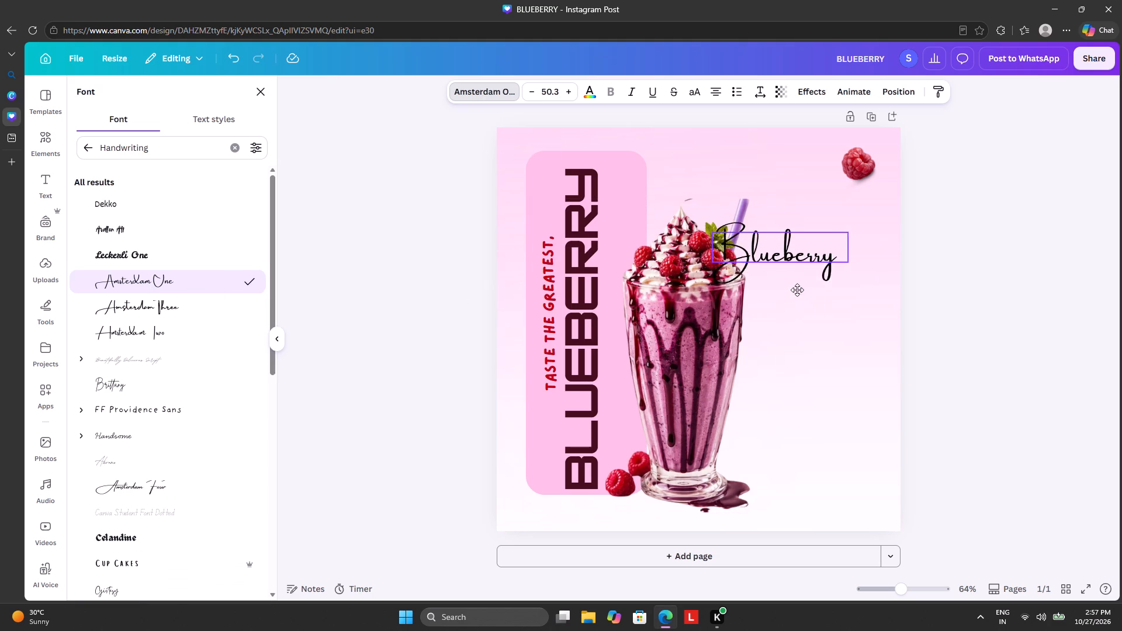
pyautogui.moveTo(797, 290); pyautogui.dragTo(822, 265)
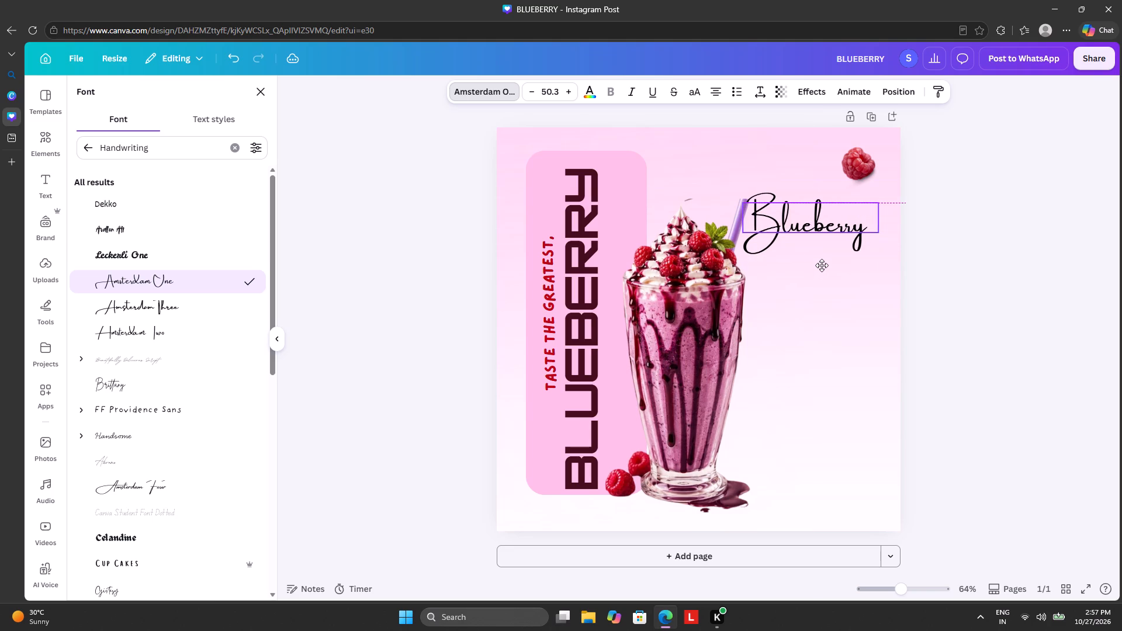
pyautogui.moveTo(822, 265); pyautogui.dragTo(824, 262)
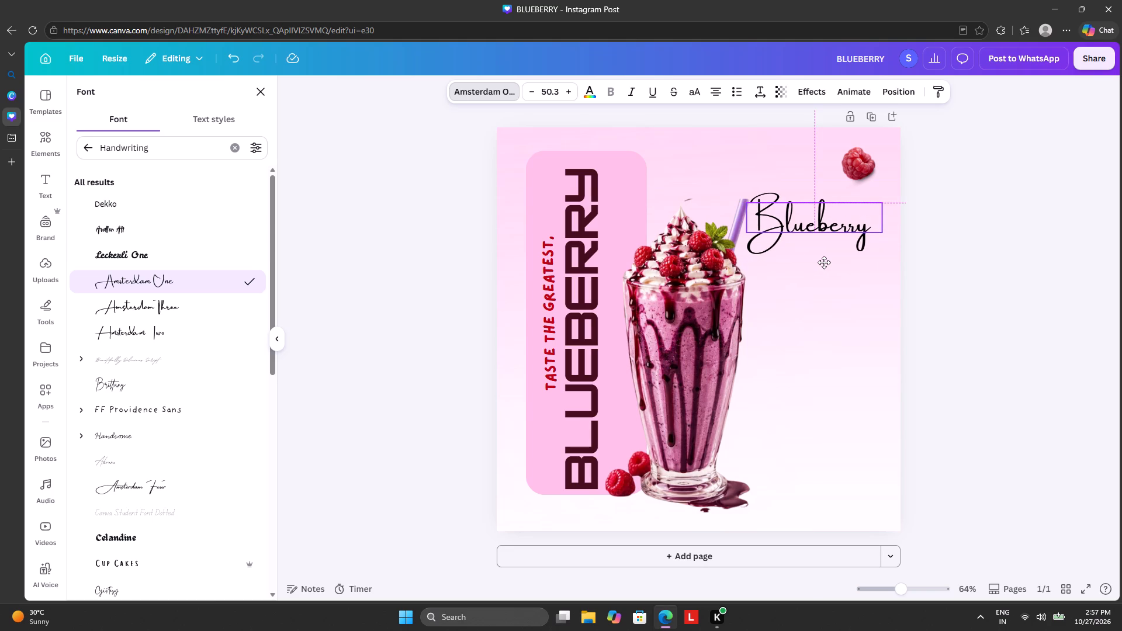
pyautogui.moveTo(824, 262); pyautogui.dragTo(798, 234)
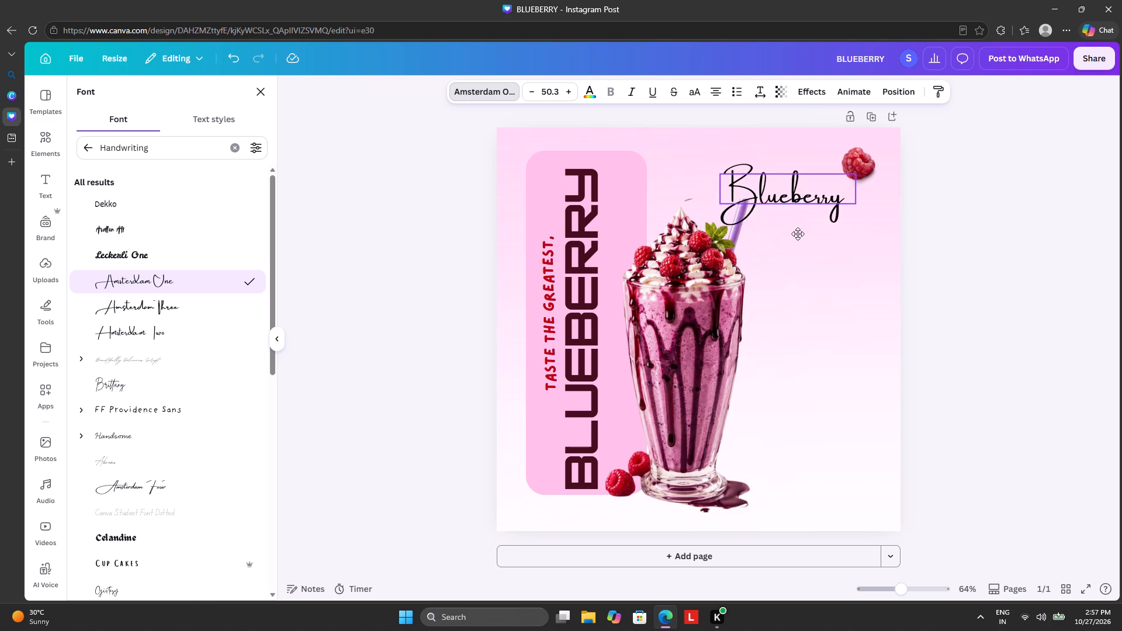
pyautogui.moveTo(798, 234); pyautogui.dragTo(742, 216)
# Nudge the milkshake image slightly down and toward the right, and place the script "Blueberry" beside its straw, below the upper raspberry.
pyautogui.moveTo(676, 319); pyautogui.dragTo(679, 321)
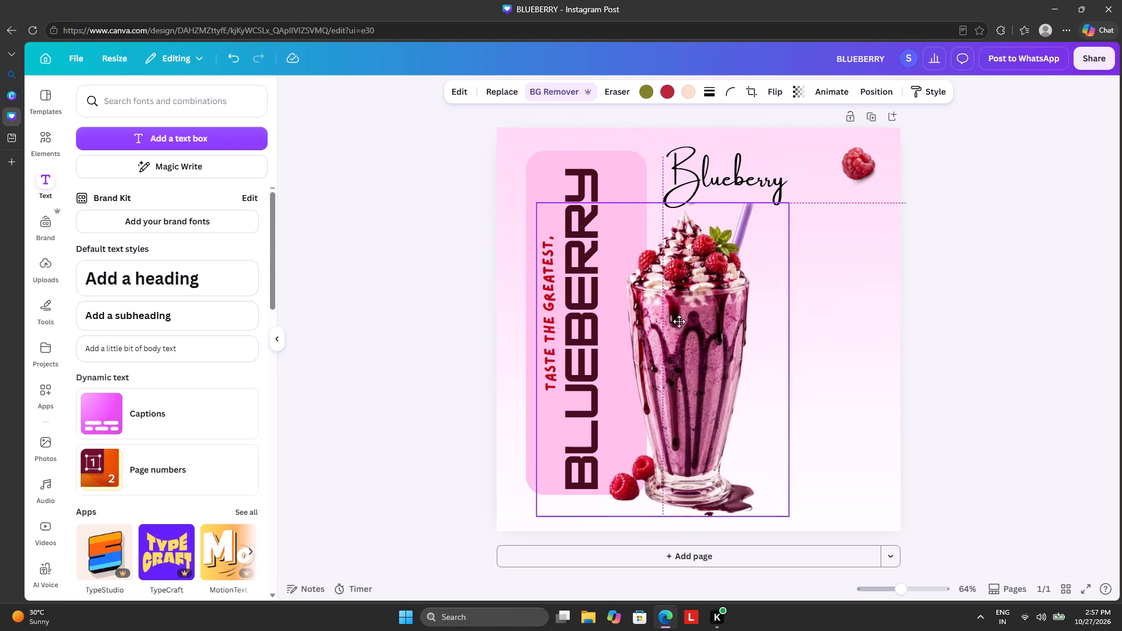
pyautogui.moveTo(679, 321); pyautogui.dragTo(689, 325)
pyautogui.moveTo(730, 172); pyautogui.dragTo(704, 165)
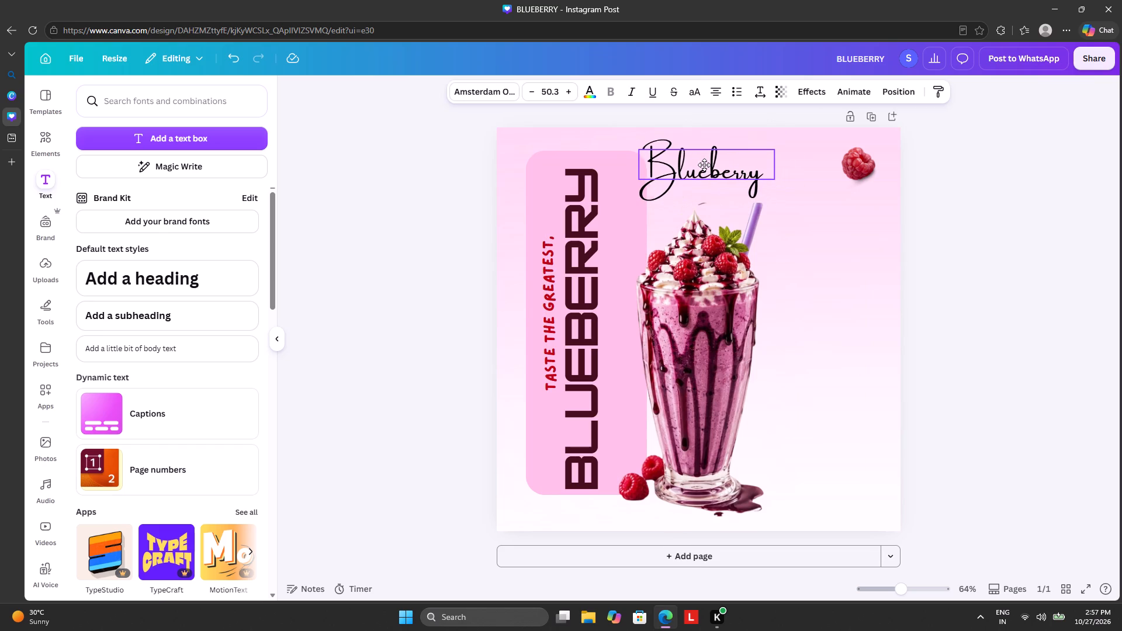
pyautogui.moveTo(704, 165); pyautogui.dragTo(691, 175)
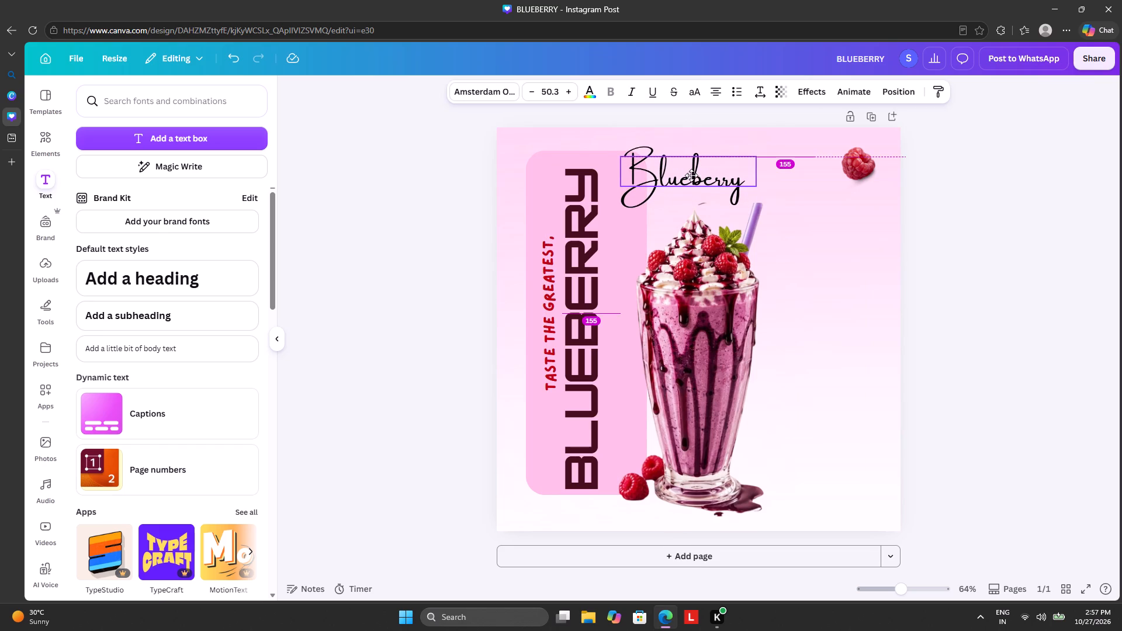
pyautogui.moveTo(691, 175); pyautogui.dragTo(788, 162)
pyautogui.moveTo(712, 325); pyautogui.dragTo(693, 320)
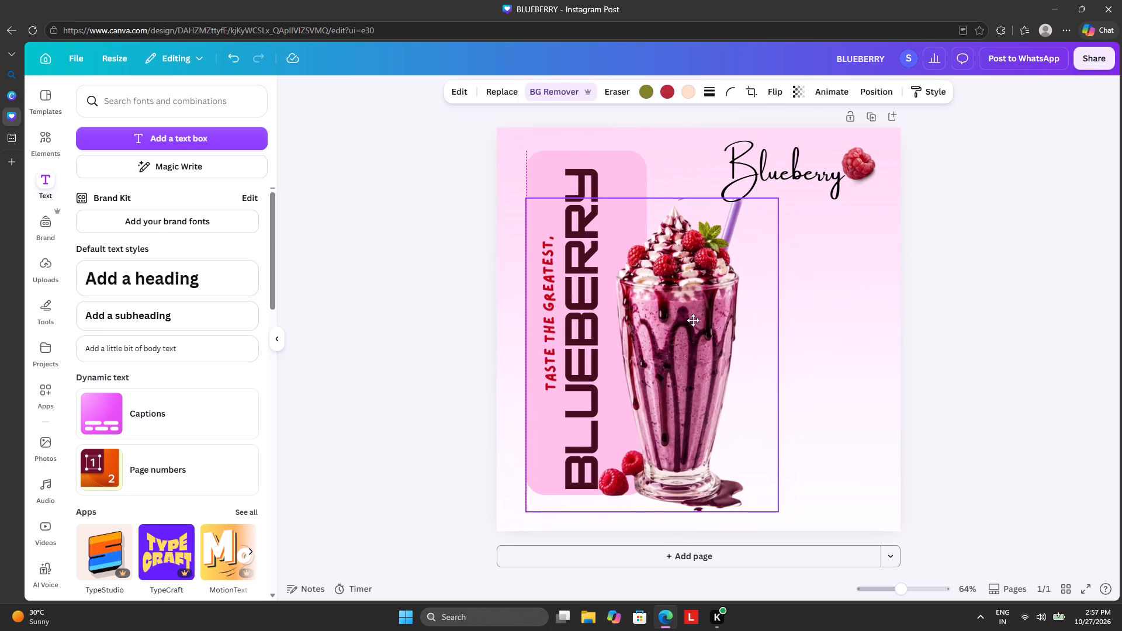
pyautogui.moveTo(693, 320); pyautogui.dragTo(698, 322)
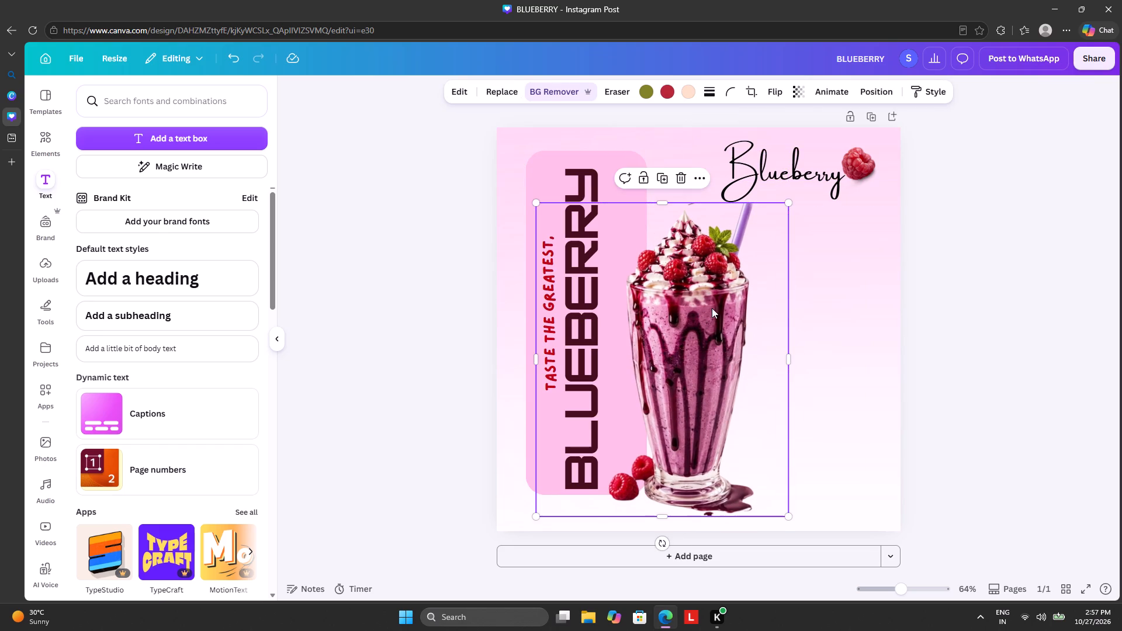
pyautogui.moveTo(792, 171); pyautogui.dragTo(827, 235)
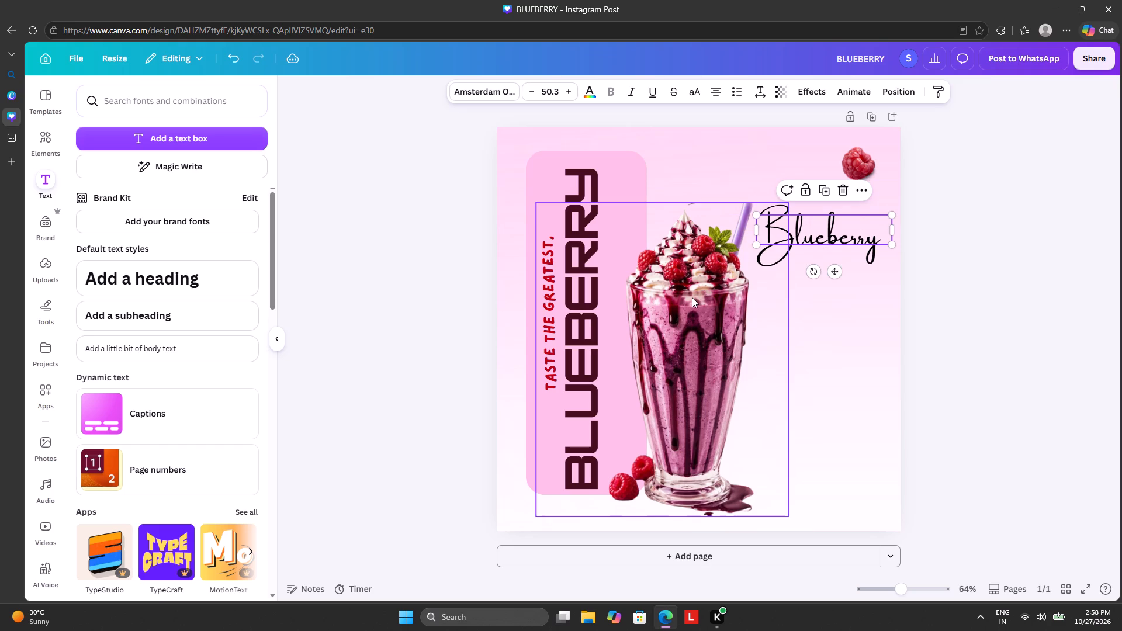
# Select the milkshake image.
pyautogui.click(702, 289)
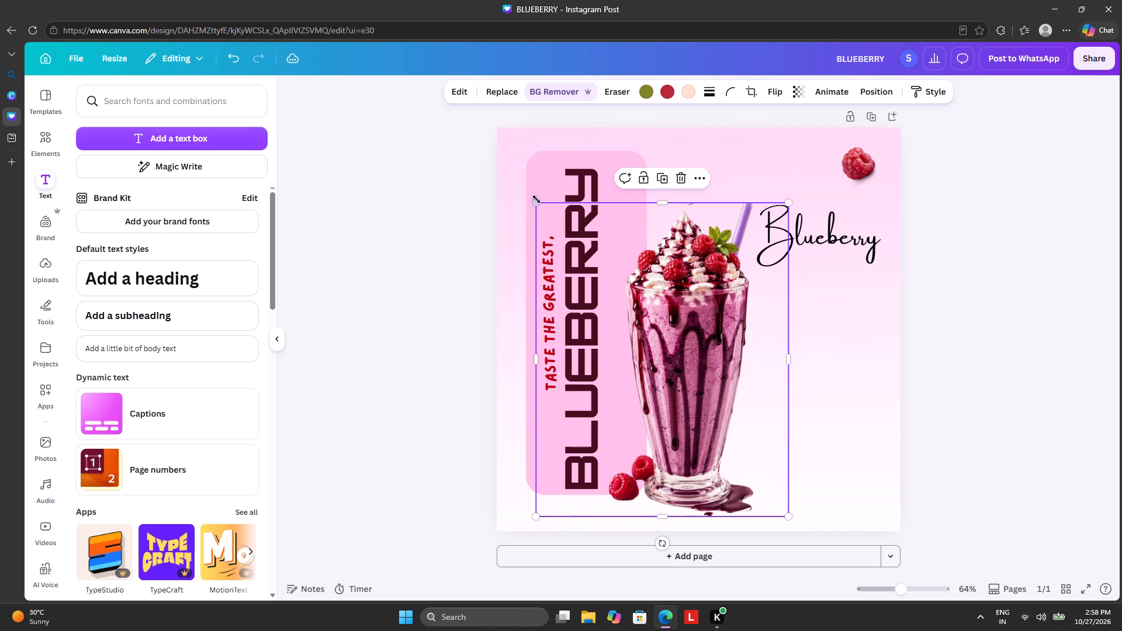
# Scale the milkshake image down proportionally so its top sits lower, keeping its base near the bottom of the design.
pyautogui.moveTo(536, 199); pyautogui.dragTo(562, 245)
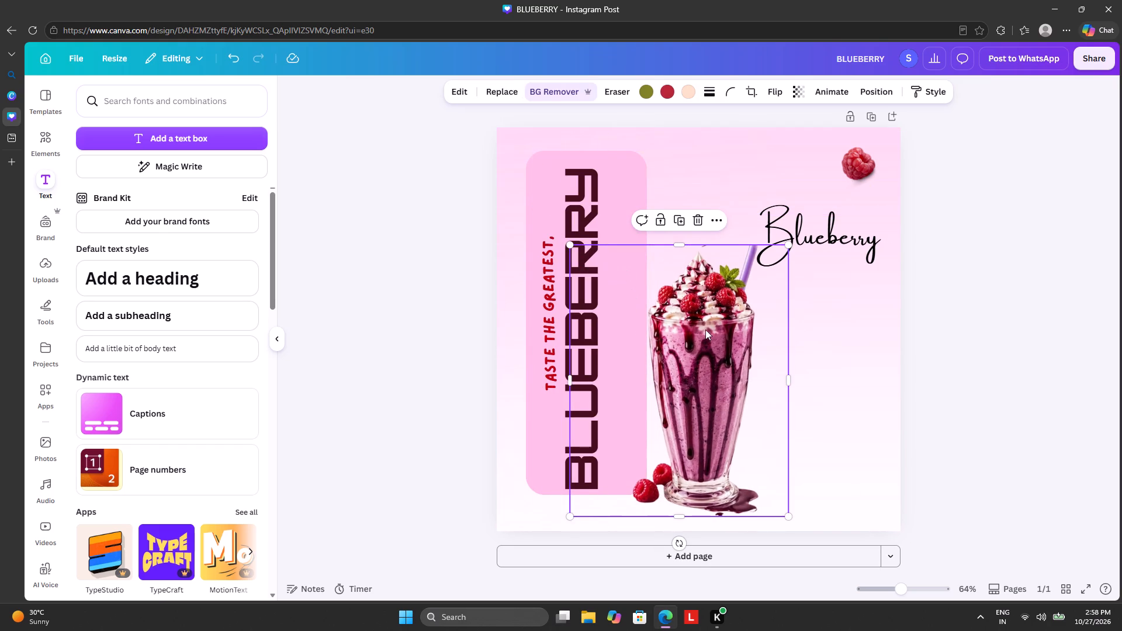
# Move the script "Blueberry" text above the milkshake, beside the upper raspberry.
pyautogui.moveTo(812, 229); pyautogui.dragTo(746, 168)
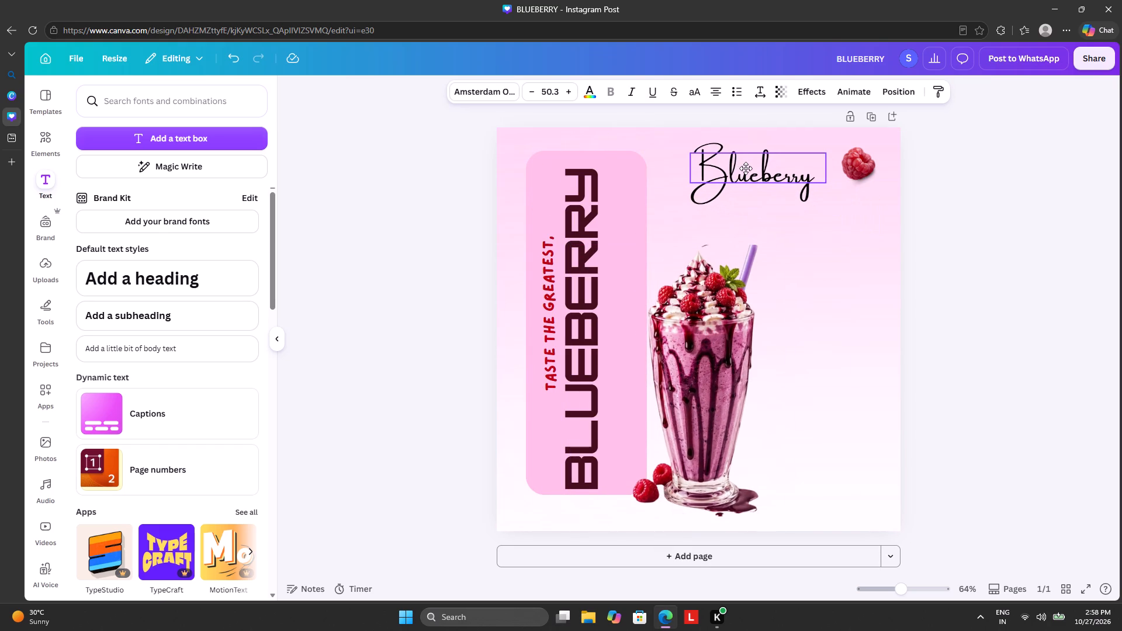
pyautogui.moveTo(746, 168); pyautogui.dragTo(746, 169)
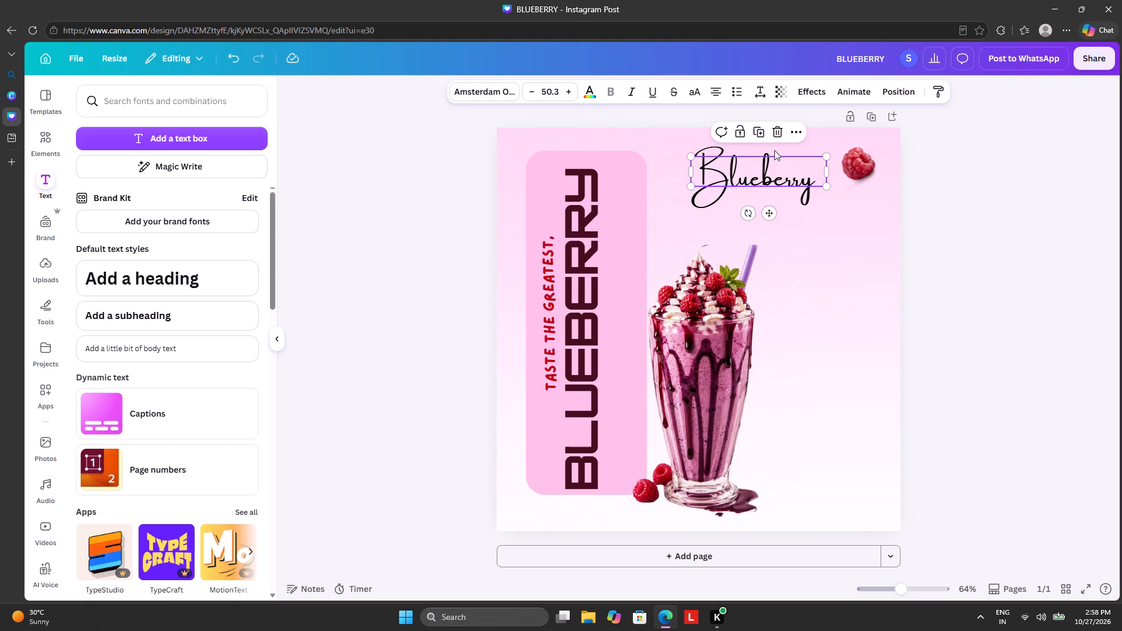
# Duplicate the script "Blueberry" text, place the copy beside the straw below the original, and replace its wording with "milkshake".
pyautogui.click(759, 130)
pyautogui.moveTo(770, 174); pyautogui.dragTo(816, 271)
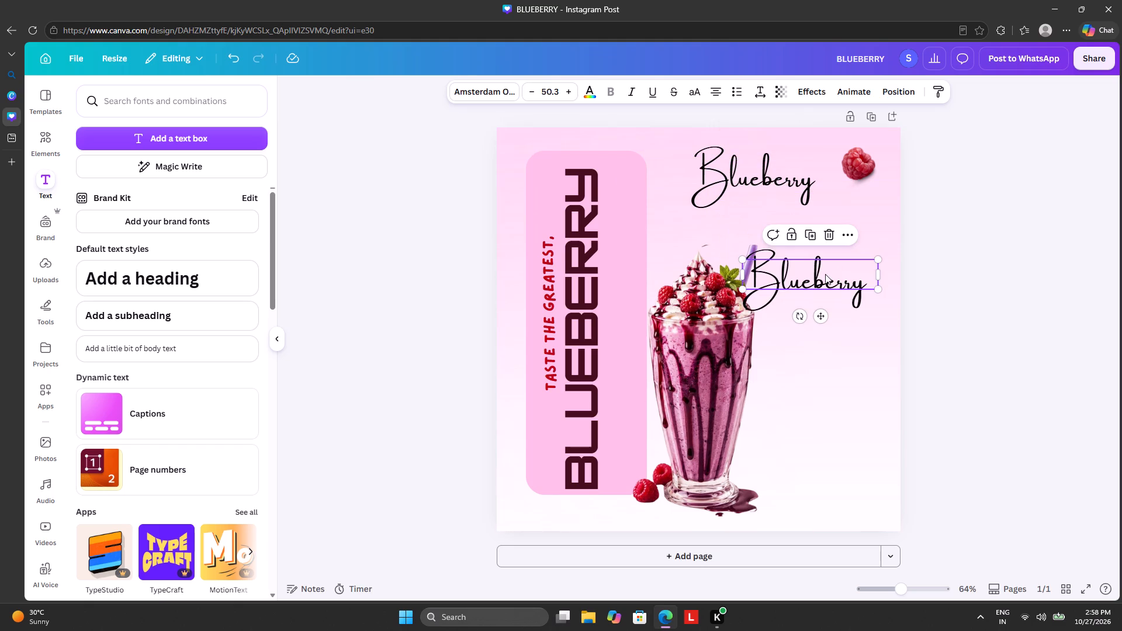
pyautogui.click(863, 282)
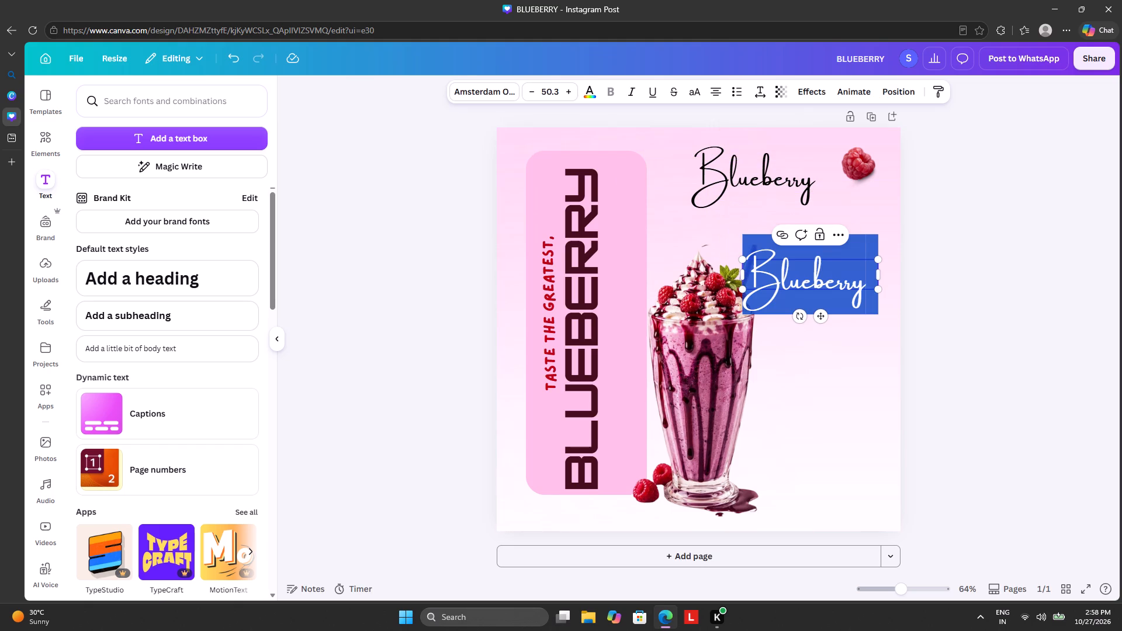
pyautogui.press('BackSpace')
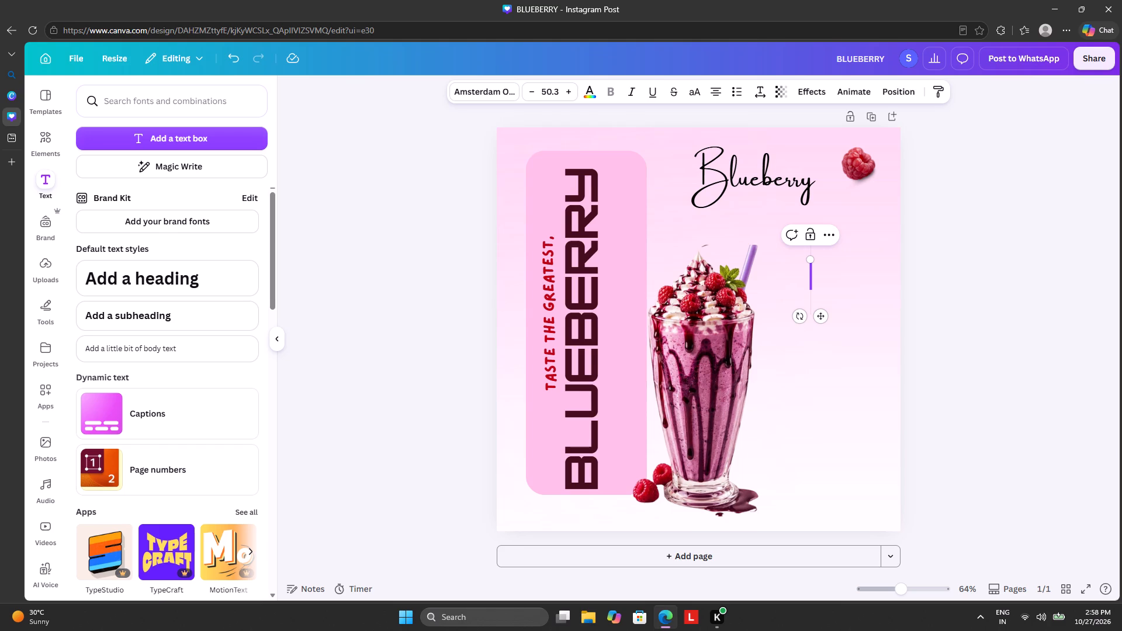
pyautogui.hotkey('ctrl', 'v')
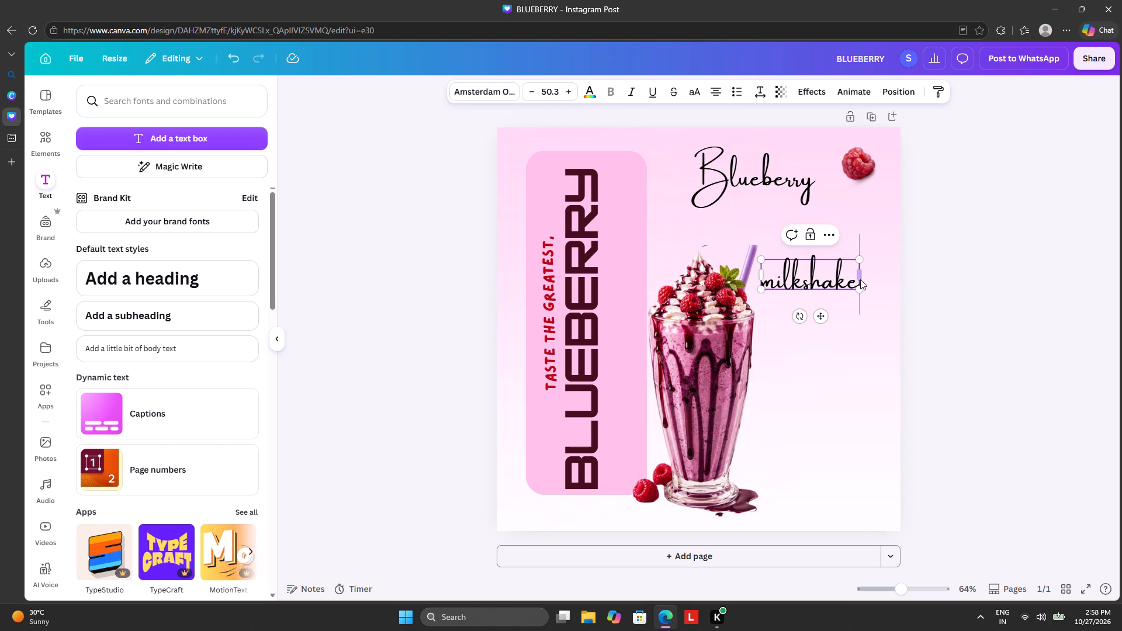
# Underline the whole script word "milkshake" beside the straw.
pyautogui.click(654, 95)
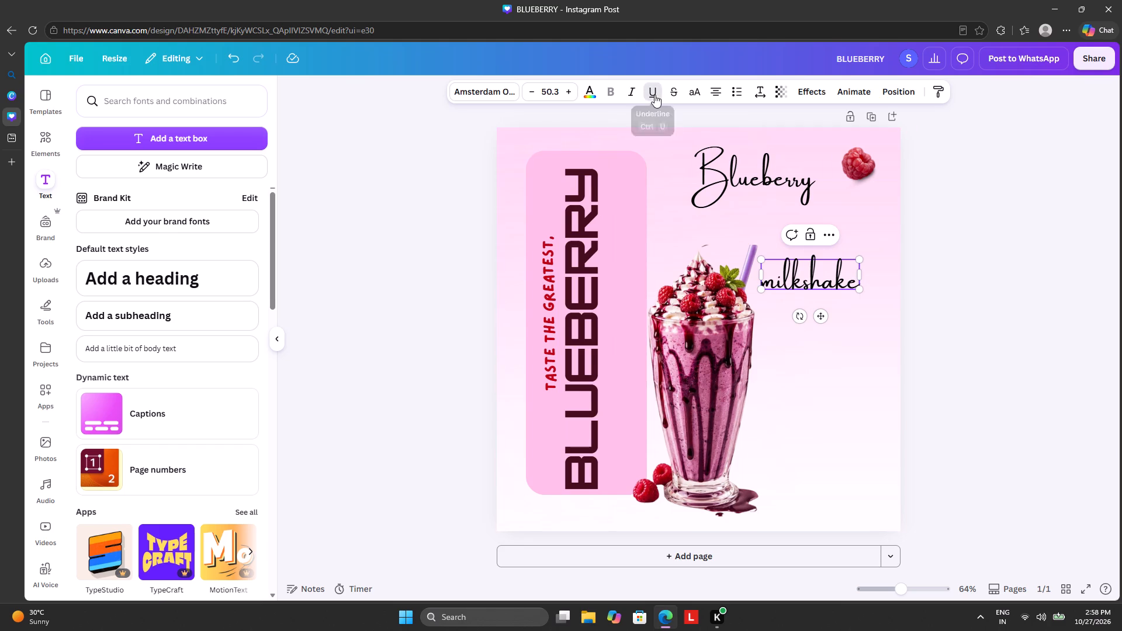
pyautogui.click(792, 275)
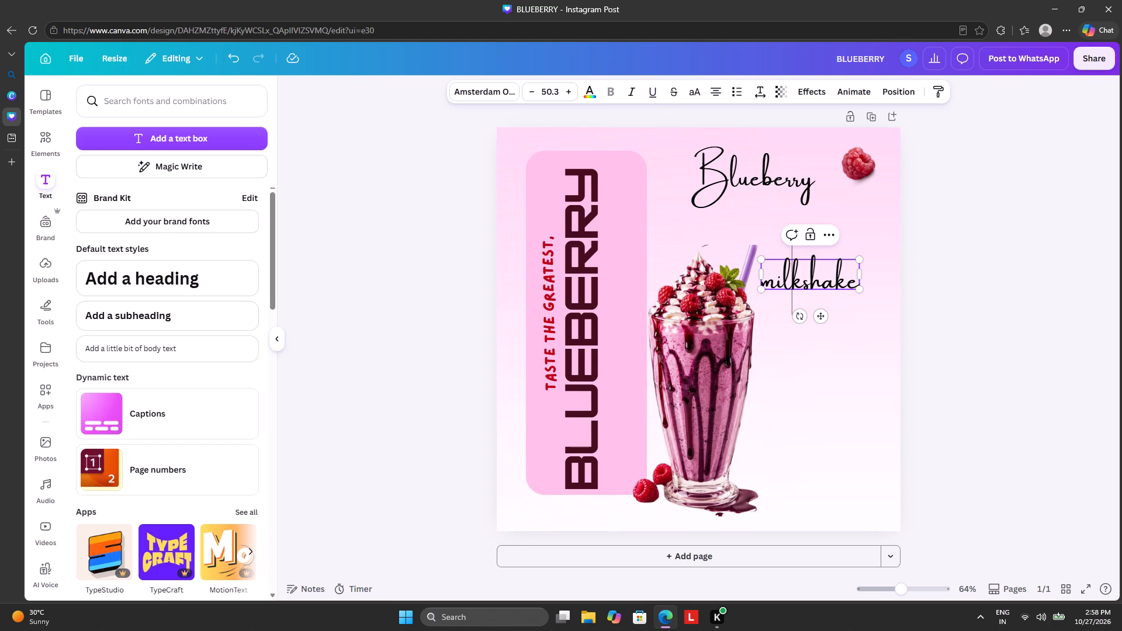
pyautogui.moveTo(771, 266); pyautogui.dragTo(857, 262)
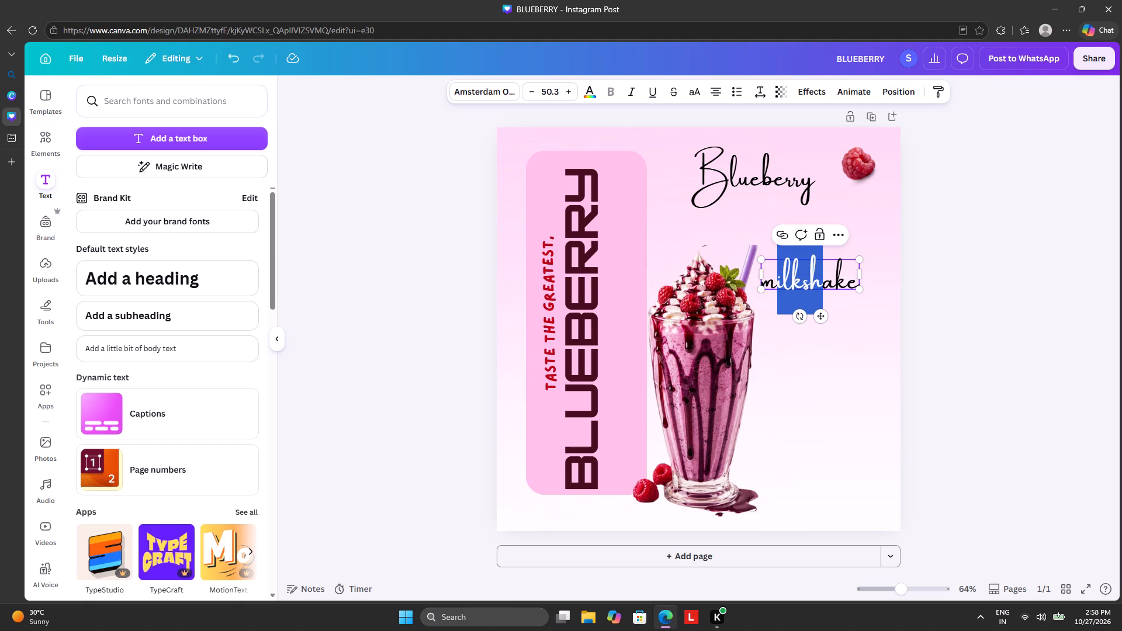
pyautogui.moveTo(853, 277); pyautogui.dragTo(754, 287)
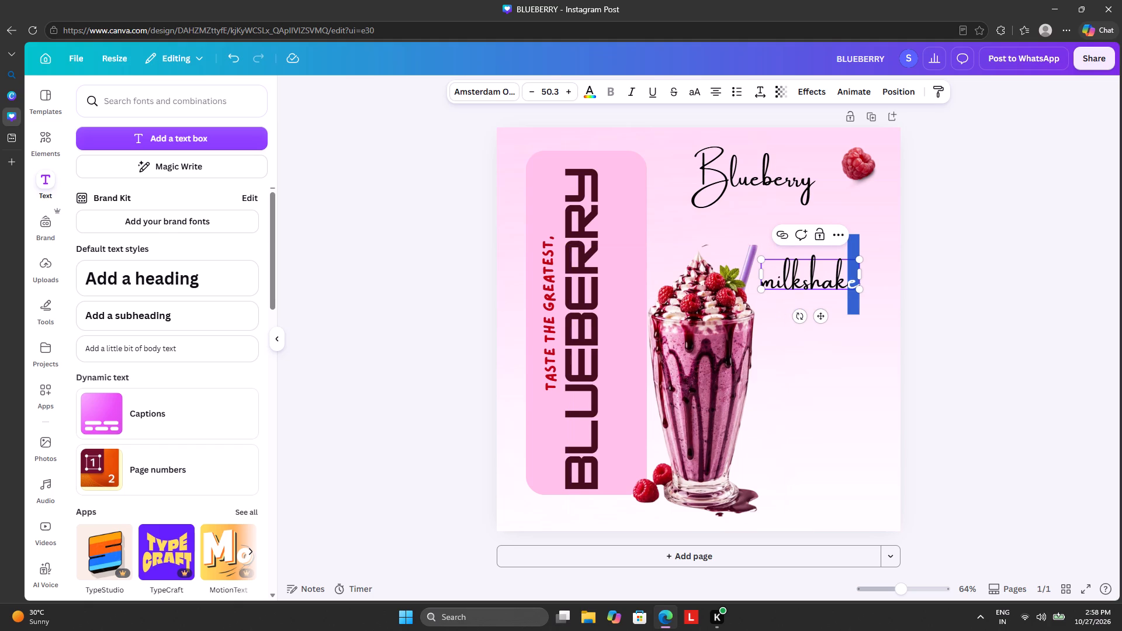
pyautogui.moveTo(858, 273); pyautogui.dragTo(800, 282)
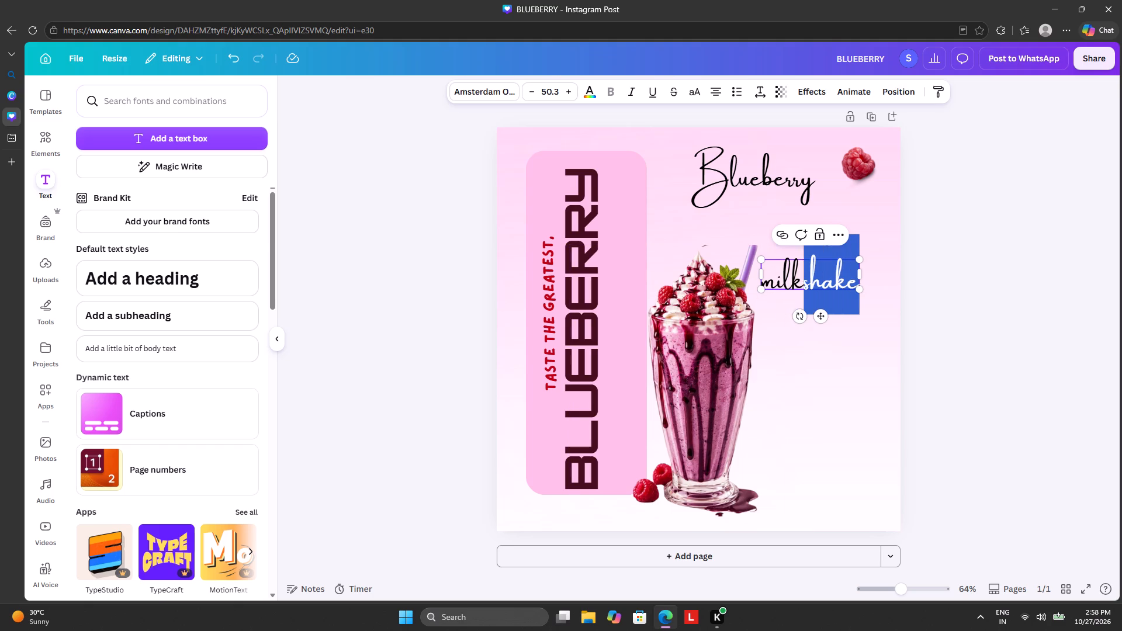
pyautogui.moveTo(800, 282); pyautogui.dragTo(768, 290)
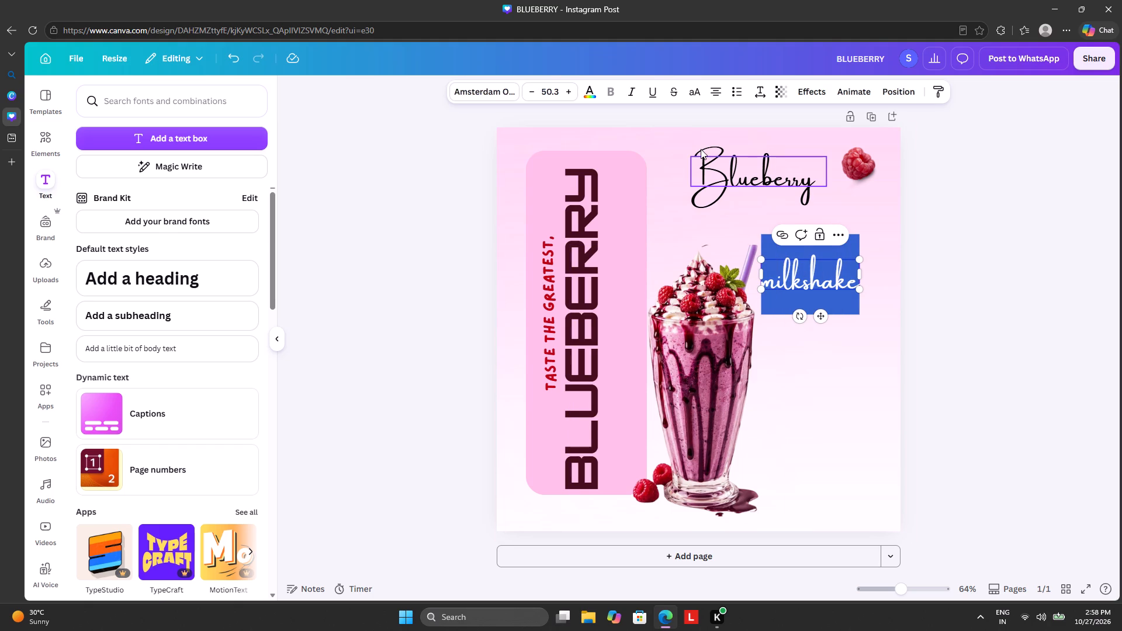
pyautogui.click(646, 93)
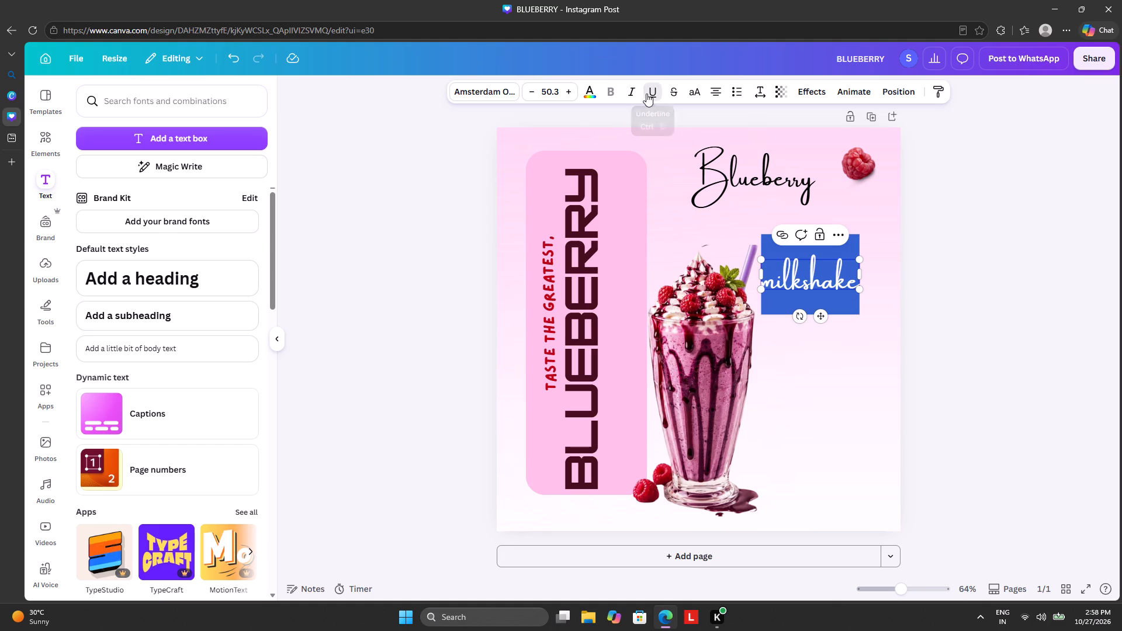
pyautogui.click(746, 219)
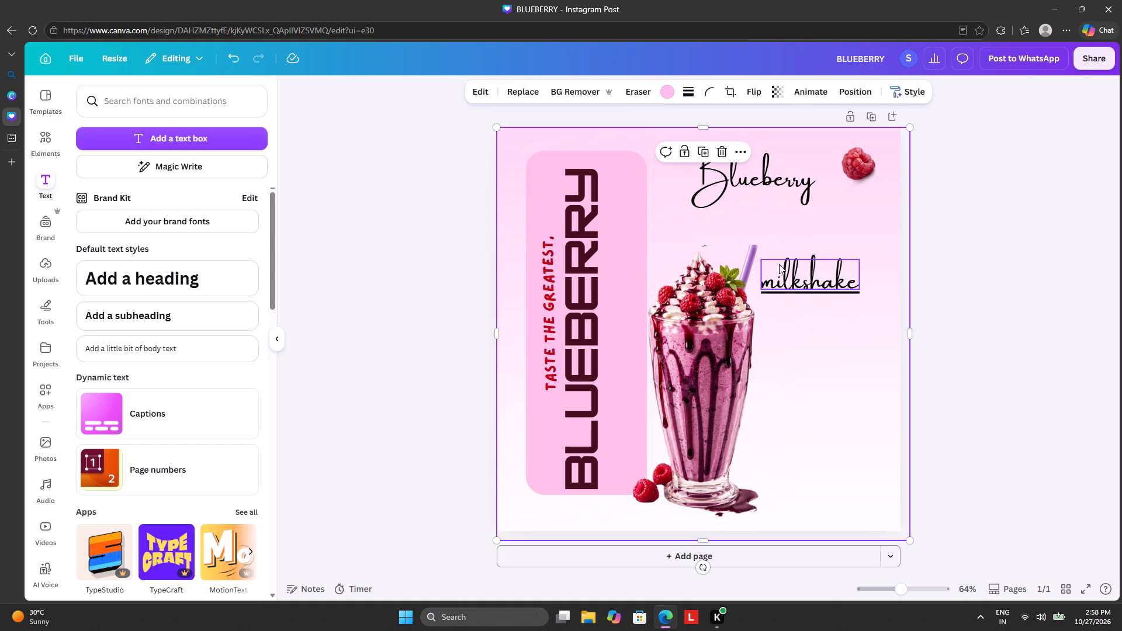
# Move the underlined "milkshake" text up so it sits directly beneath the script "Blueberry" text.
pyautogui.click(792, 280)
pyautogui.moveTo(793, 273); pyautogui.dragTo(746, 207)
# Replace the lowercase first letter of "milkshake" with a capital M.
pyautogui.click(728, 213)
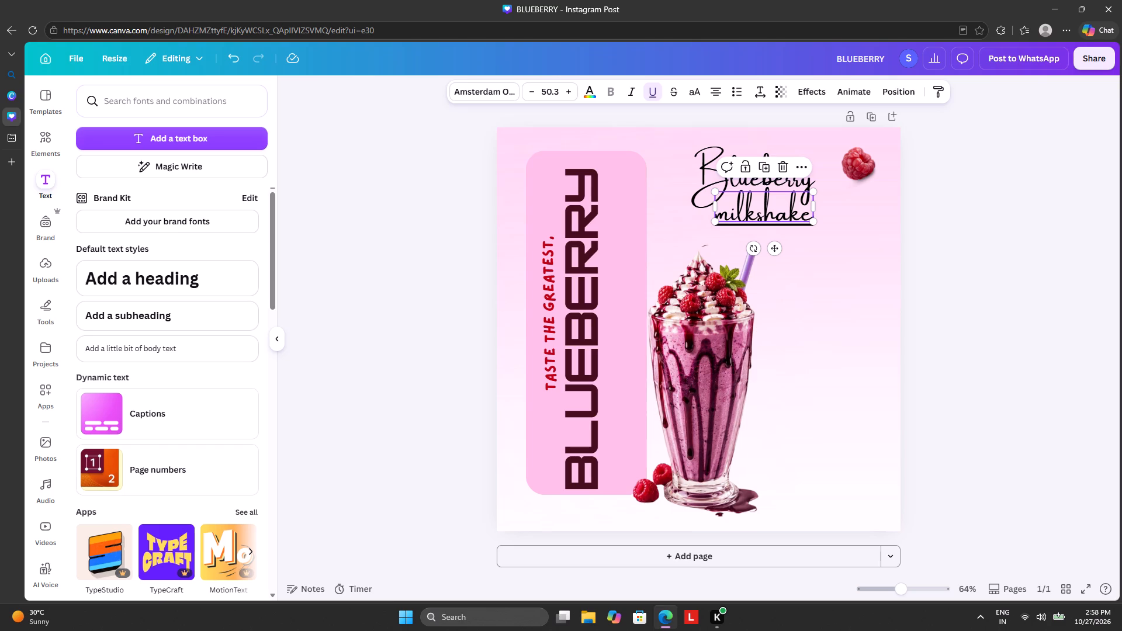
pyautogui.press('BackSpace')
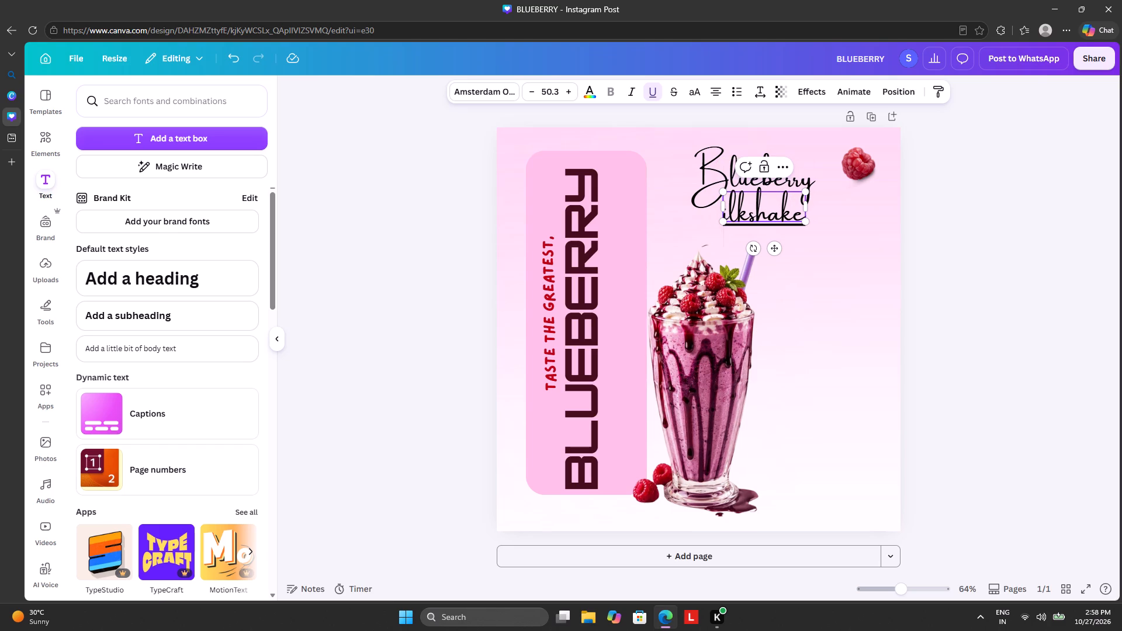
pyautogui.press('m')
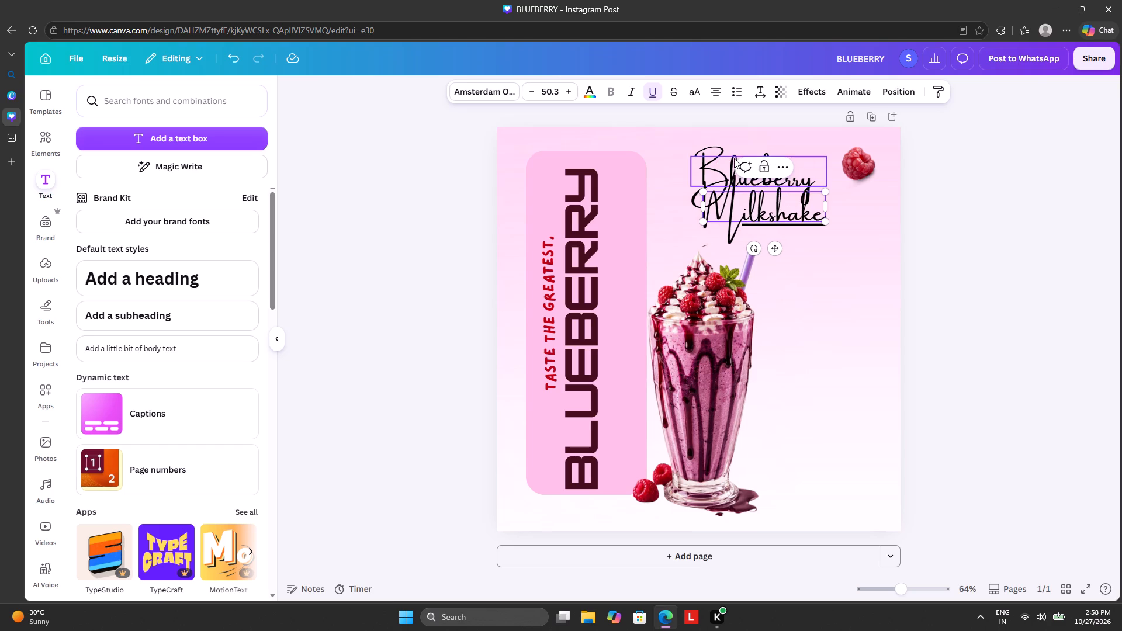
# Scale the "Milkshake" text down to about font size 37, keeping its lower right corner in place under "Blueberry".
pyautogui.moveTo(702, 189); pyautogui.dragTo(702, 189)
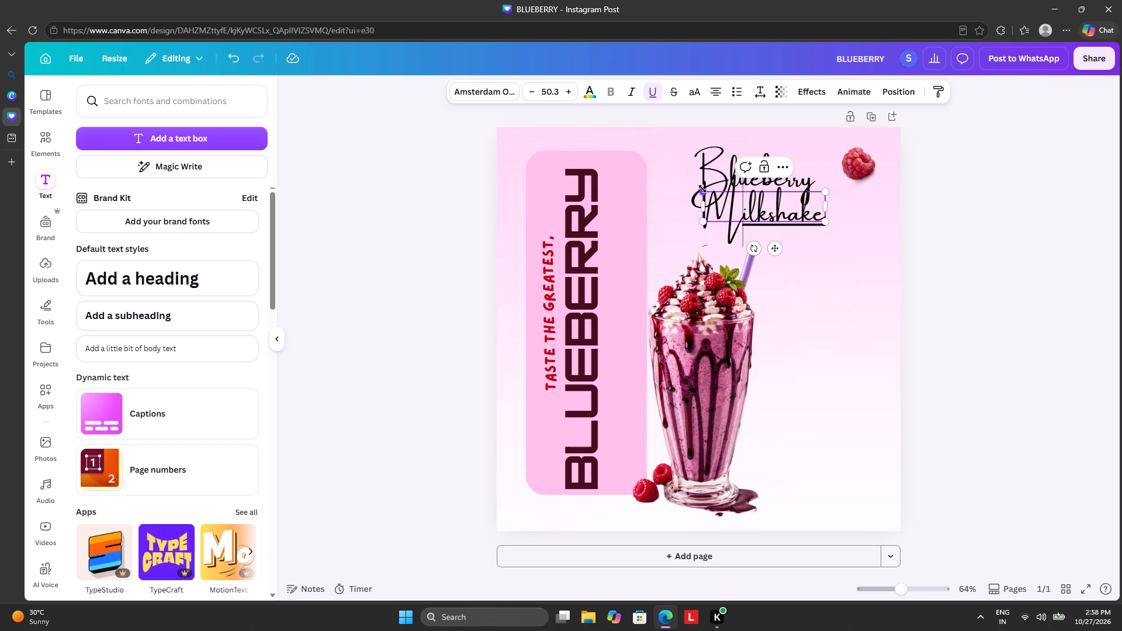
pyautogui.moveTo(702, 189); pyautogui.dragTo(733, 201)
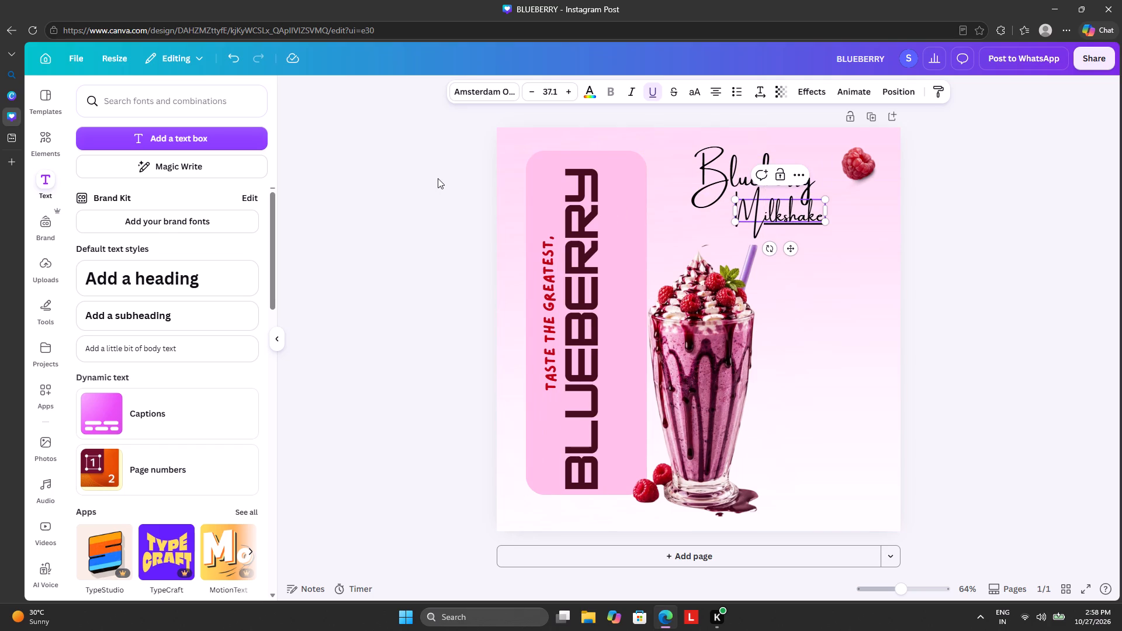
pyautogui.click(438, 178)
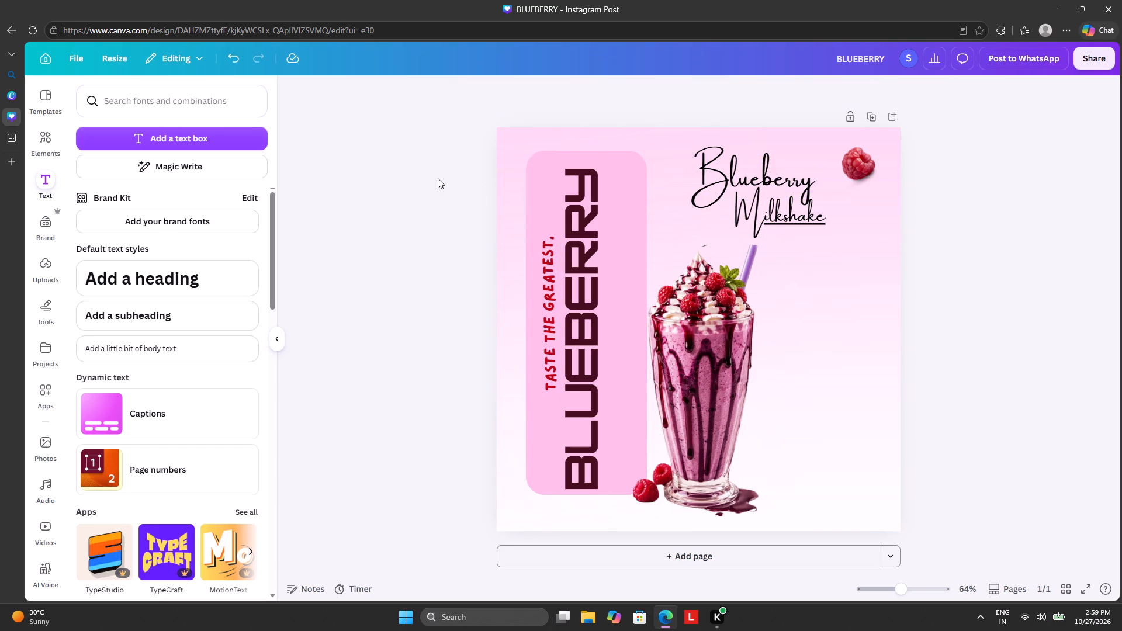
# Move the milkshake image slightly left and up so its glass overlaps the pink panel's edge.
pyautogui.moveTo(705, 331); pyautogui.dragTo(685, 327)
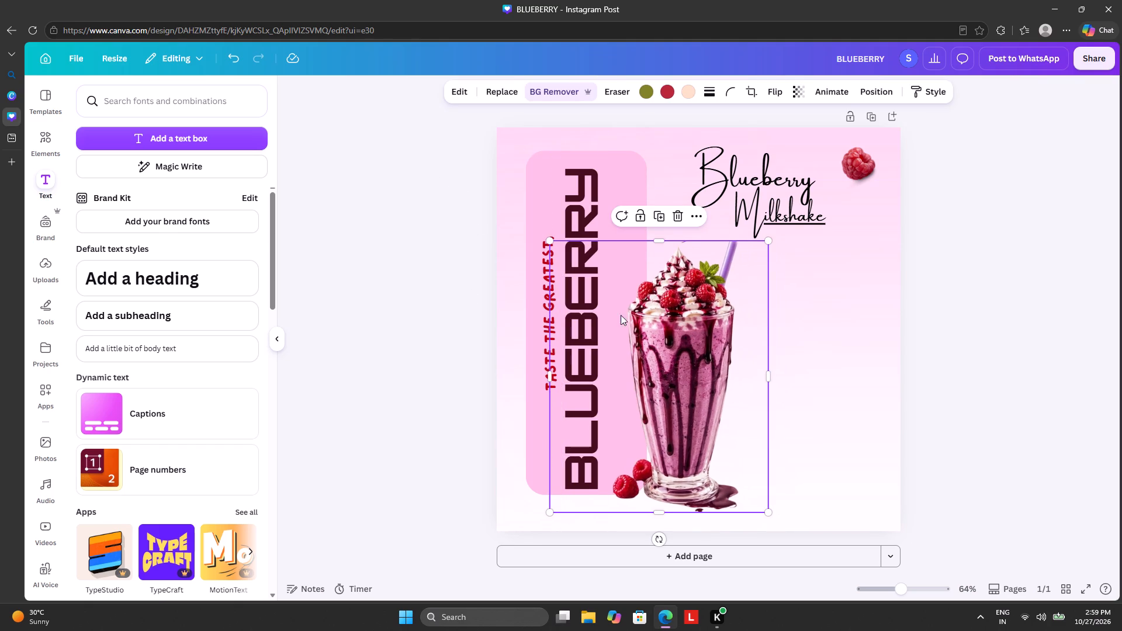
pyautogui.click(380, 214)
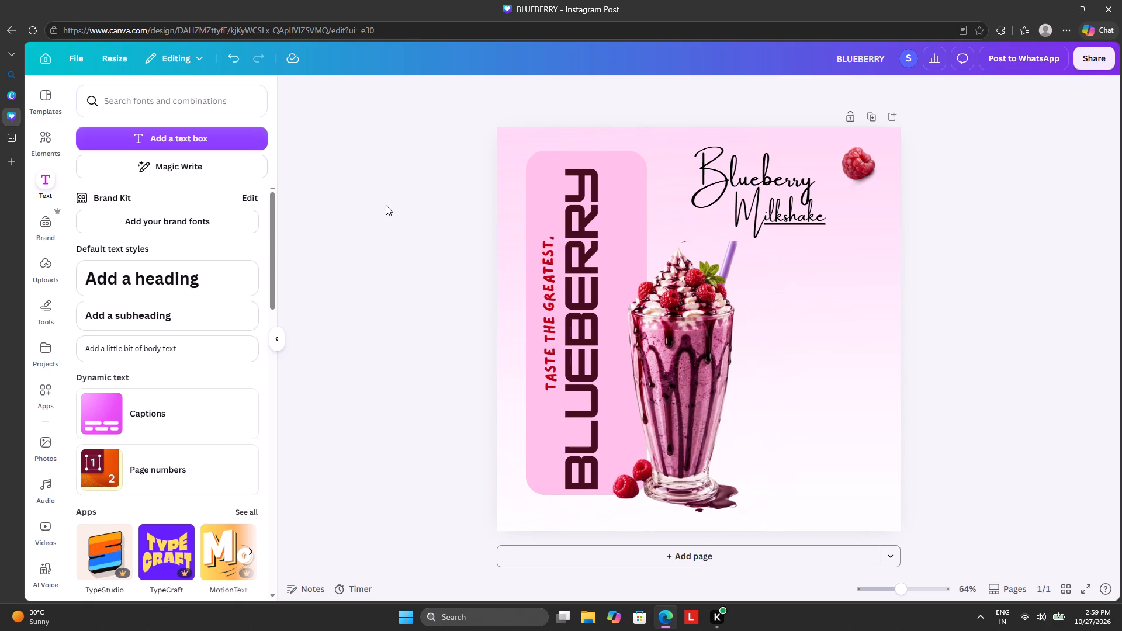
# Recolour the script "Blueberry" text with the dark maroon already used for the vertical BLUEBERRY heading.
pyautogui.click(709, 184)
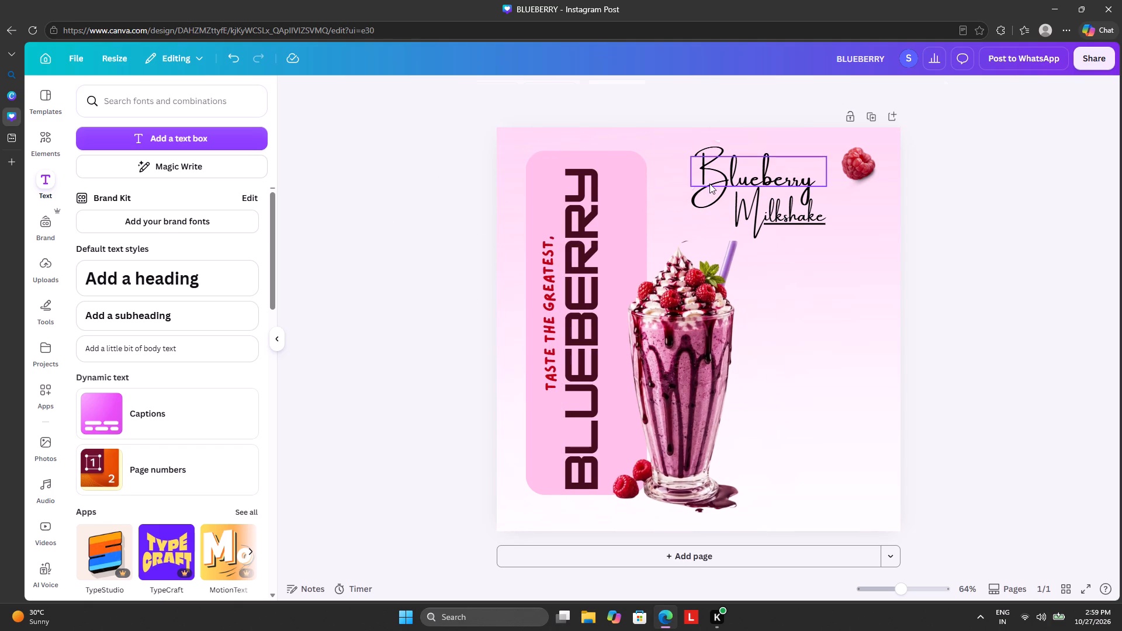
pyautogui.click(702, 170)
pyautogui.moveTo(702, 169); pyautogui.dragTo(801, 181)
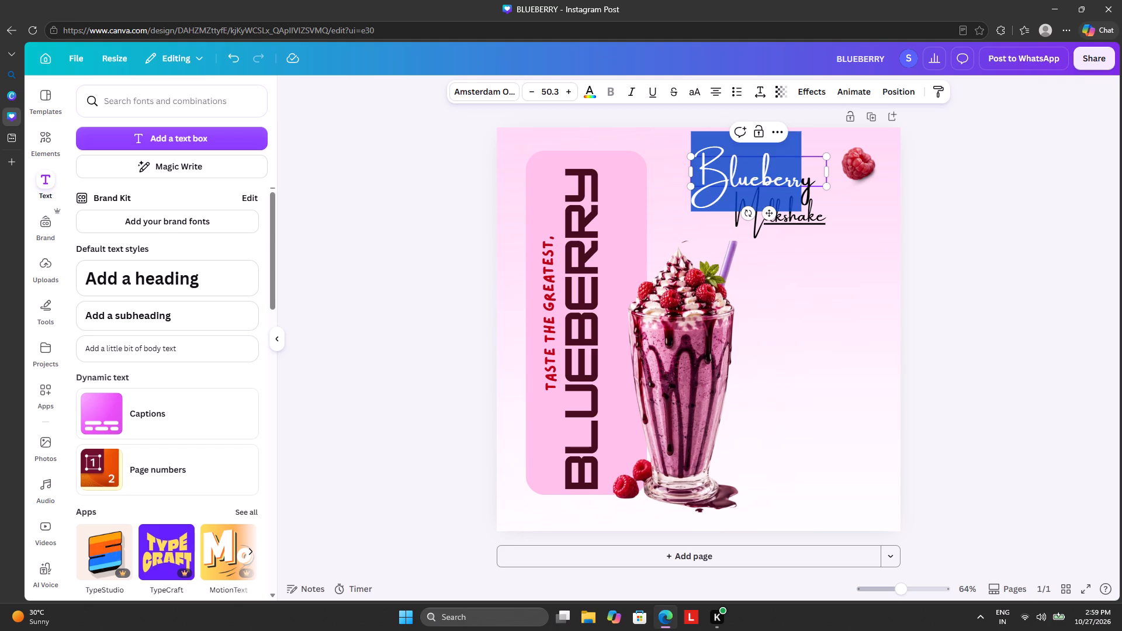
pyautogui.moveTo(801, 181); pyautogui.dragTo(821, 181)
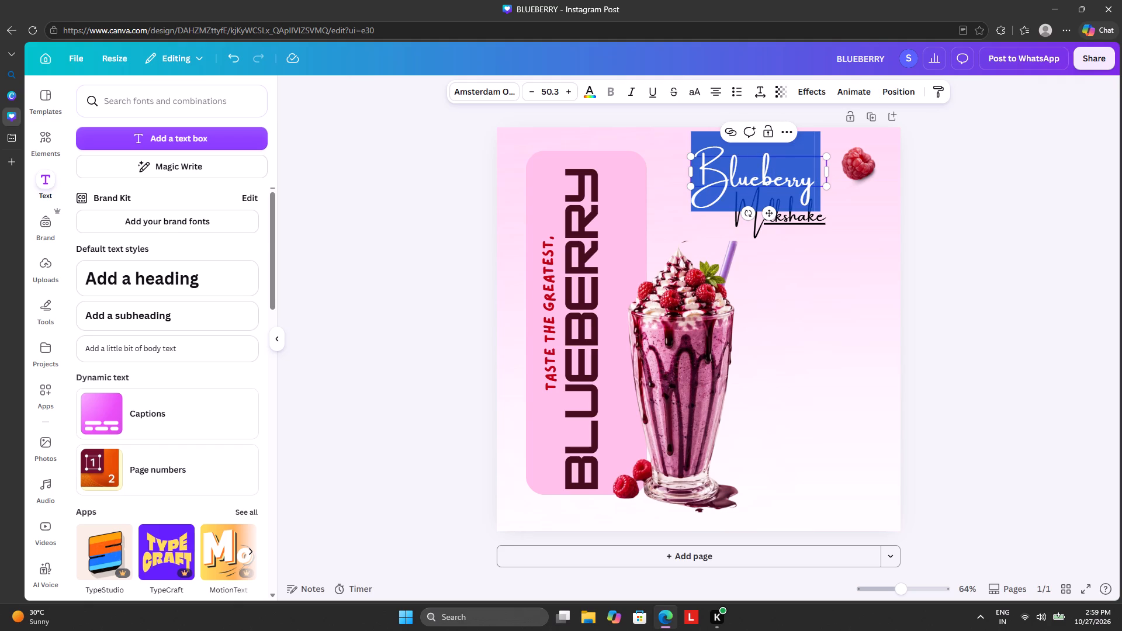
pyautogui.click(584, 90)
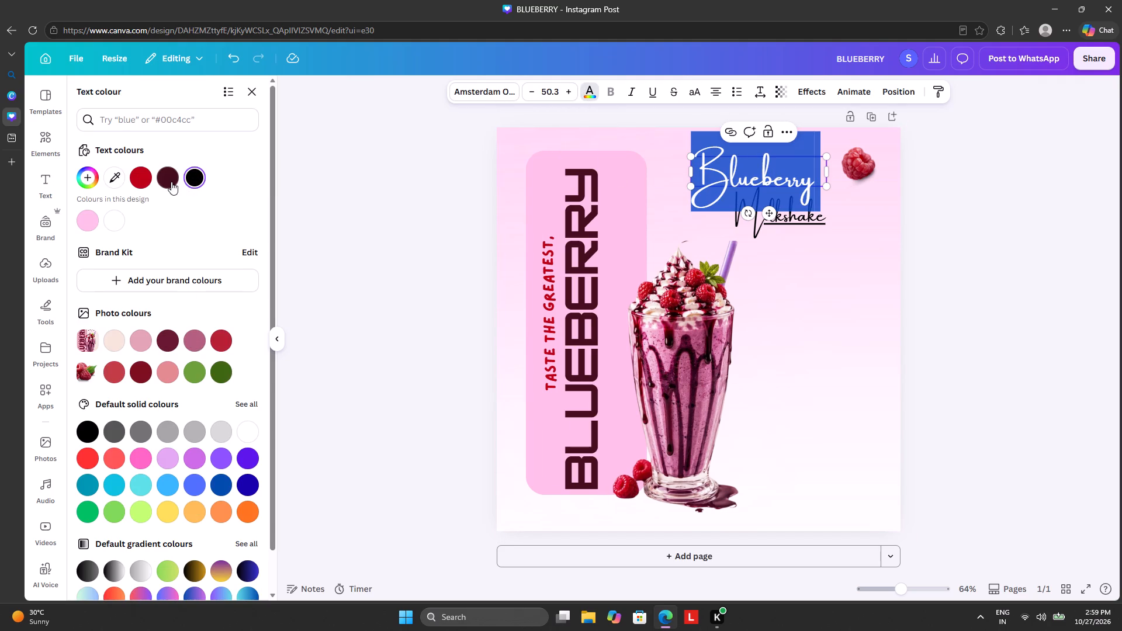
pyautogui.click(165, 172)
pyautogui.click(382, 171)
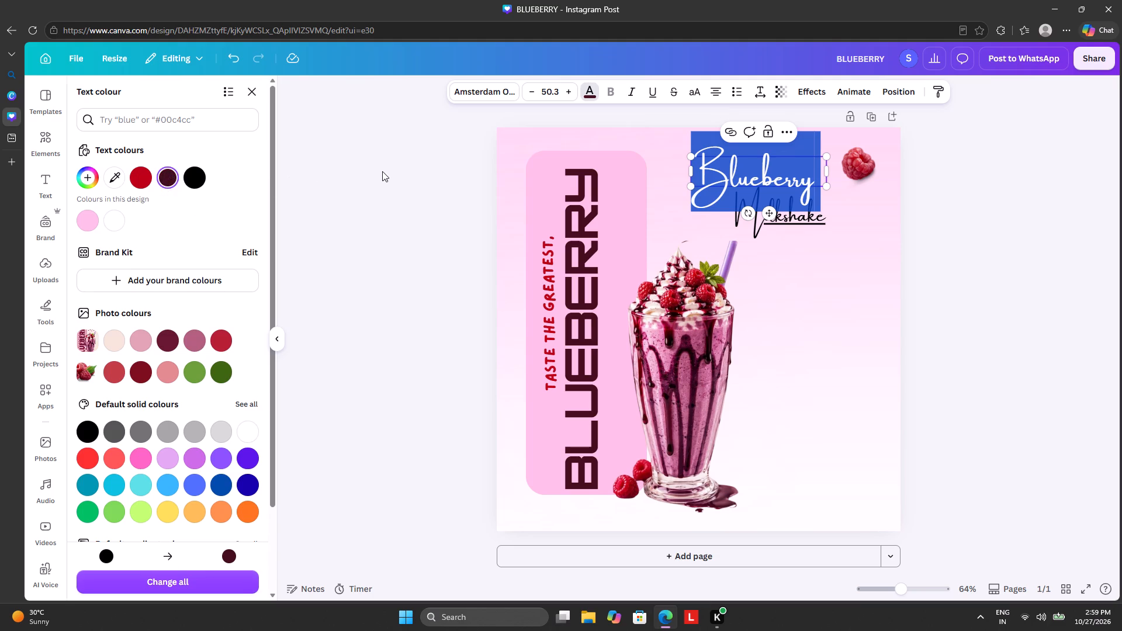
pyautogui.click(445, 185)
# Nudge the script "Milkshake" text slightly right and down beneath "Blueberry".
pyautogui.click(763, 200)
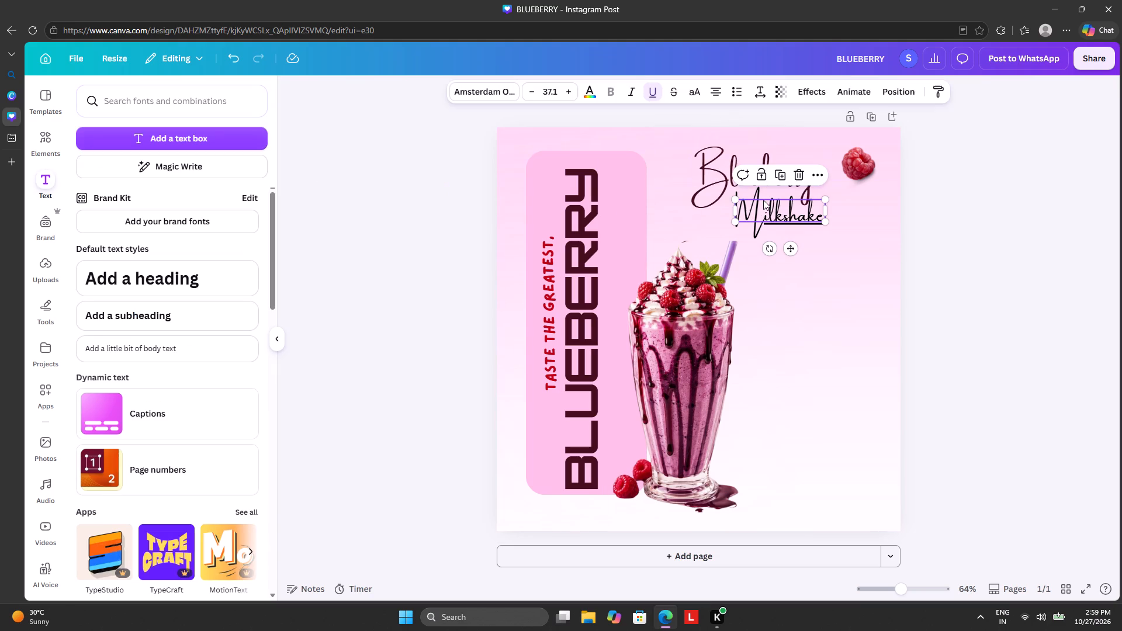
pyautogui.moveTo(818, 214); pyautogui.dragTo(810, 216)
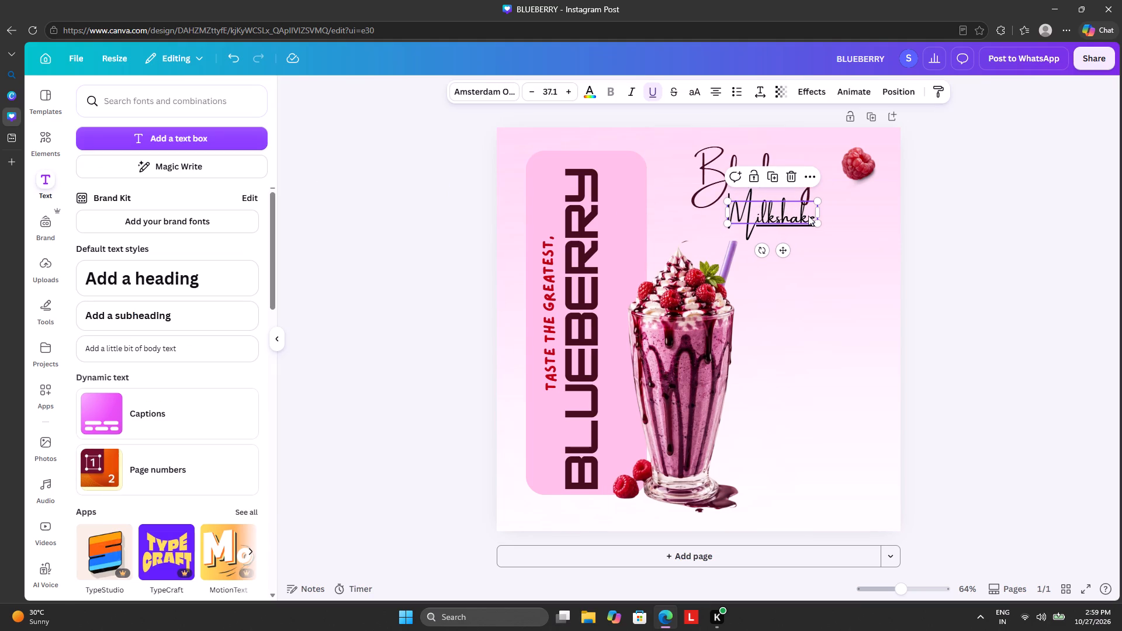
pyautogui.moveTo(731, 211); pyautogui.dragTo(742, 212)
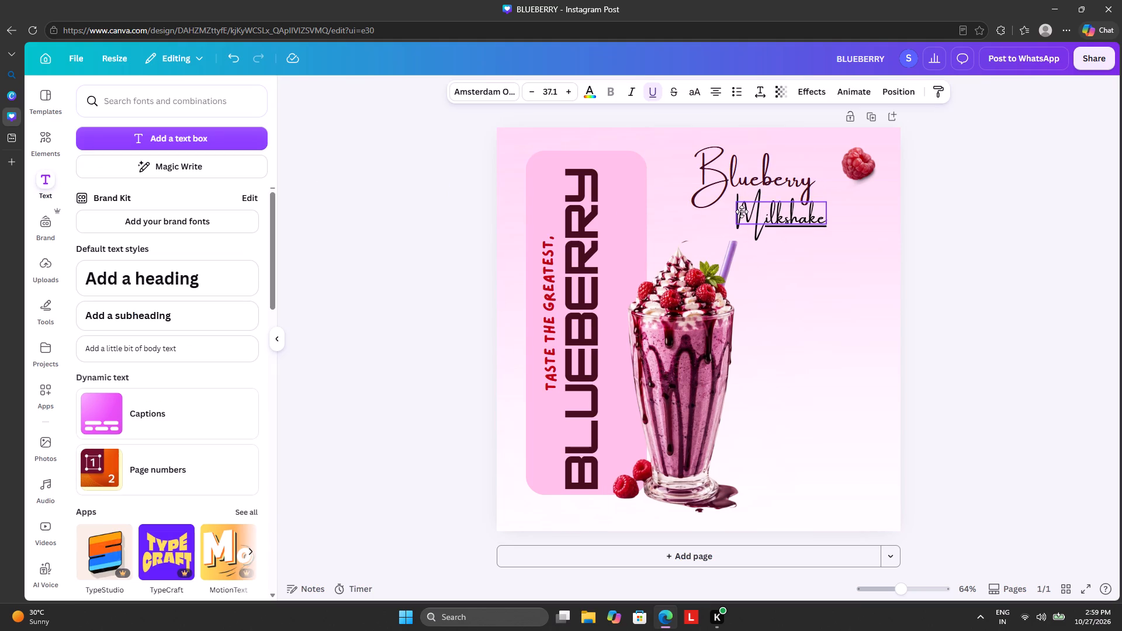
pyautogui.moveTo(742, 212); pyautogui.dragTo(745, 213)
# Recolour the whole script word "Milkshake" with the design's vivid red, #be0117.
pyautogui.click(746, 212)
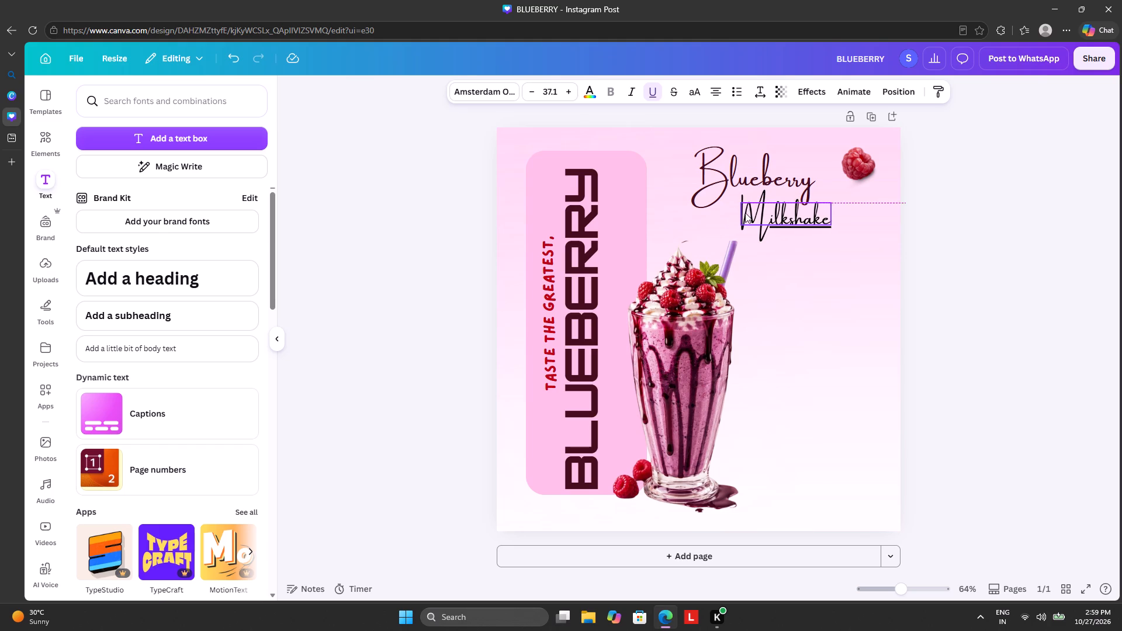
pyautogui.click(746, 213)
pyautogui.moveTo(746, 213); pyautogui.dragTo(830, 207)
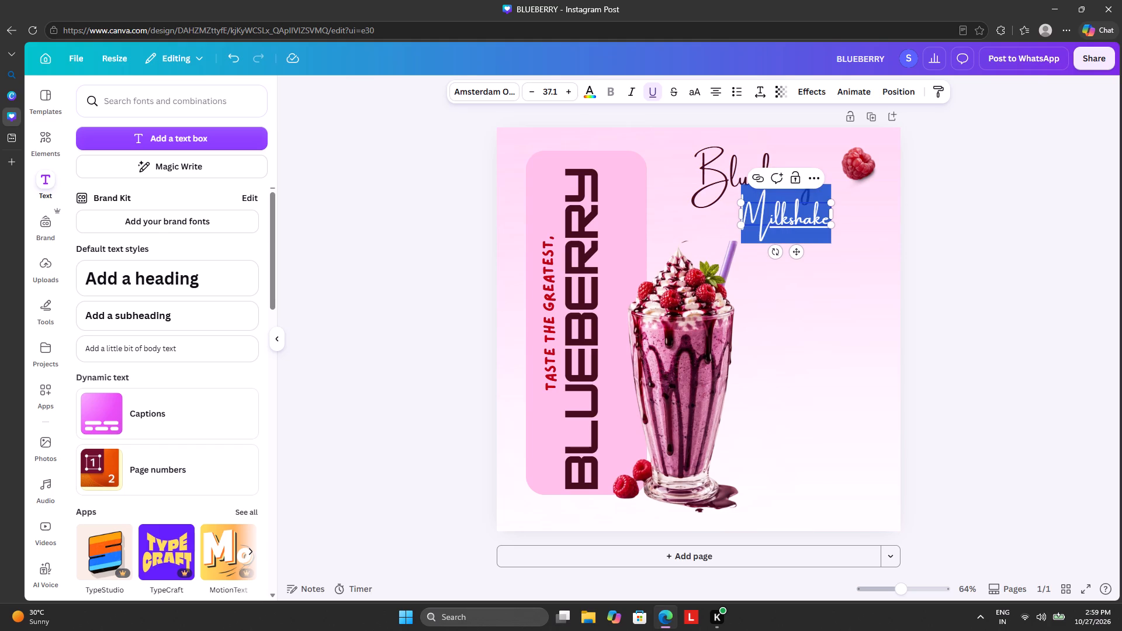
pyautogui.click(593, 94)
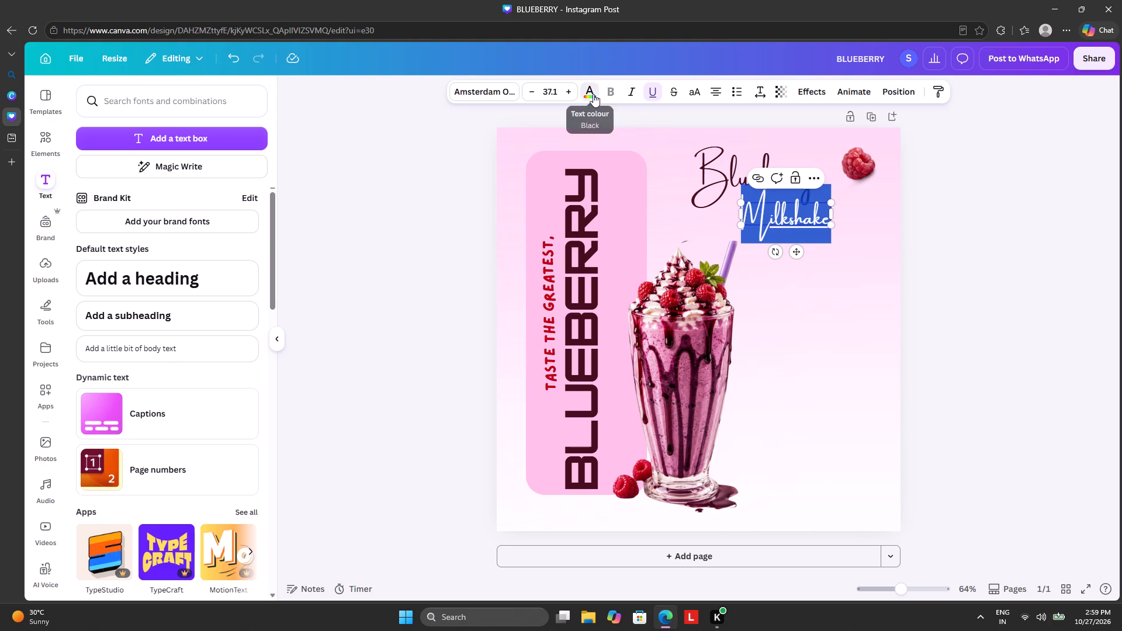
pyautogui.click(141, 174)
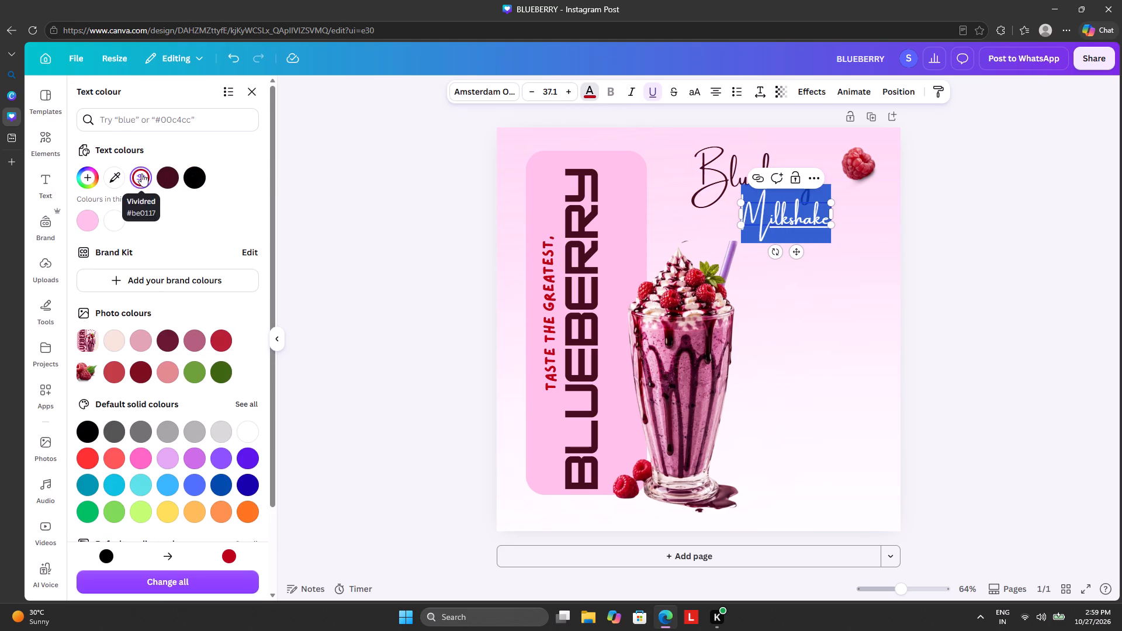
pyautogui.click(376, 168)
pyautogui.click(413, 181)
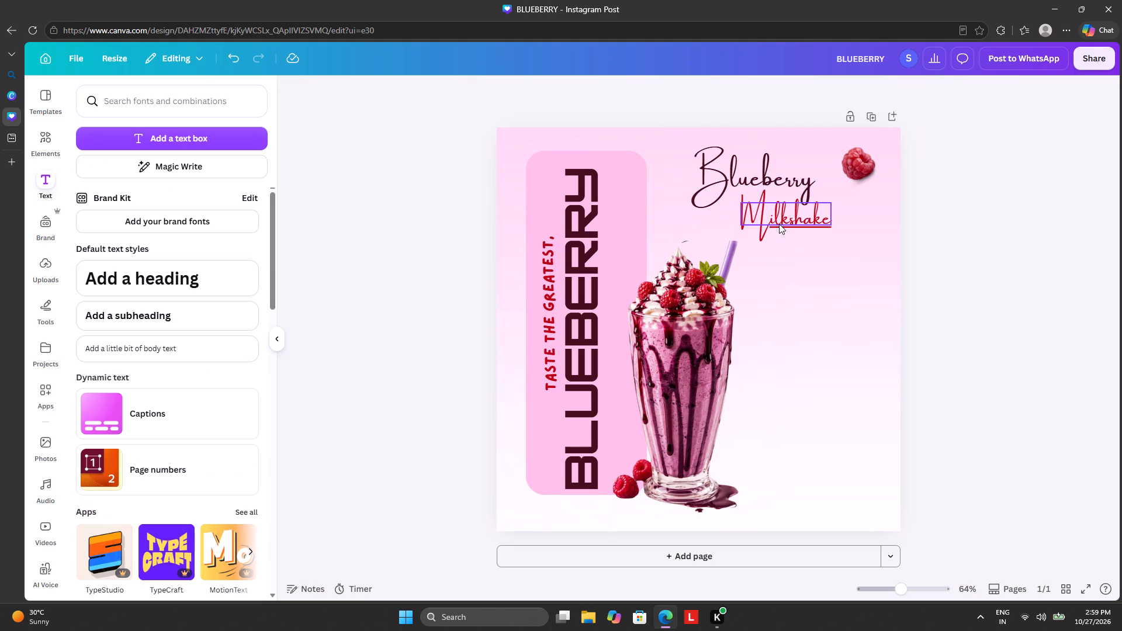
# Fine-tune the position of the red "Milkshake" text, raising it slightly so it tucks closer under "Blueberry".
pyautogui.moveTo(779, 220); pyautogui.dragTo(775, 218)
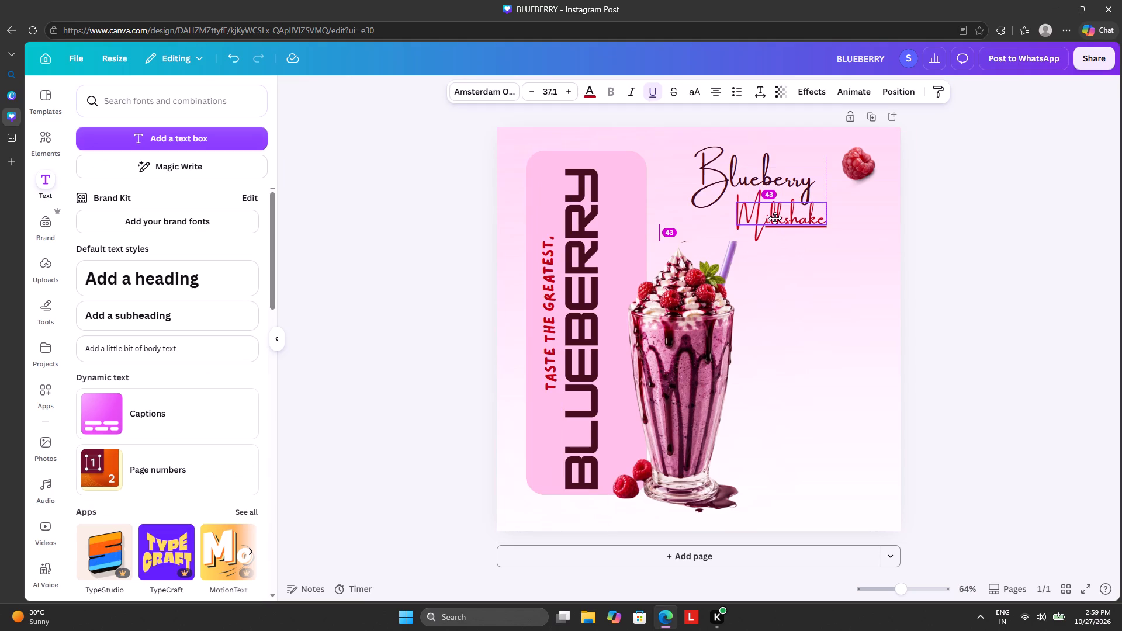
pyautogui.moveTo(775, 218); pyautogui.dragTo(777, 217)
pyautogui.moveTo(777, 217); pyautogui.dragTo(781, 215)
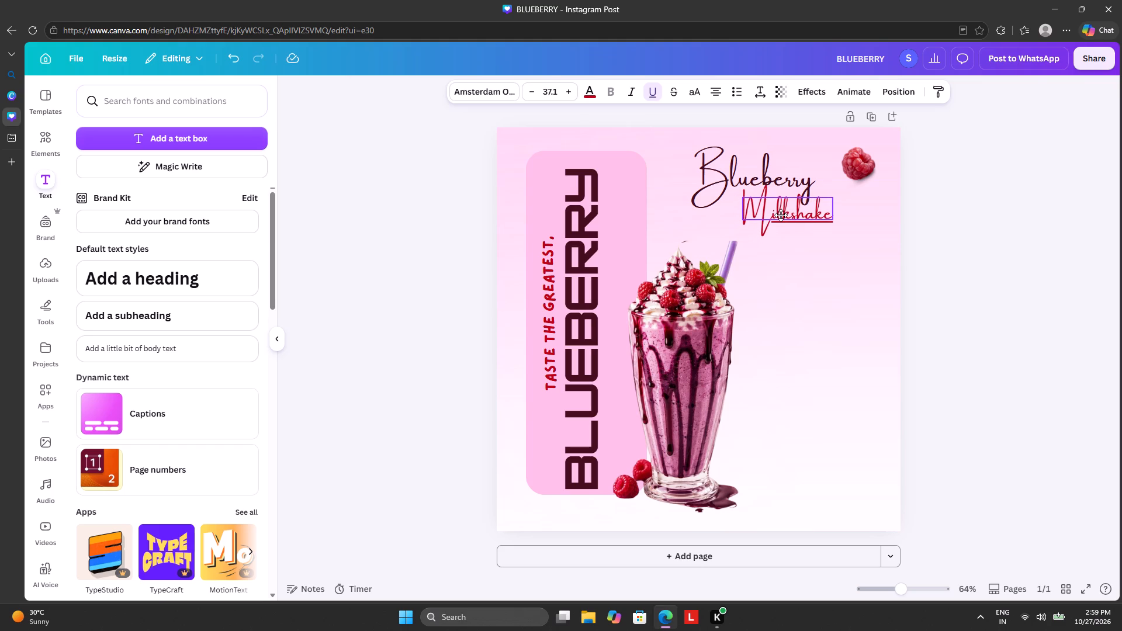
pyautogui.moveTo(781, 215); pyautogui.dragTo(779, 214)
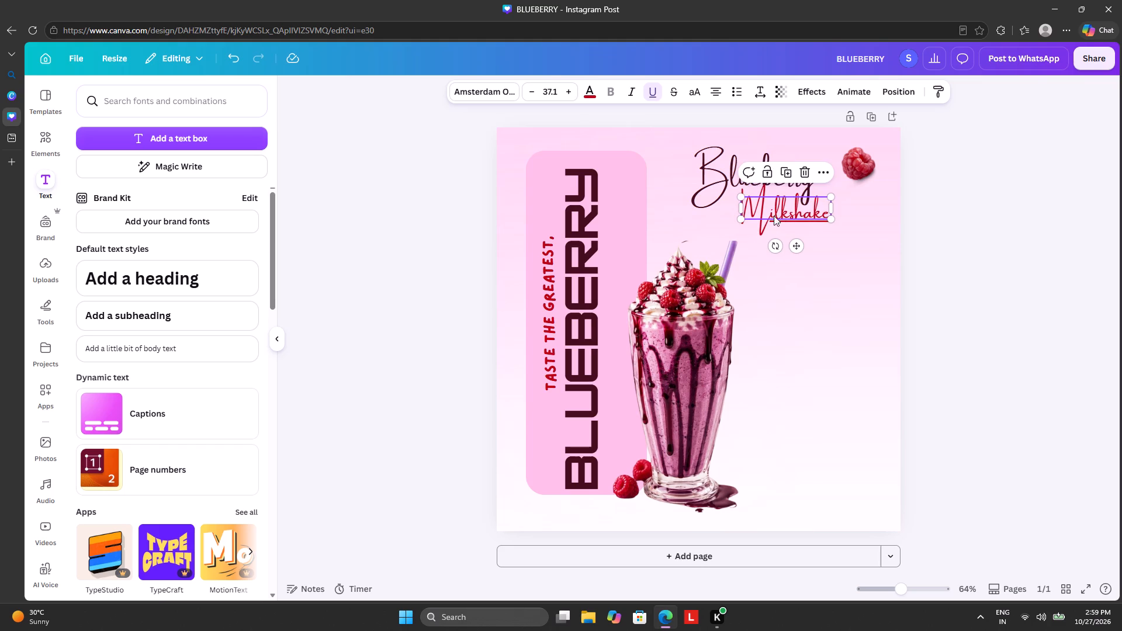
pyautogui.click(389, 235)
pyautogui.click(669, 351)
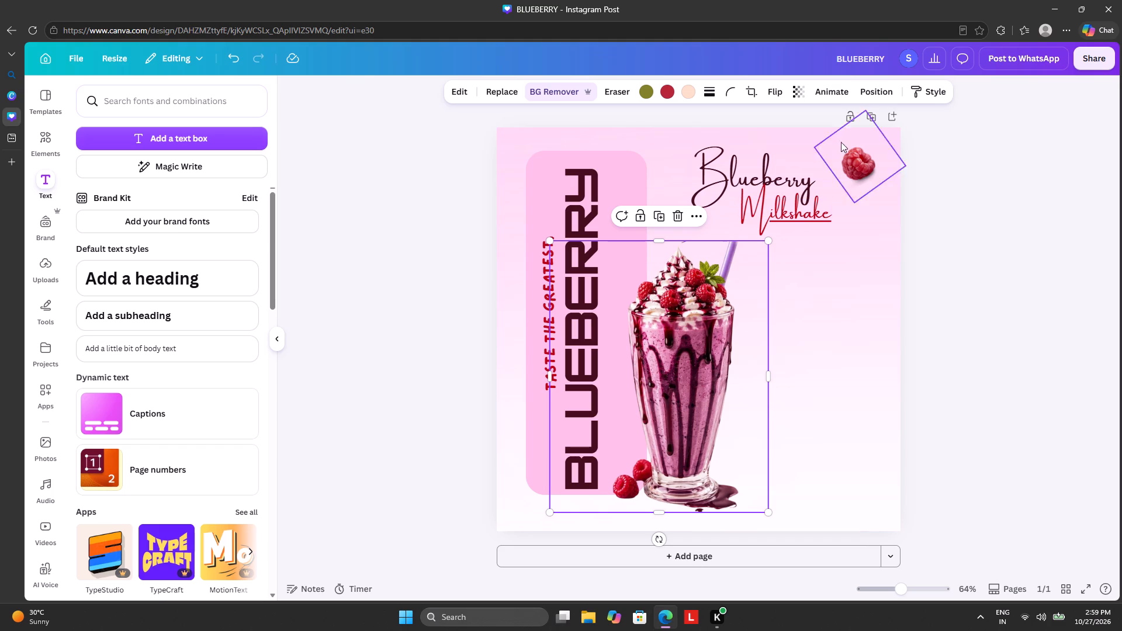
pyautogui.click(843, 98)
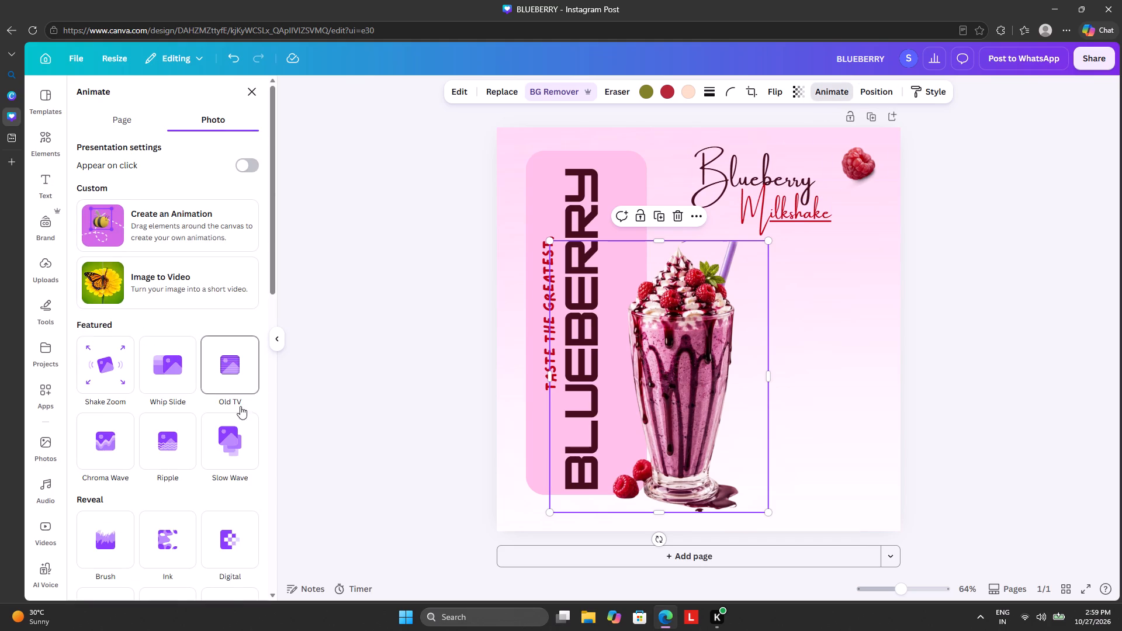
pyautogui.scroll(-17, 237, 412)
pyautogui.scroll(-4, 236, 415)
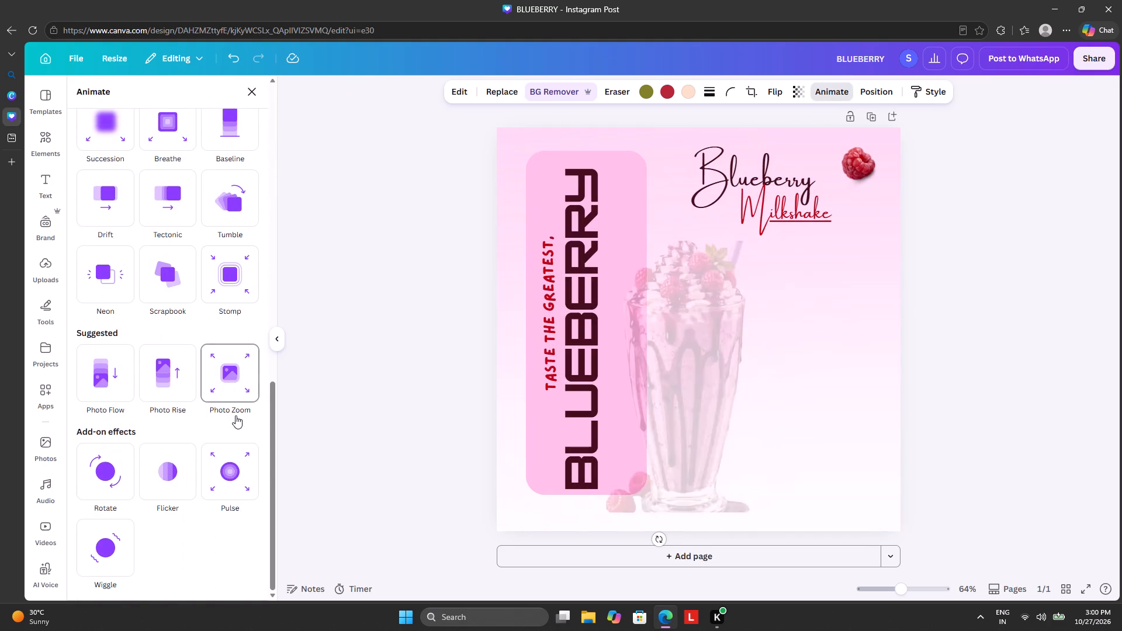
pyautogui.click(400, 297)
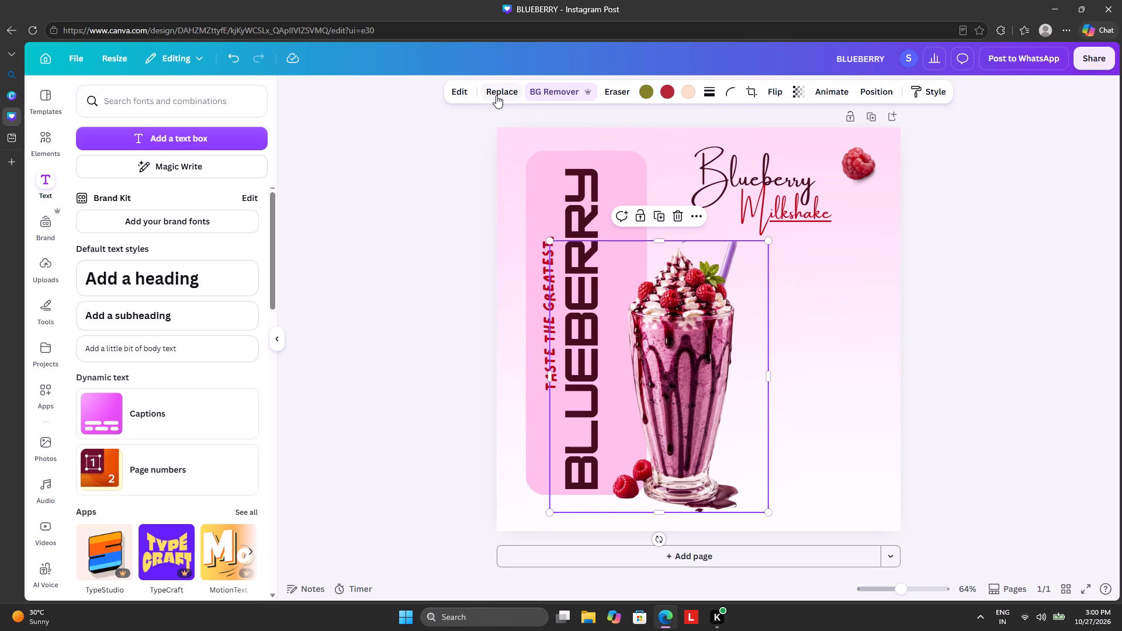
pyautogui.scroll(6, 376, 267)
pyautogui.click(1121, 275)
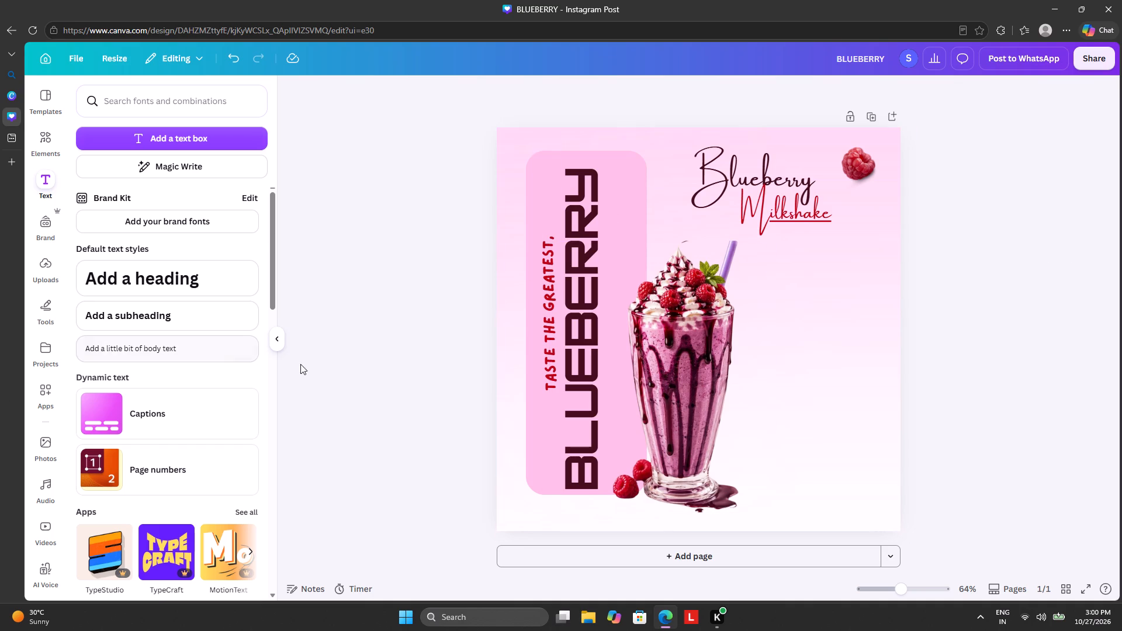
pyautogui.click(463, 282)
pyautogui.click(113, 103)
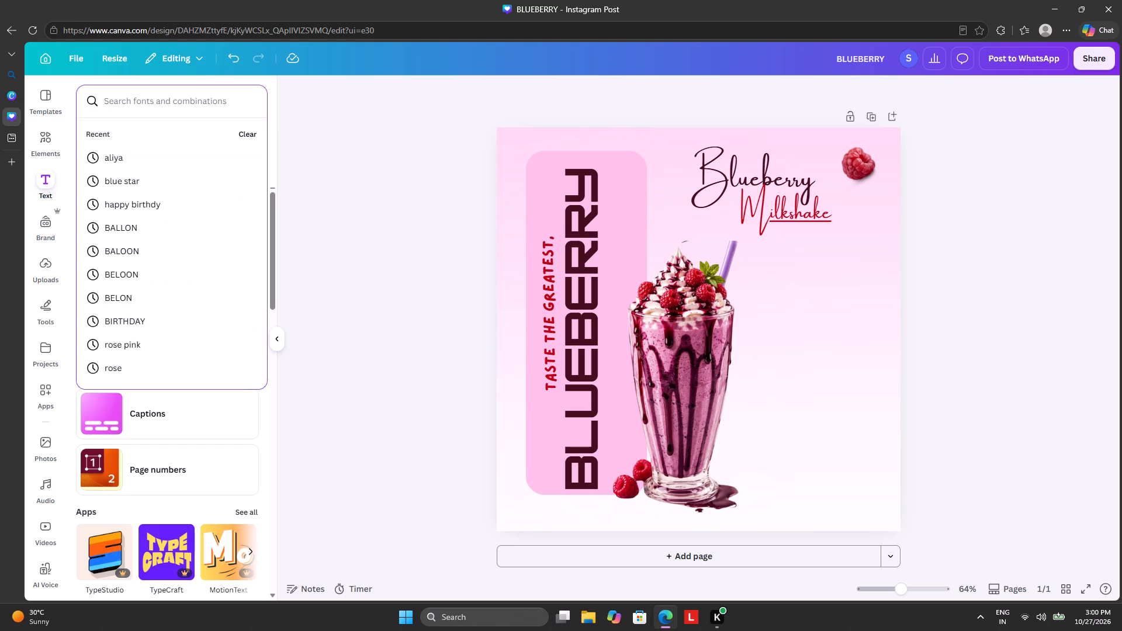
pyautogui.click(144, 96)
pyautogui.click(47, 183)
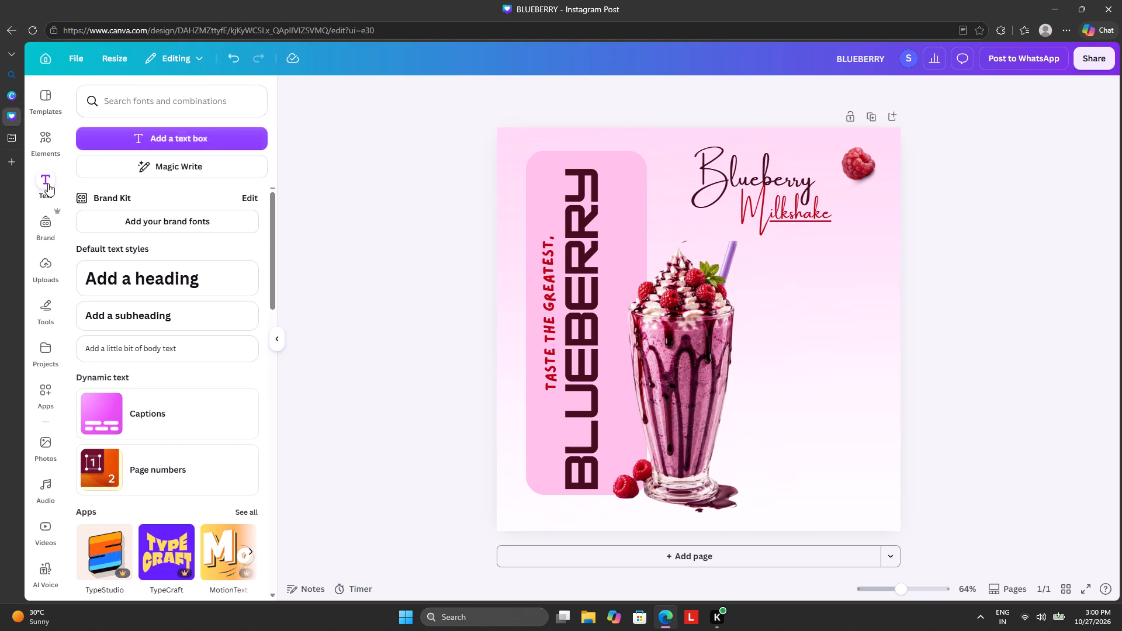
# Add a text box to the page and replace its placeholder text with "aMUL".
pyautogui.click(127, 125)
pyautogui.click(131, 134)
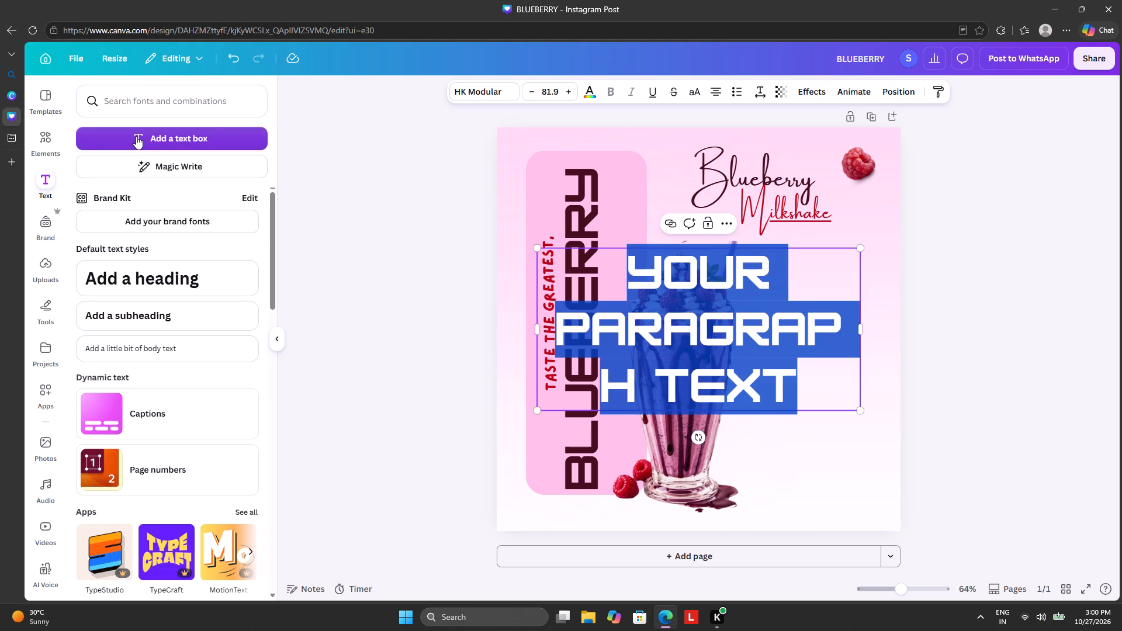
pyautogui.click(826, 387)
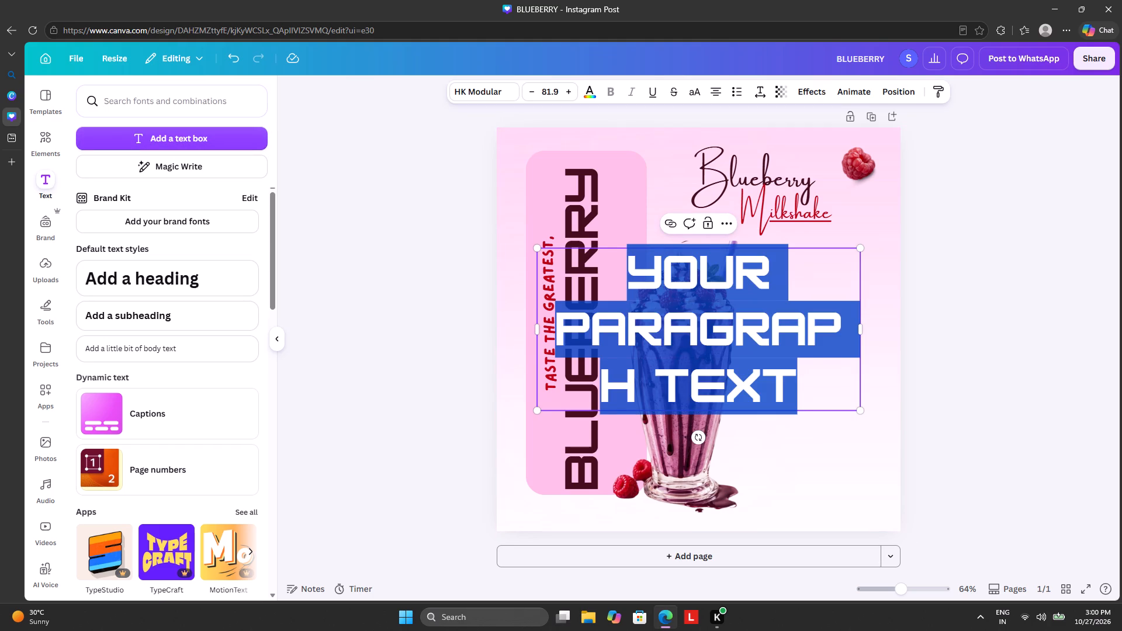
pyautogui.click(788, 387)
pyautogui.press('BackSpace')
pyautogui.press('BackSpace')
pyautogui.press('BackSpace')
pyautogui.press('BackSpace')
pyautogui.press('BackSpace')
pyautogui.press('BackSpace')
pyautogui.press('BackSpace')
pyautogui.press('BackSpace')
pyautogui.press('BackSpace')
pyautogui.press('BackSpace')
pyautogui.press('BackSpace')
pyautogui.press('BackSpace')
pyautogui.press('BackSpace')
pyautogui.press('BackSpace')
pyautogui.press('BackSpace')
pyautogui.press('BackSpace')
pyautogui.press('BackSpace')
pyautogui.press('BackSpace')
pyautogui.press('BackSpace')
pyautogui.press('BackSpace')
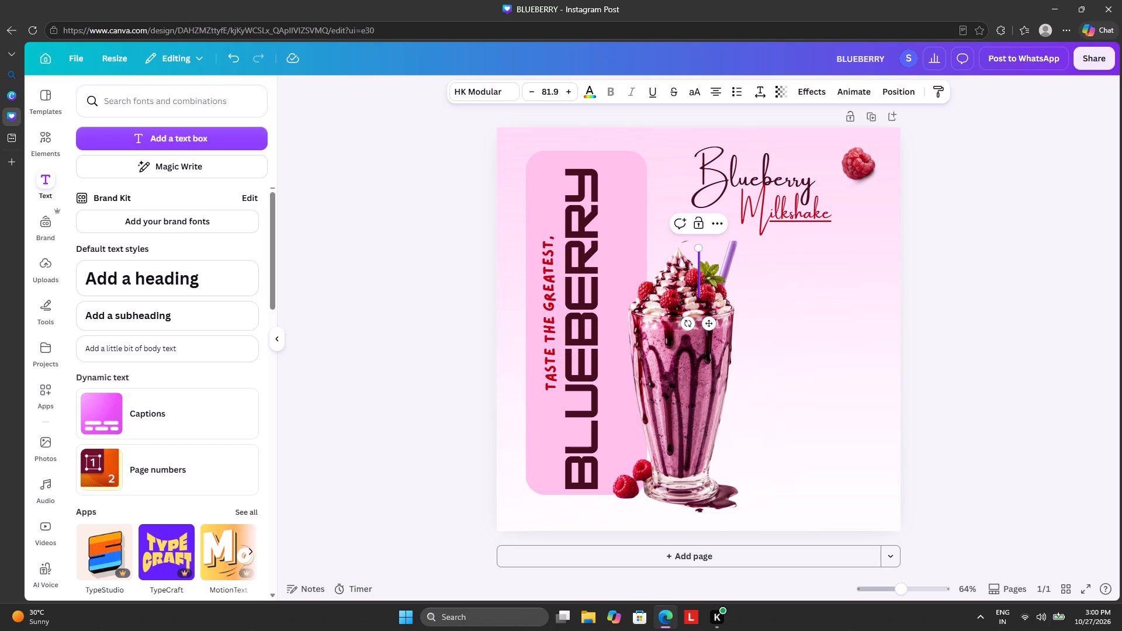
pyautogui.press('a')
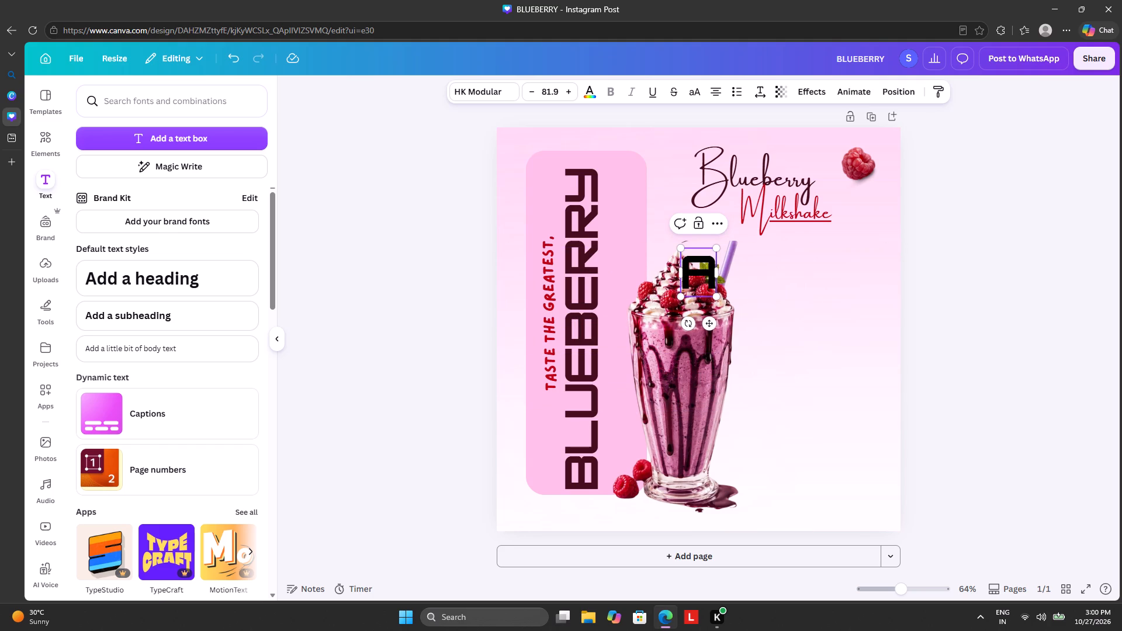
pyautogui.write('MUL')
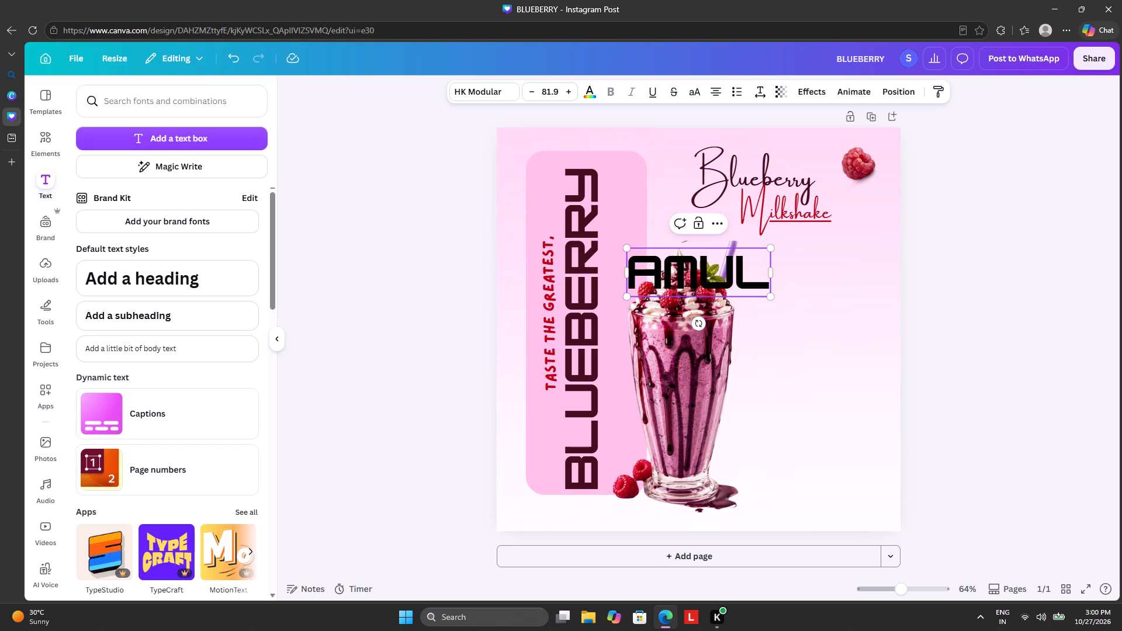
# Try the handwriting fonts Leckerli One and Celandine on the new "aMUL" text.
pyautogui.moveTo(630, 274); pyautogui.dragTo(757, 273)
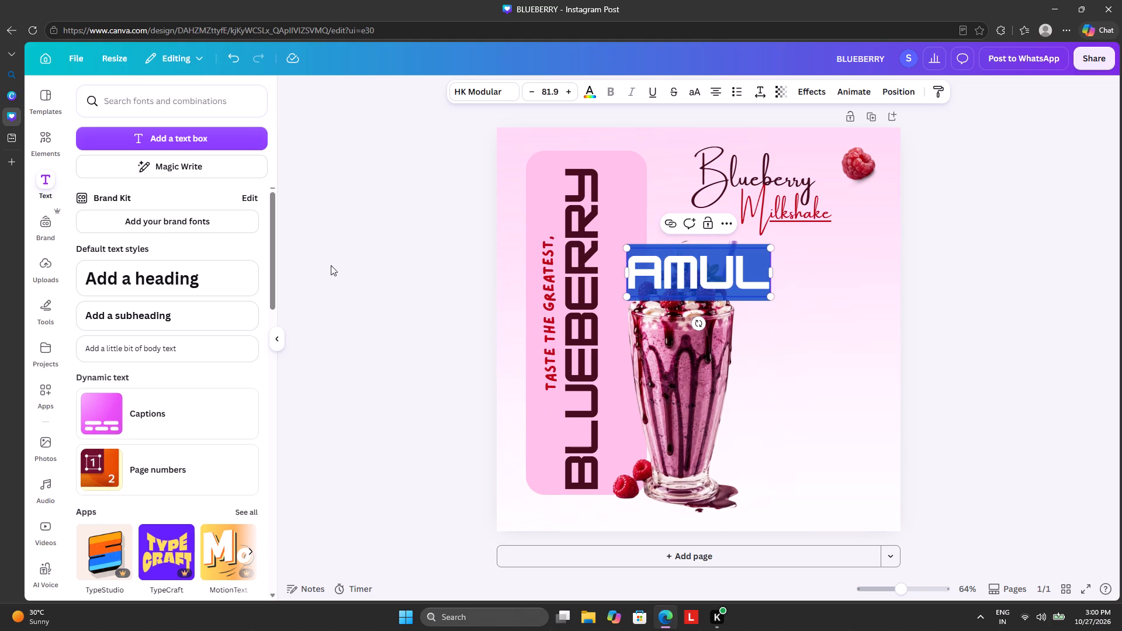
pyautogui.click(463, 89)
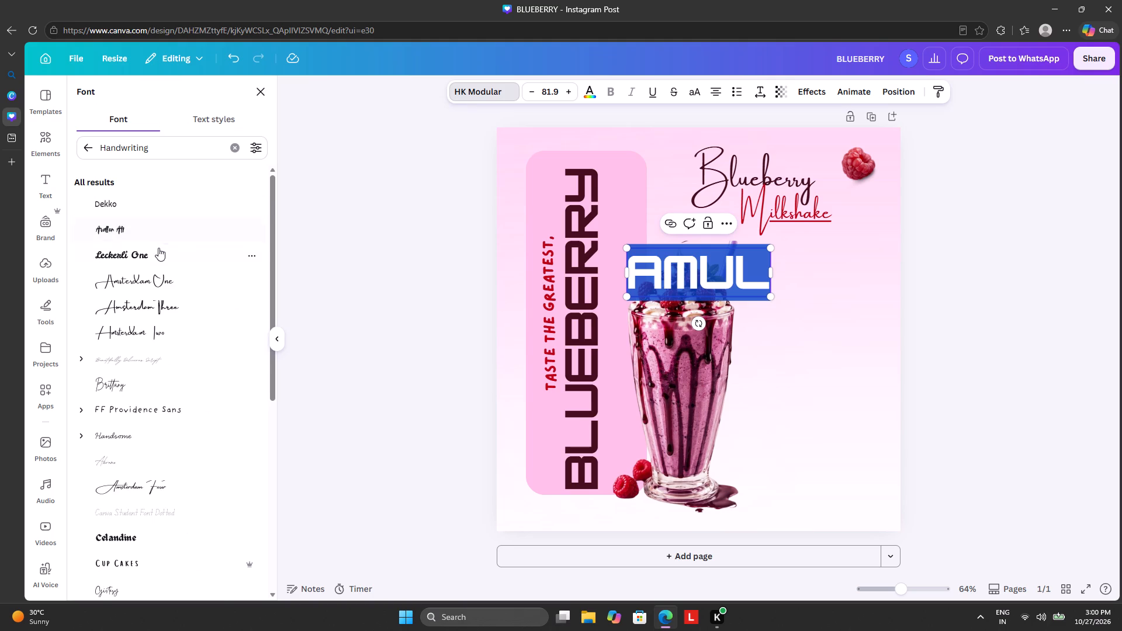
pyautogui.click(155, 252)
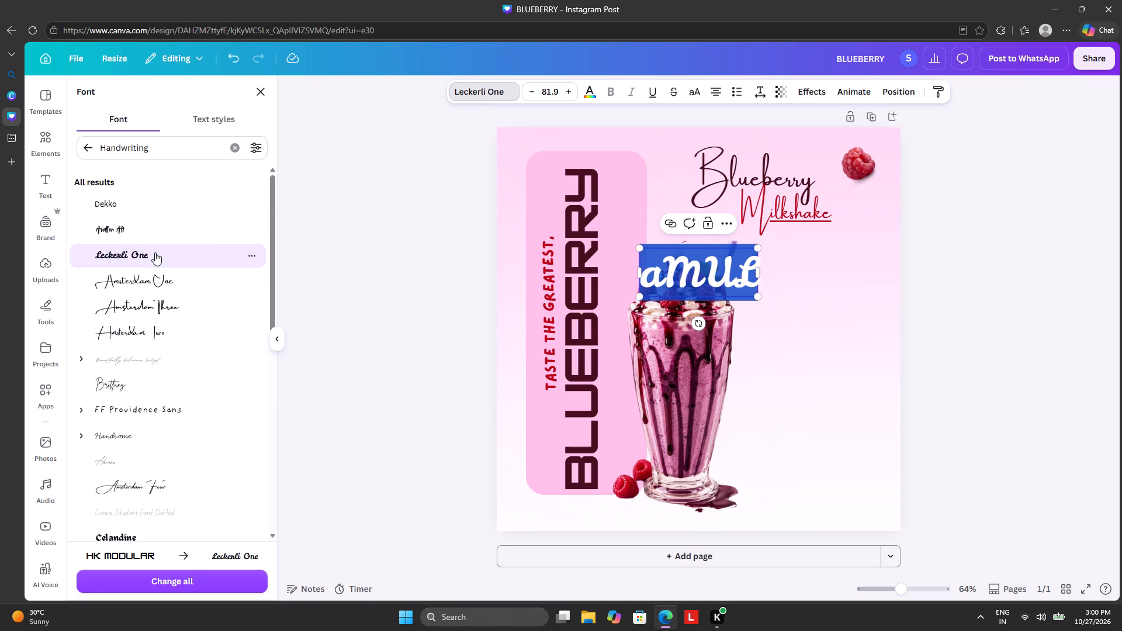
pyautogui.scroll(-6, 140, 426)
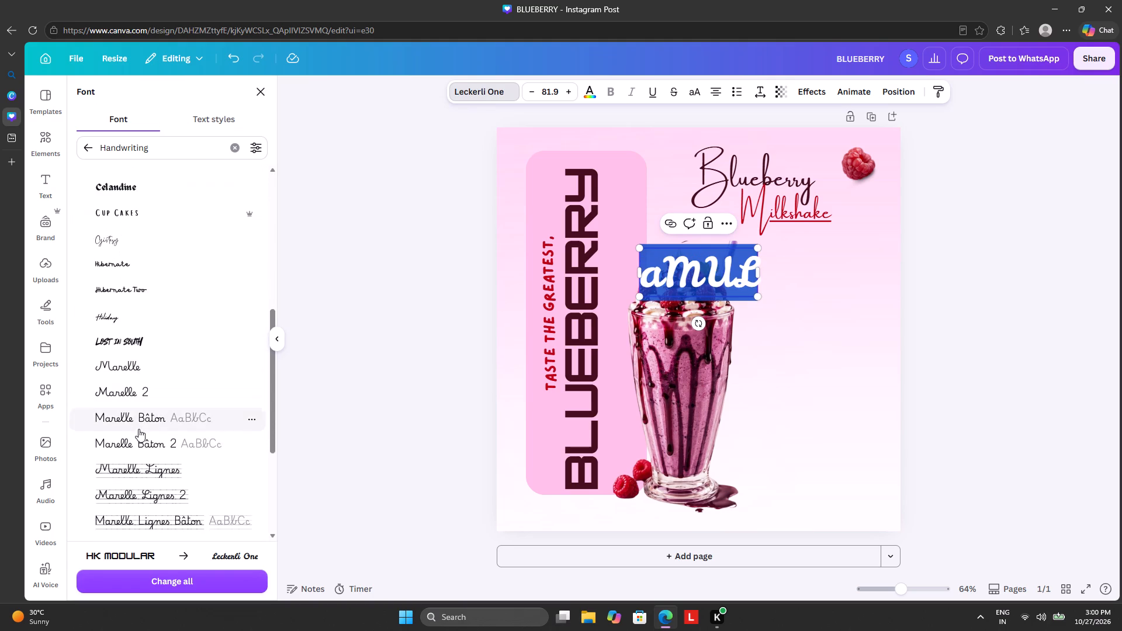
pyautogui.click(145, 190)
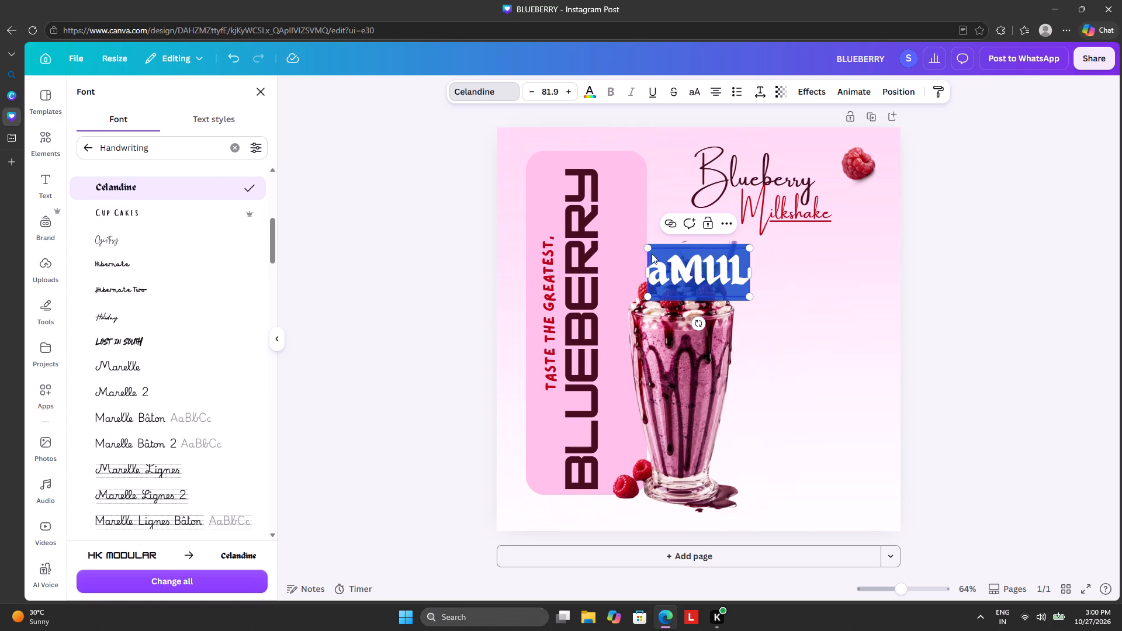
# Shrink the "aMUL" text to about size 37.2 and place it just below the pink panel.
pyautogui.moveTo(646, 248); pyautogui.dragTo(702, 271)
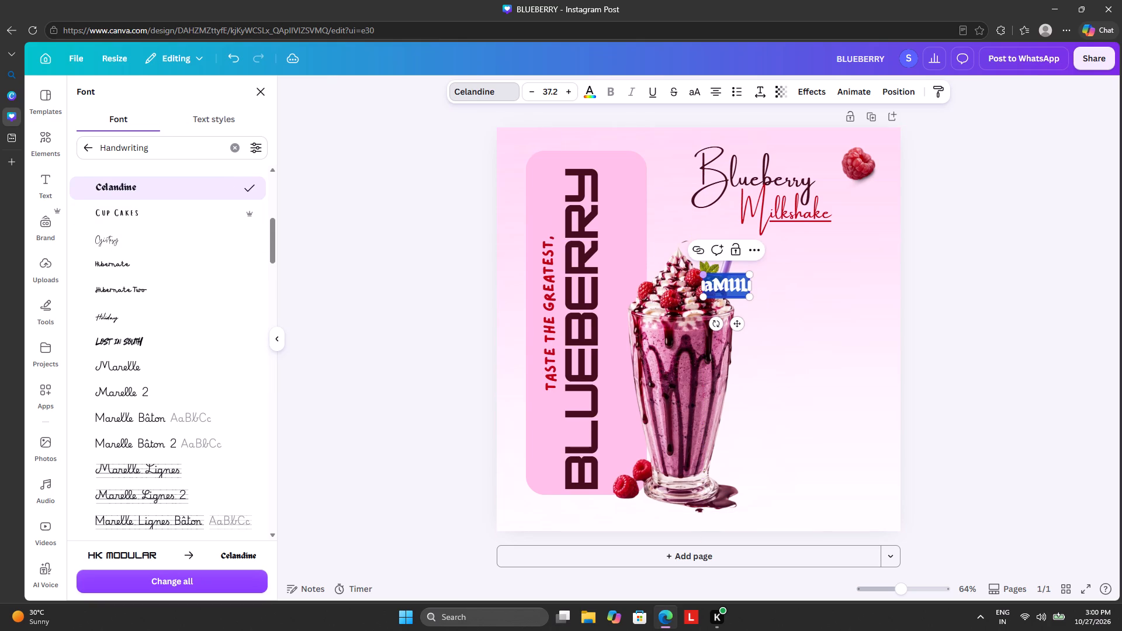
pyautogui.moveTo(724, 283); pyautogui.dragTo(596, 477)
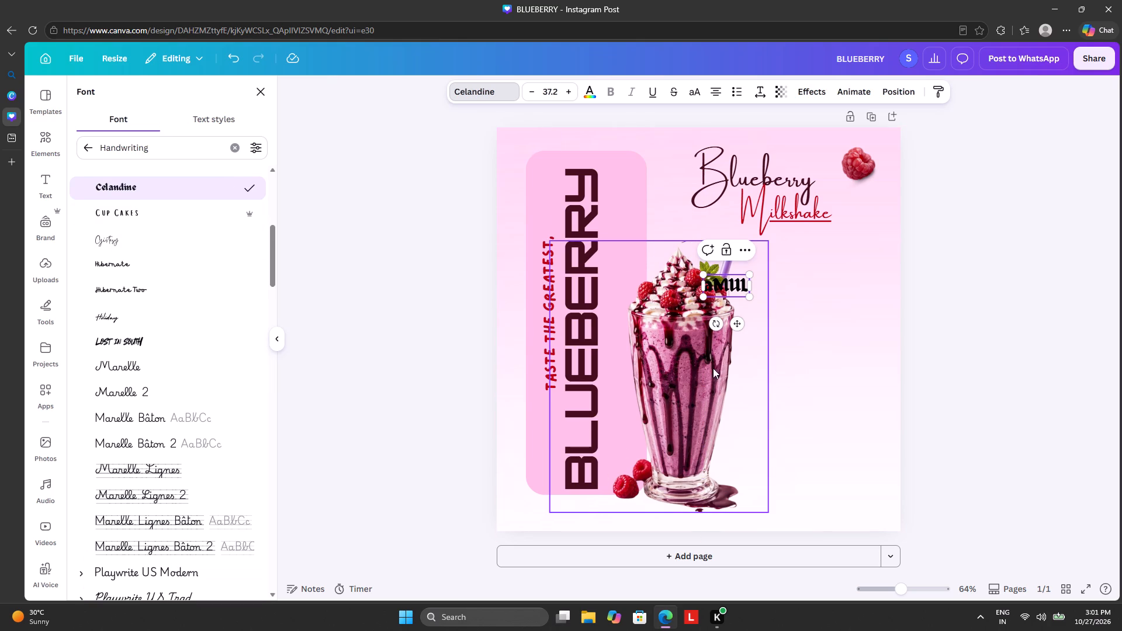
pyautogui.moveTo(738, 322); pyautogui.dragTo(581, 550)
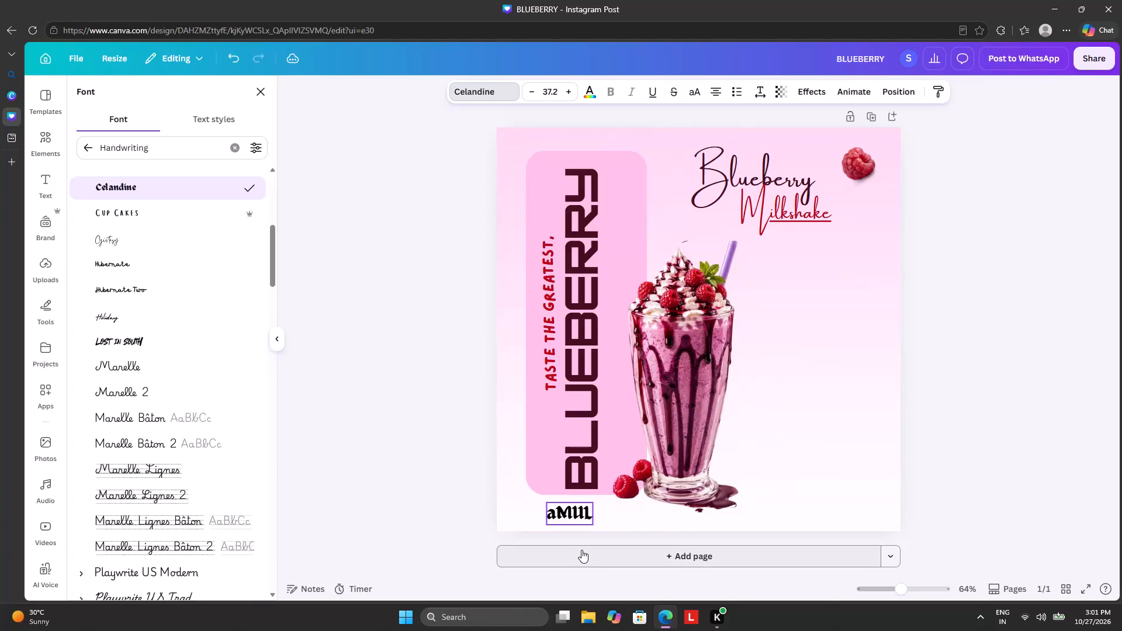
pyautogui.moveTo(581, 550); pyautogui.dragTo(580, 550)
# Replace the lowercase first letter of "aMUL" with a capital so the text reads "AMUL".
pyautogui.click(584, 506)
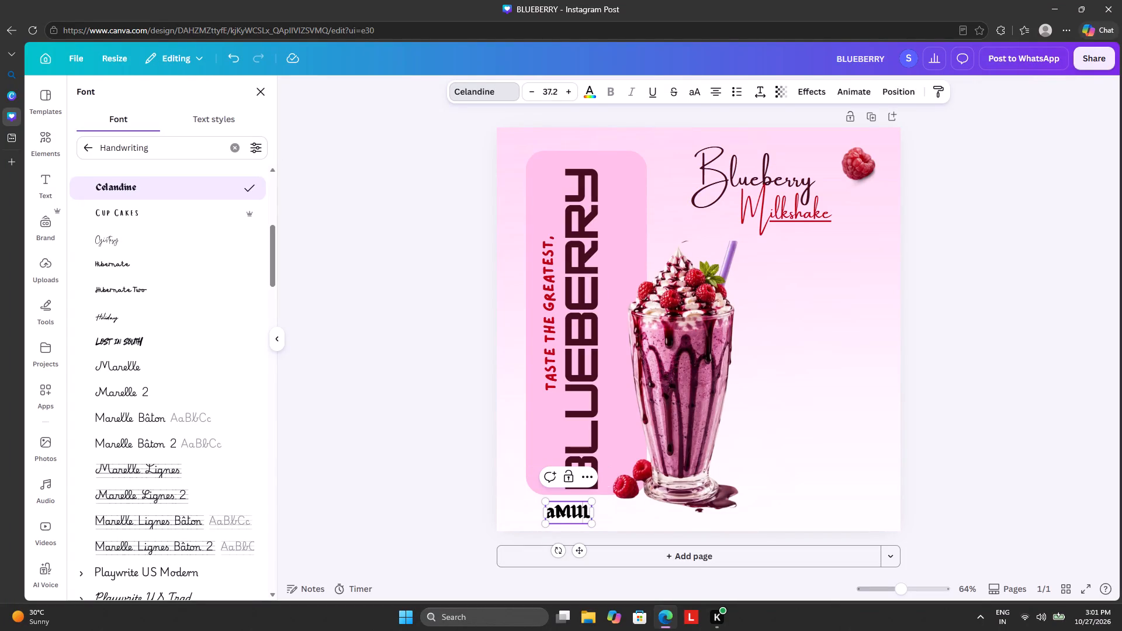
pyautogui.click(553, 509)
pyautogui.press('BackSpace')
pyautogui.press('a')
pyautogui.press('BackSpace')
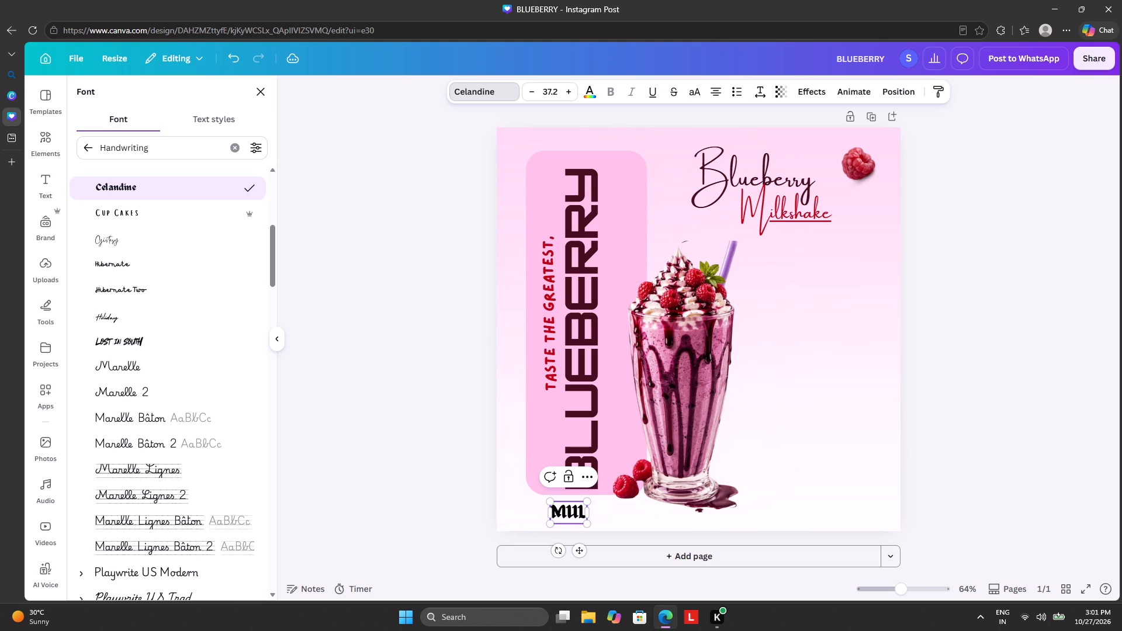
pyautogui.press('a')
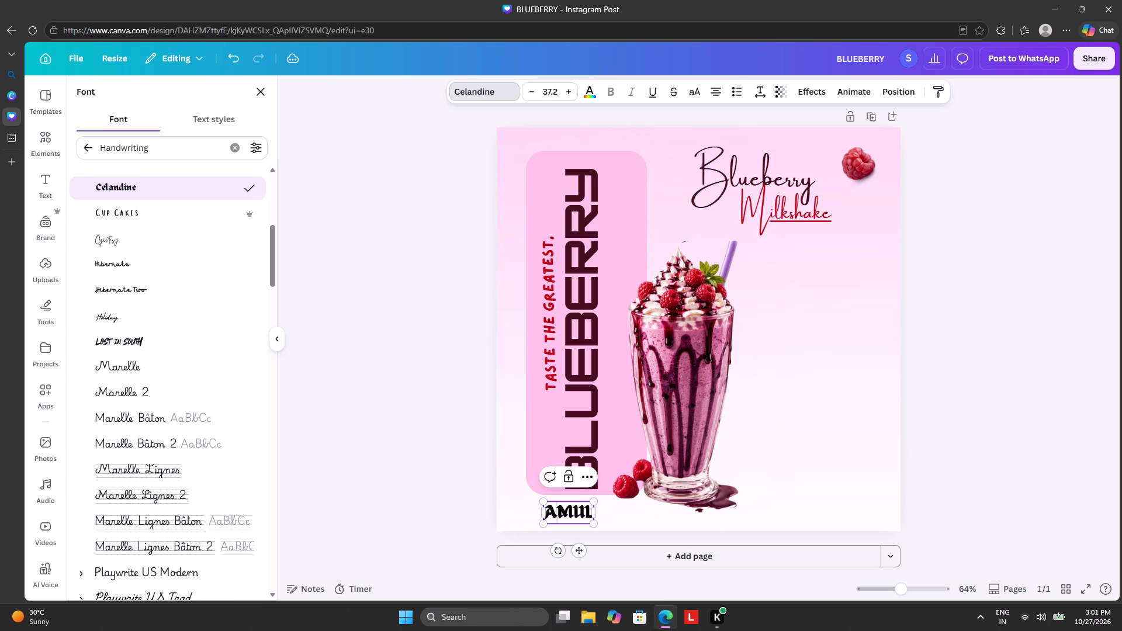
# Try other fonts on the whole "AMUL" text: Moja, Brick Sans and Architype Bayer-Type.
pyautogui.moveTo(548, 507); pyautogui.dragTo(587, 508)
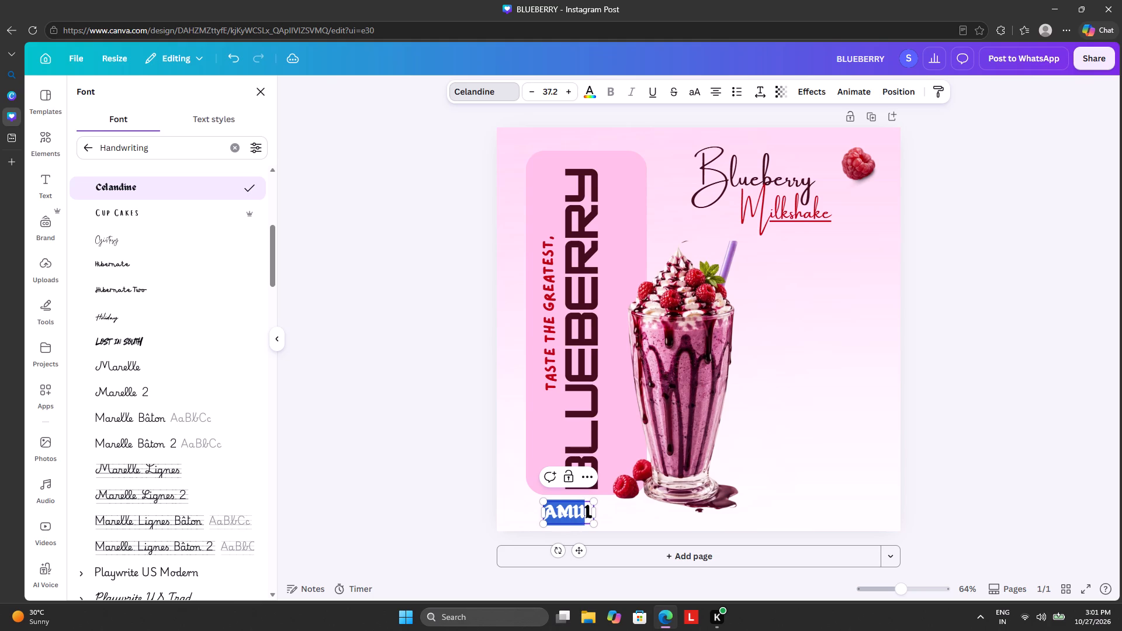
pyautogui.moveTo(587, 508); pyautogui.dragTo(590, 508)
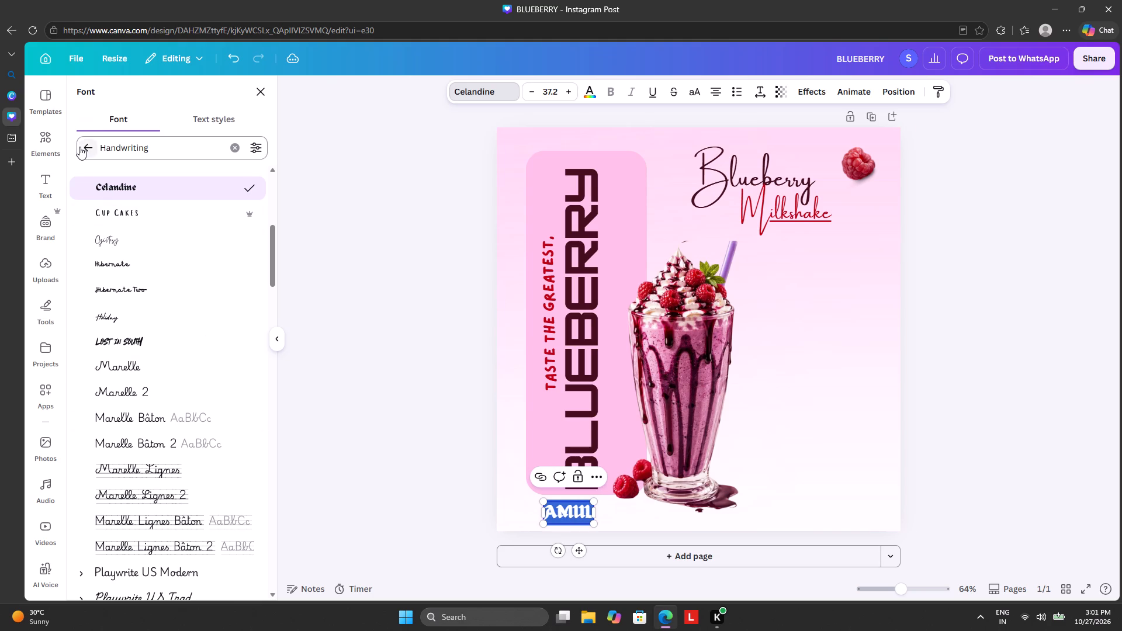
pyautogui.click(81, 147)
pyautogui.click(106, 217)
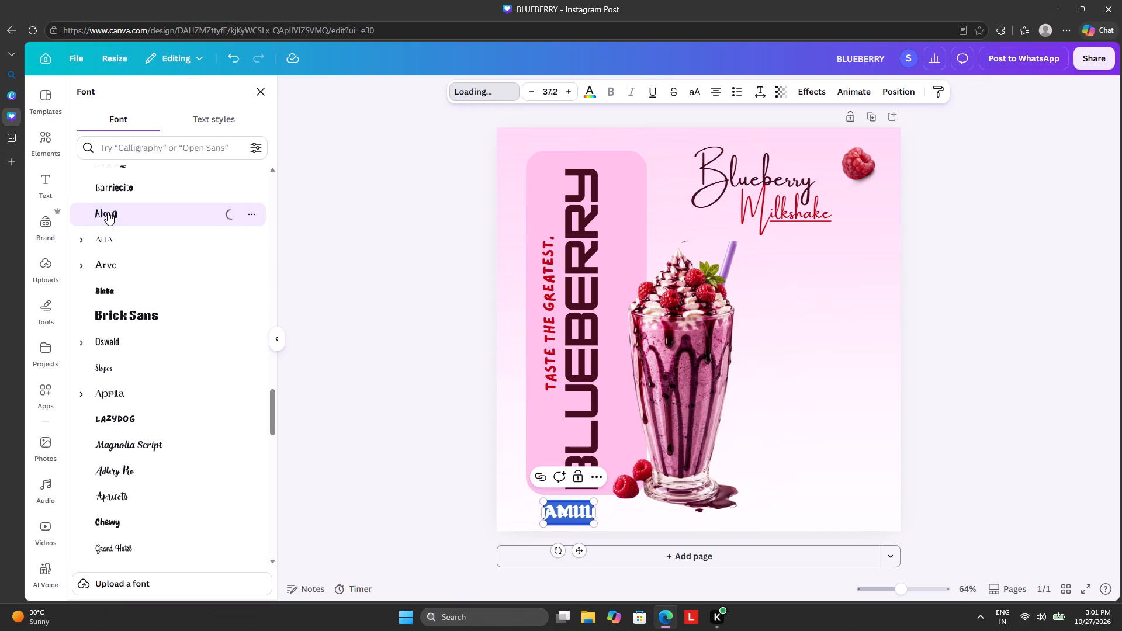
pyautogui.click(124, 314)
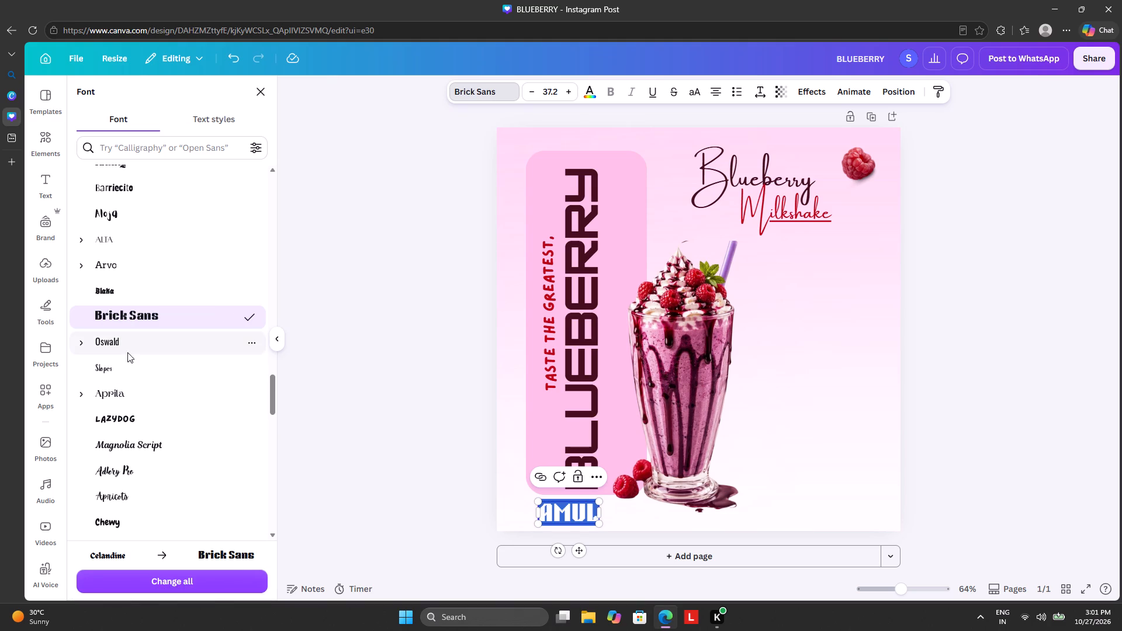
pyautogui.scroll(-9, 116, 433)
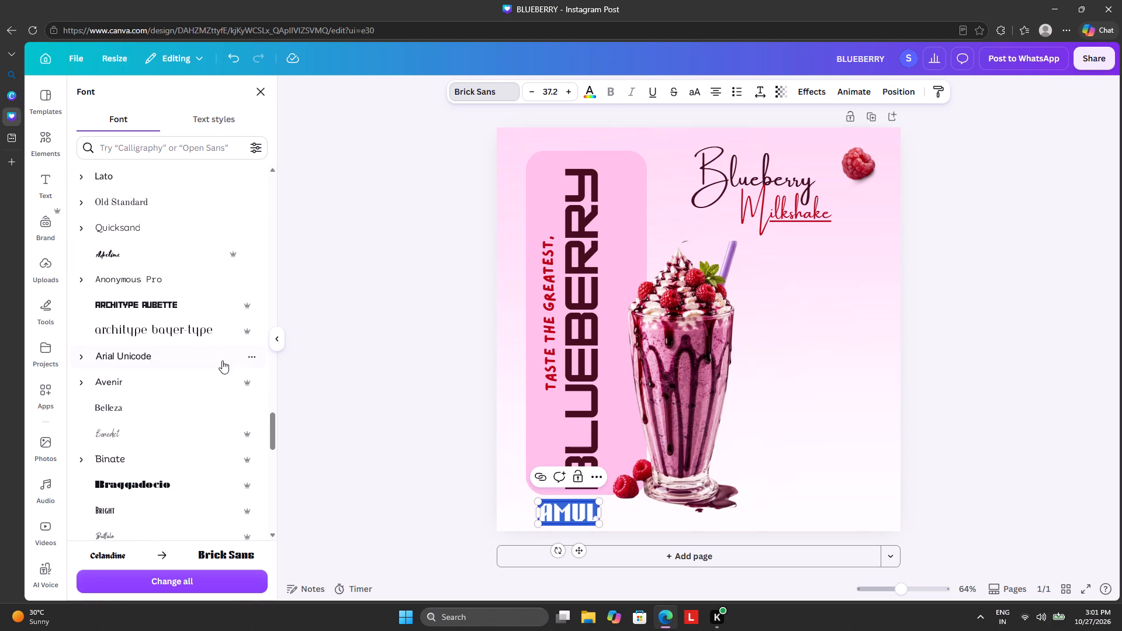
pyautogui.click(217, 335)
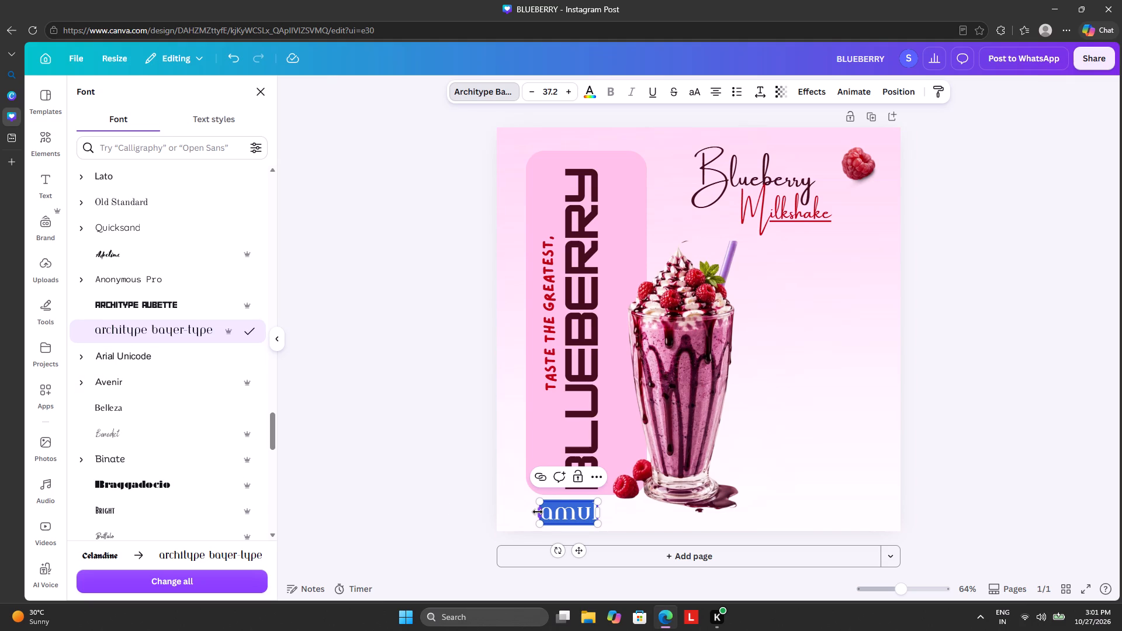
# Widen the brand text box slightly on its left side and retype its first letter as "a".
pyautogui.moveTo(538, 512); pyautogui.dragTo(520, 516)
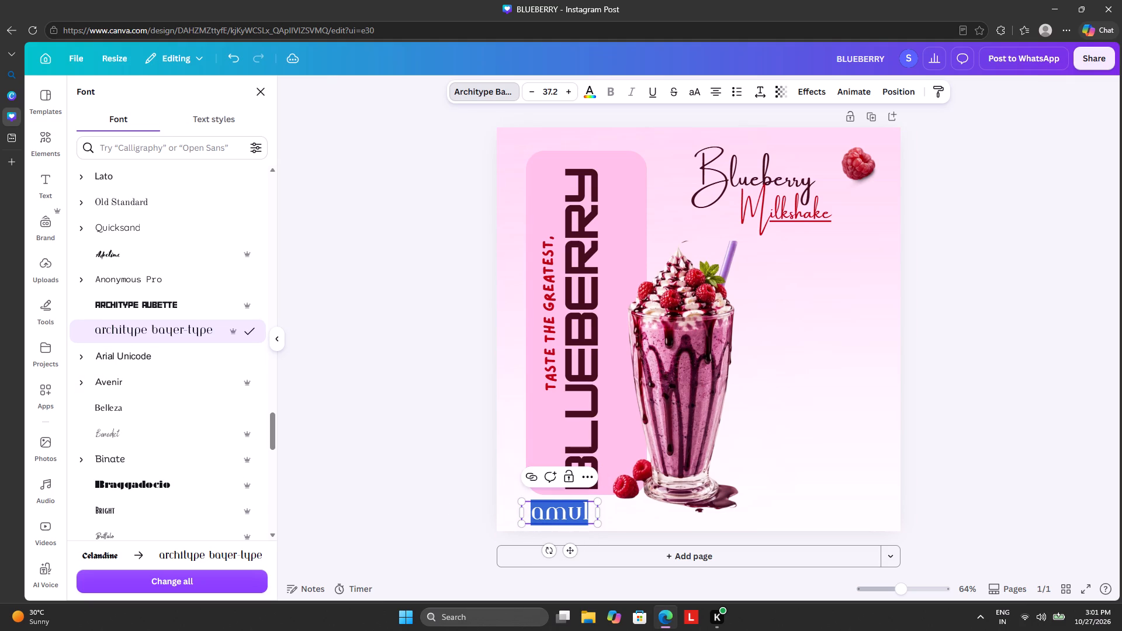
pyautogui.click(539, 514)
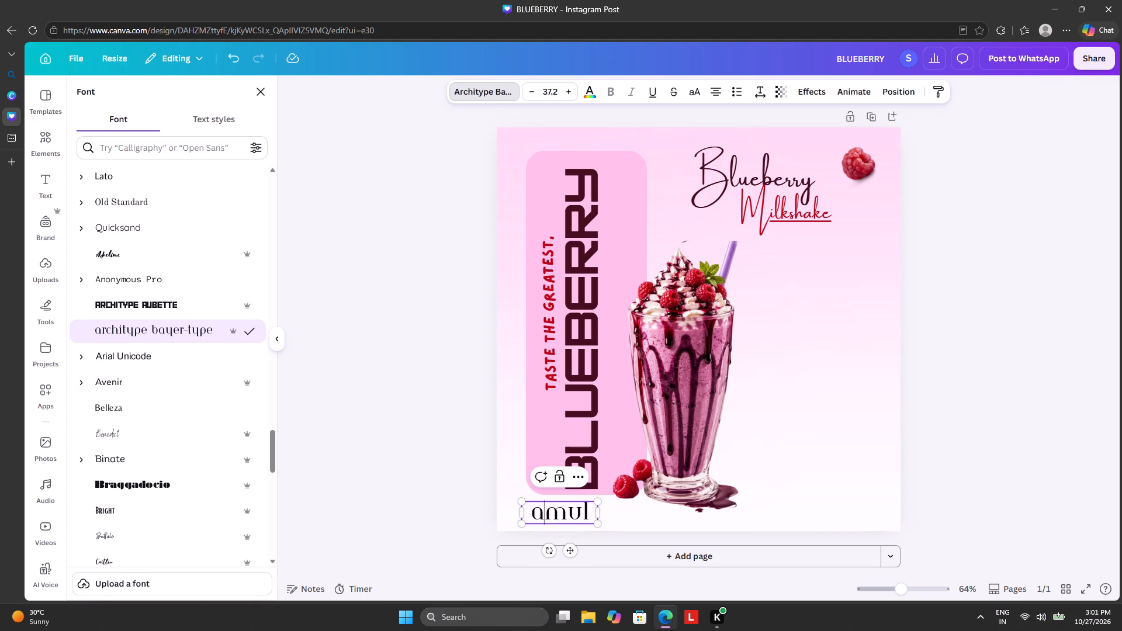
pyautogui.press('BackSpace')
pyautogui.press('a')
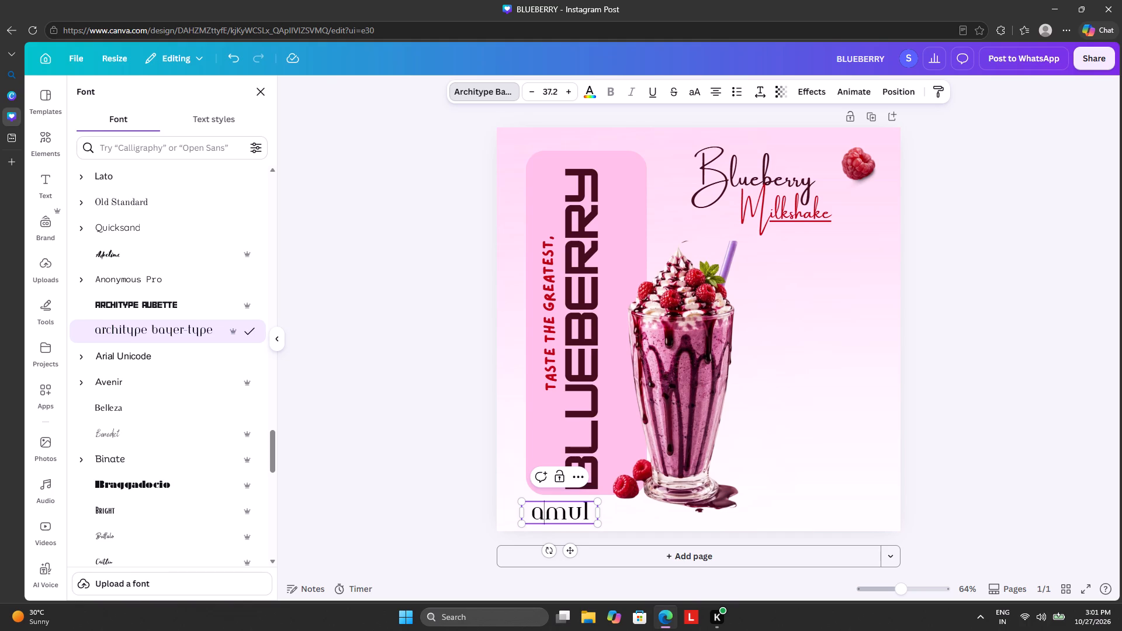
# Try Braggadocio on the brand text below the panel and switch its font to Copperplate Gothic.
pyautogui.moveTo(542, 516); pyautogui.dragTo(533, 519)
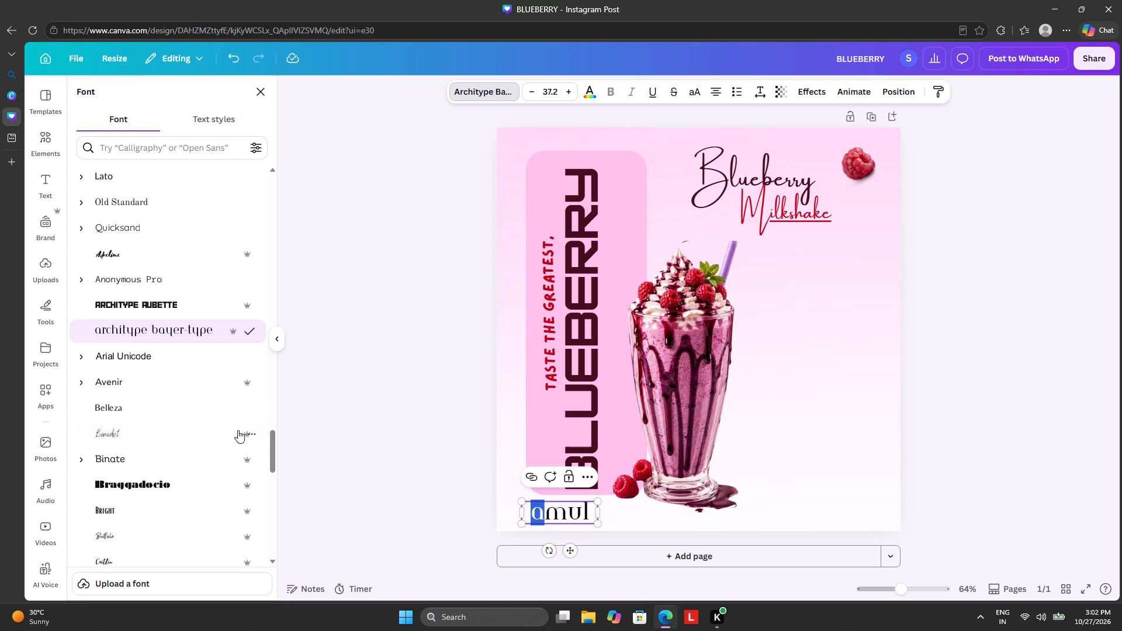
pyautogui.click(153, 486)
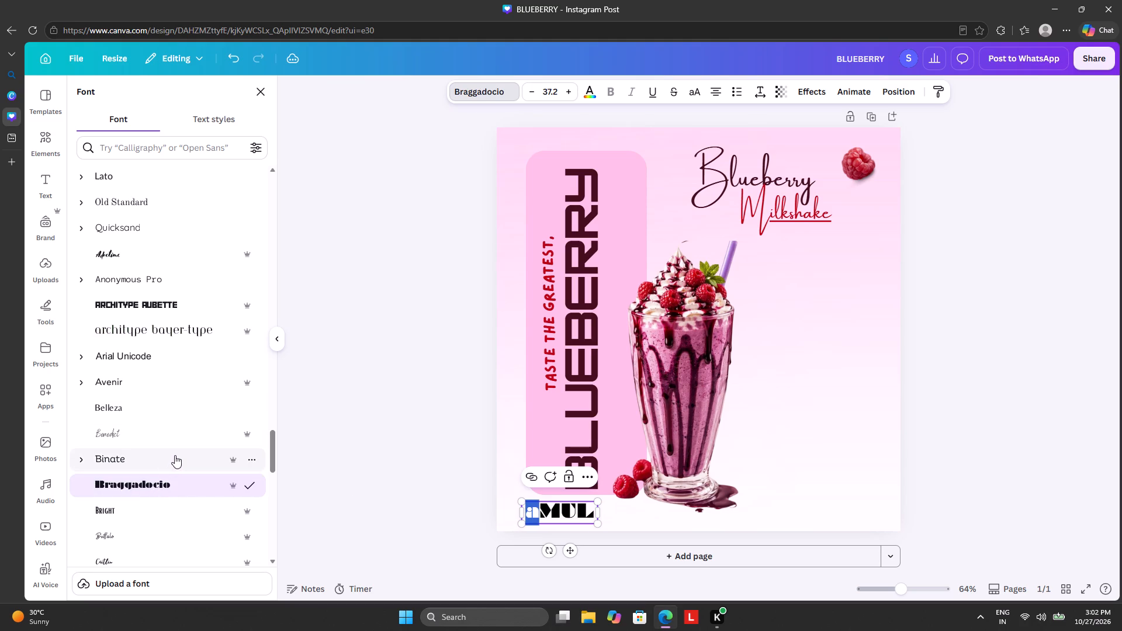
pyautogui.scroll(-4, 142, 478)
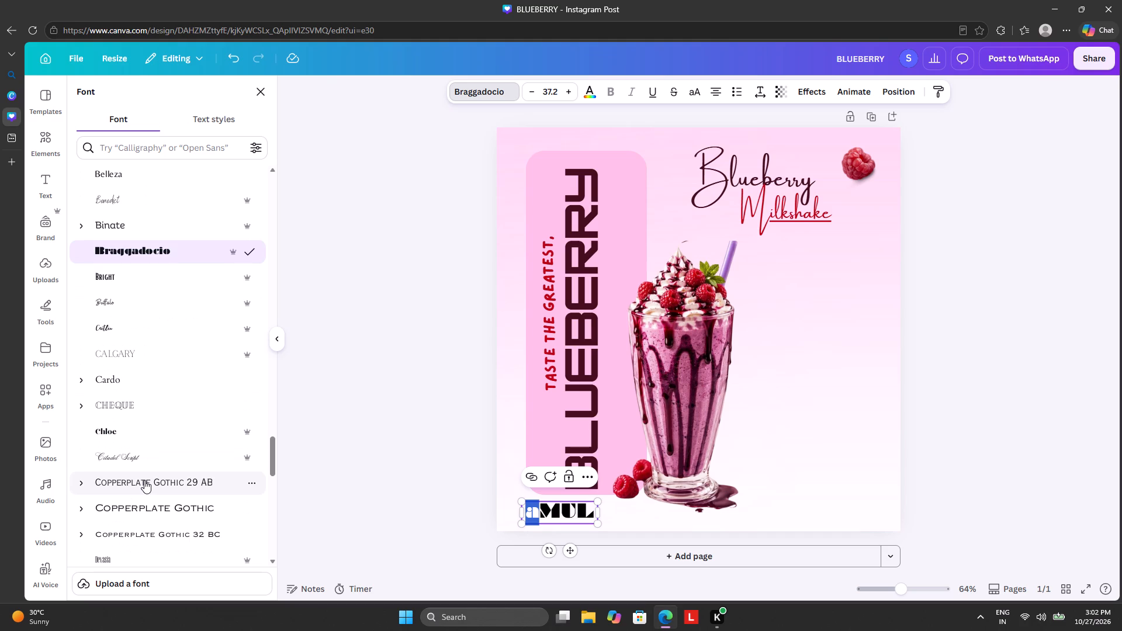
pyautogui.scroll(-1, 144, 480)
pyautogui.click(144, 453)
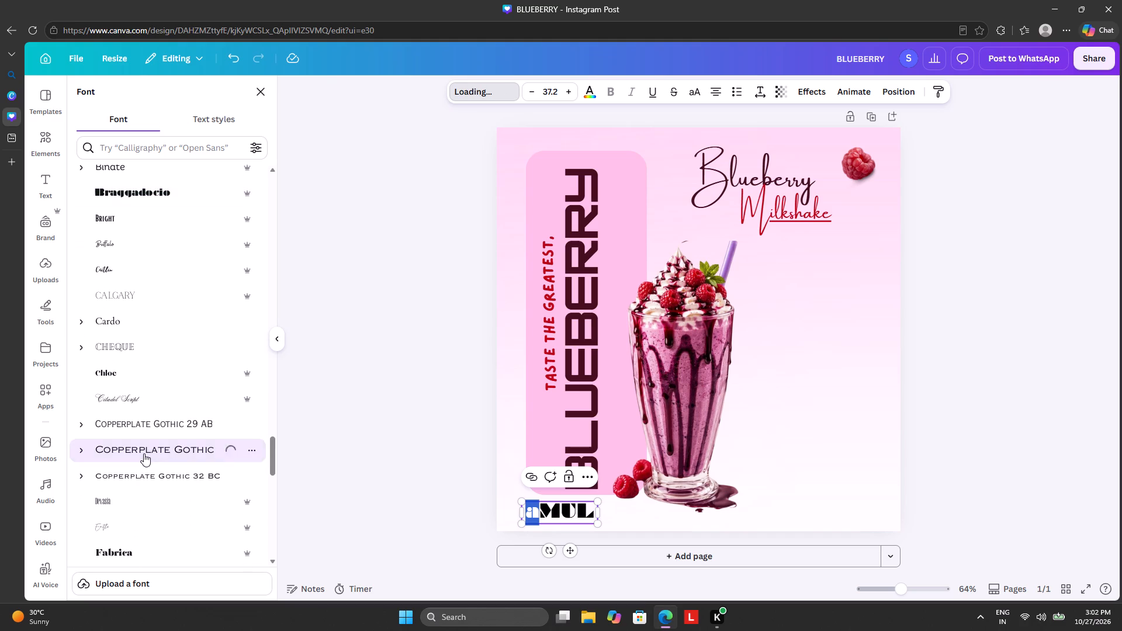
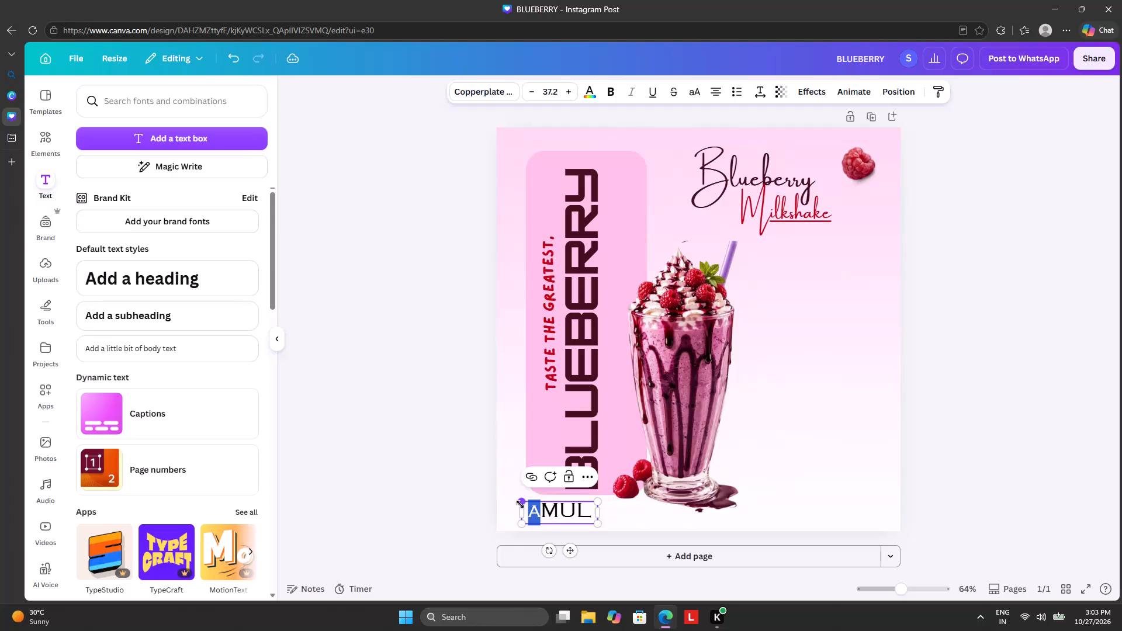
# Shrink the brand text below the pink panel to a font size of about 21.4.
pyautogui.moveTo(520, 504); pyautogui.dragTo(552, 514)
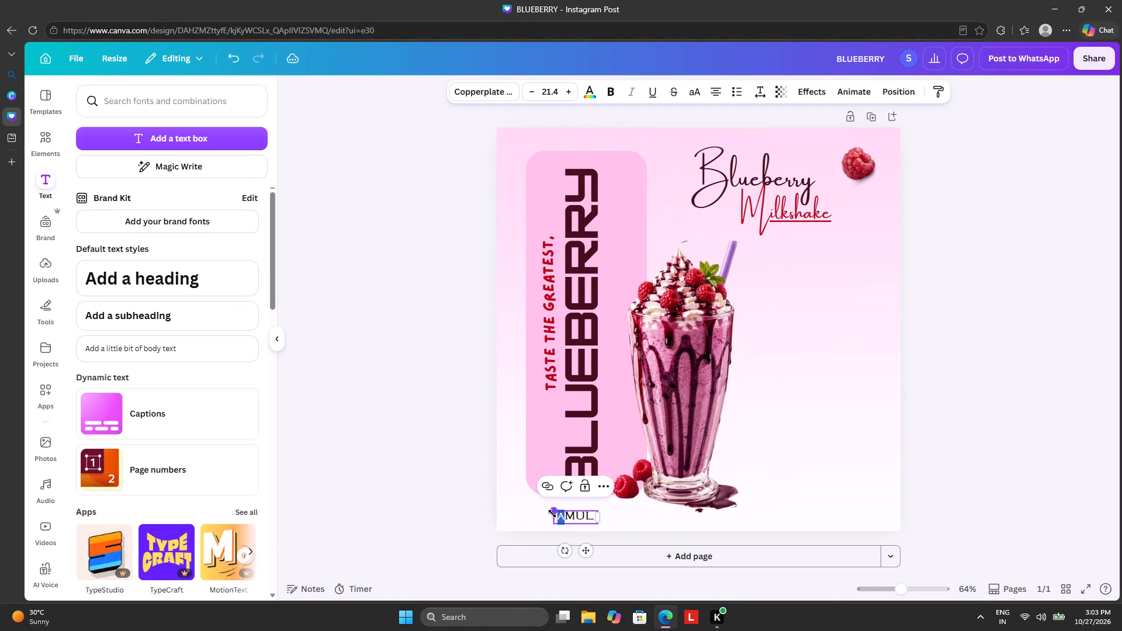
pyautogui.click(430, 466)
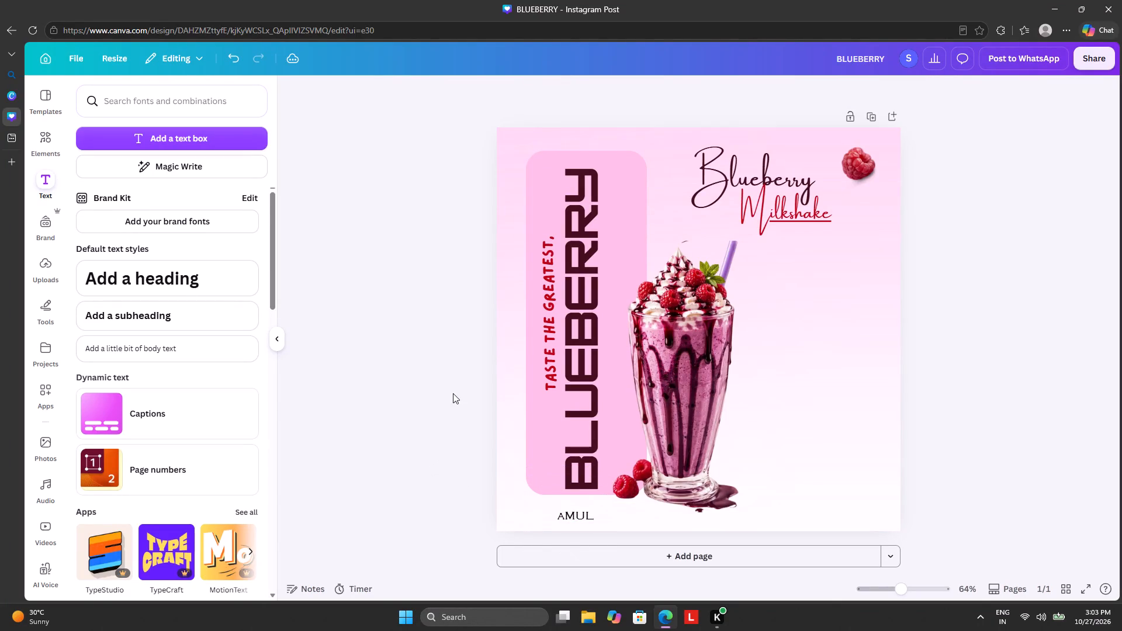
# Replace the old Christmas tree query in the photo library with a search for "golden line".
pyautogui.click(40, 439)
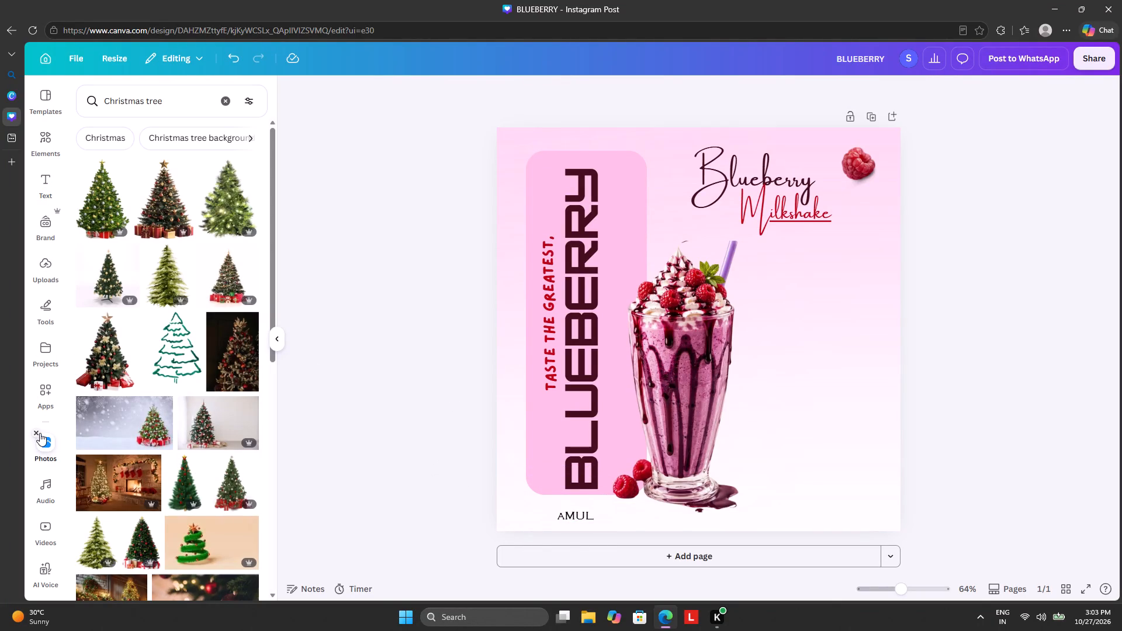
pyautogui.click(224, 100)
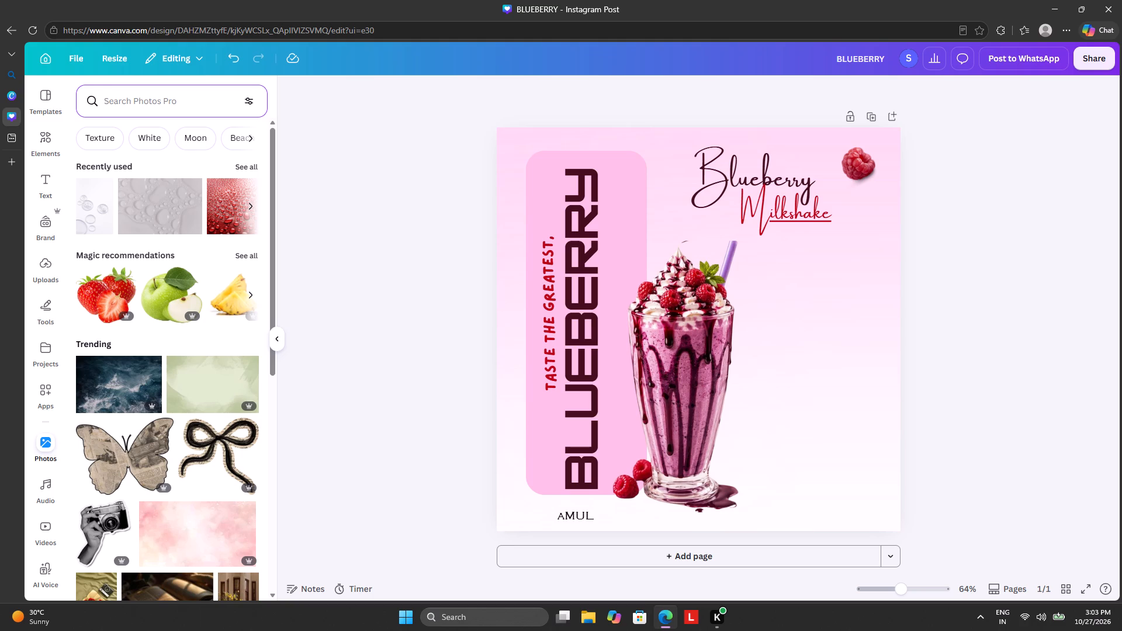
pyautogui.write('lin')
pyautogui.press('e')
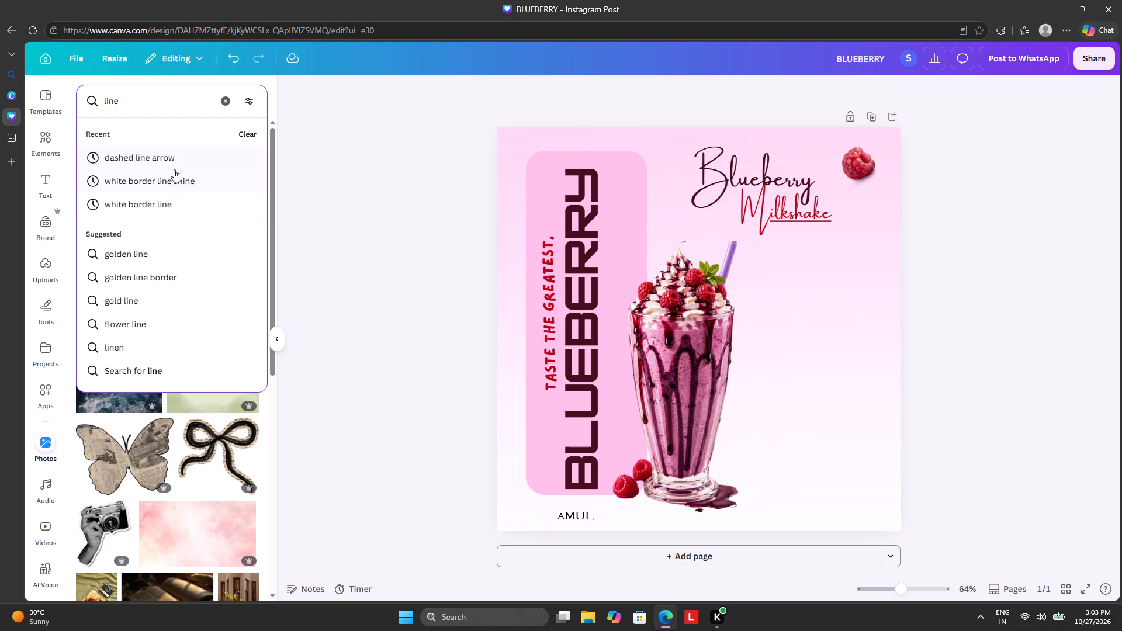
pyautogui.click(155, 260)
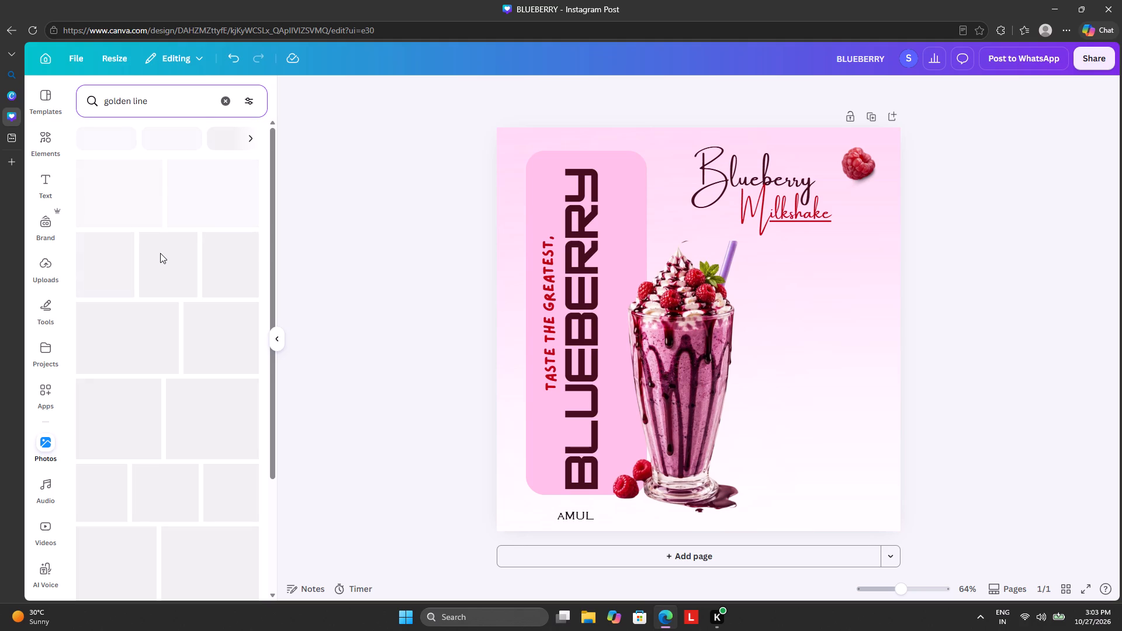
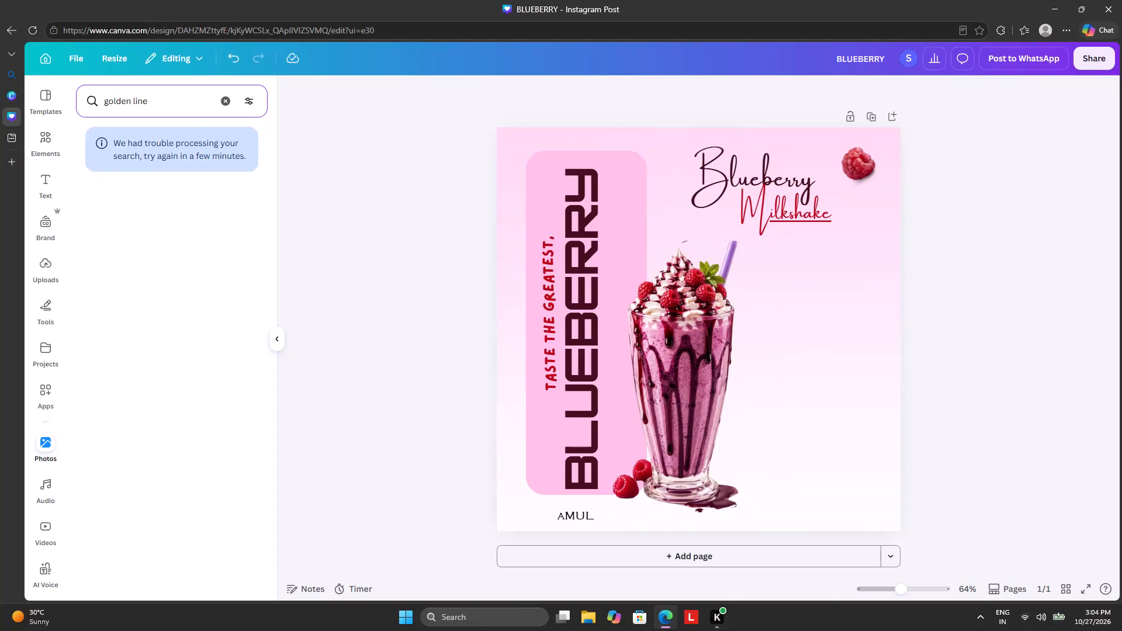
# Search the photo library for "white border line shine" and add the thin black divider line with the centre ornament.
pyautogui.click(226, 108)
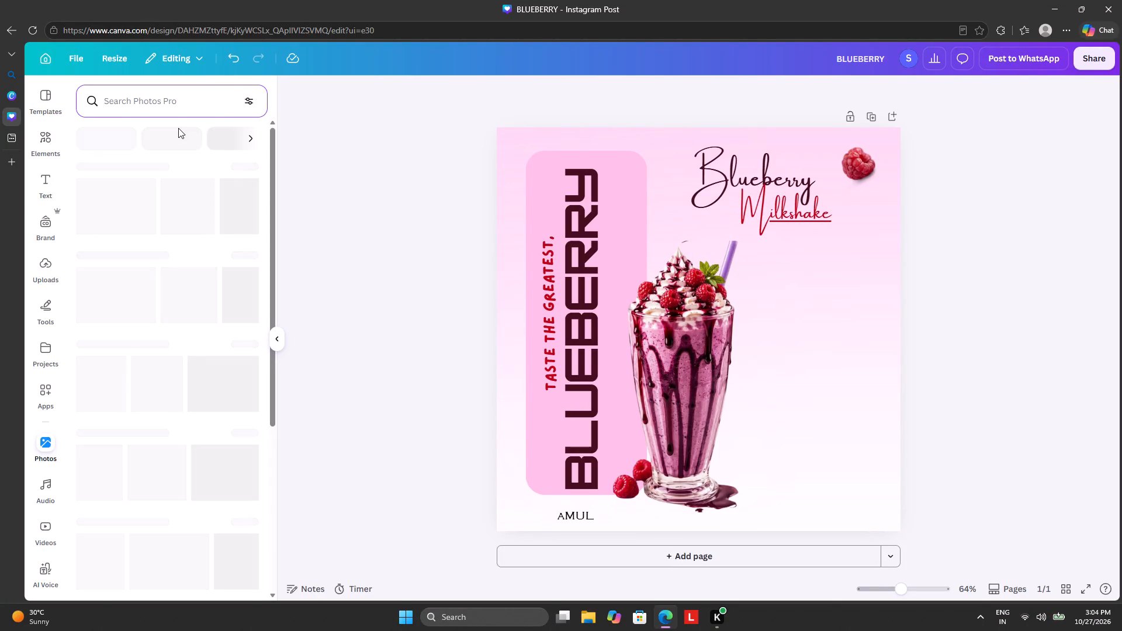
pyautogui.write('line')
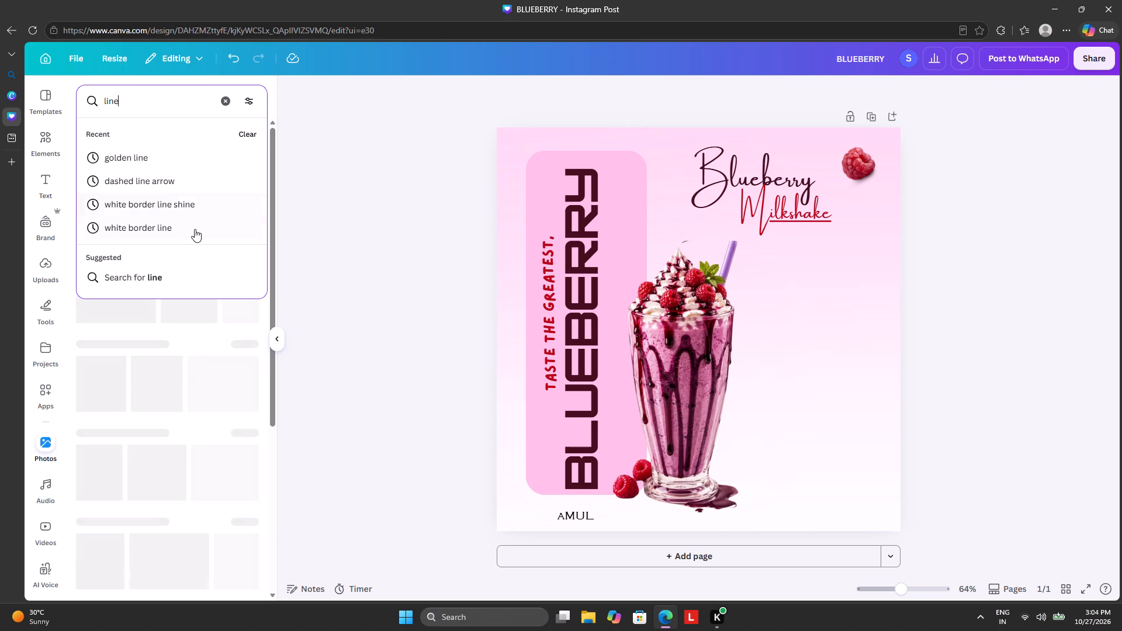
pyautogui.click(198, 210)
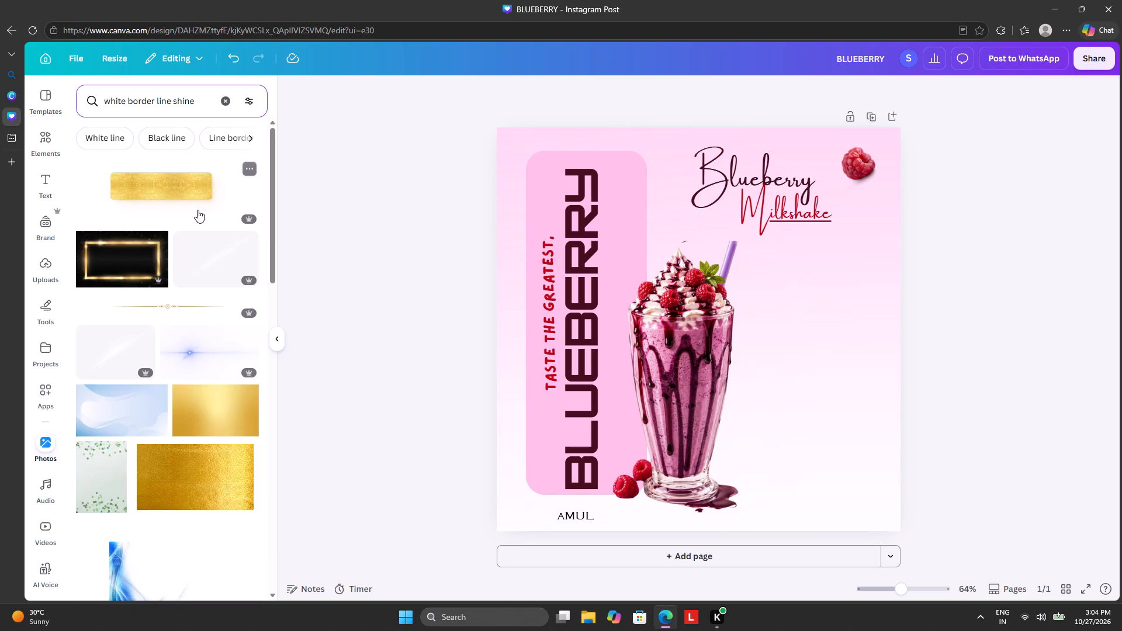
pyautogui.scroll(-6, 192, 324)
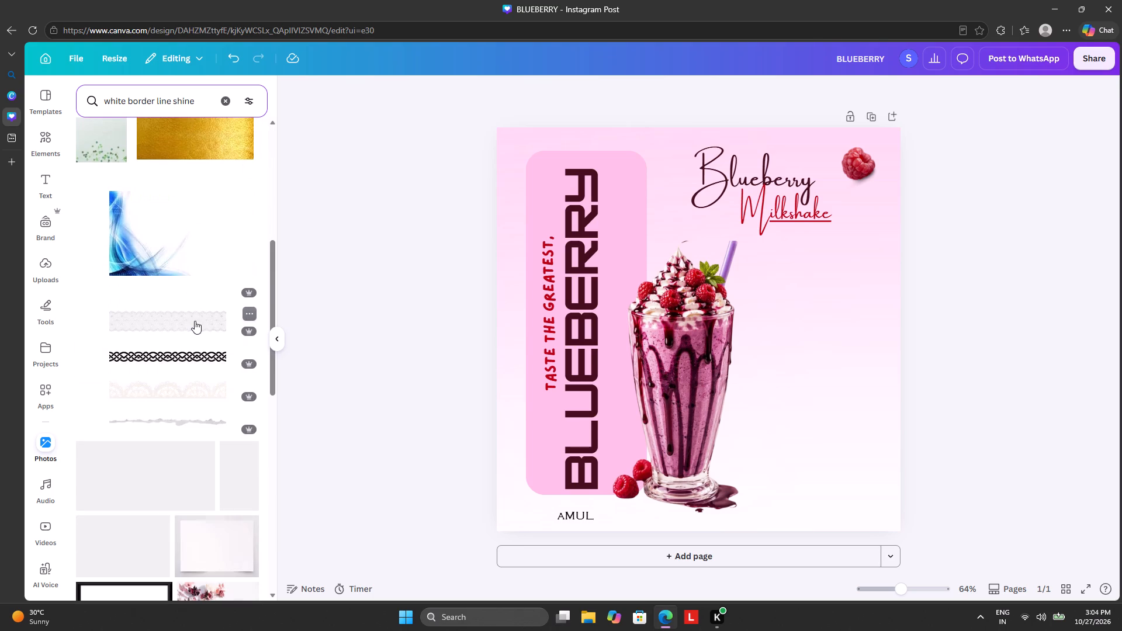
pyautogui.scroll(-8, 195, 321)
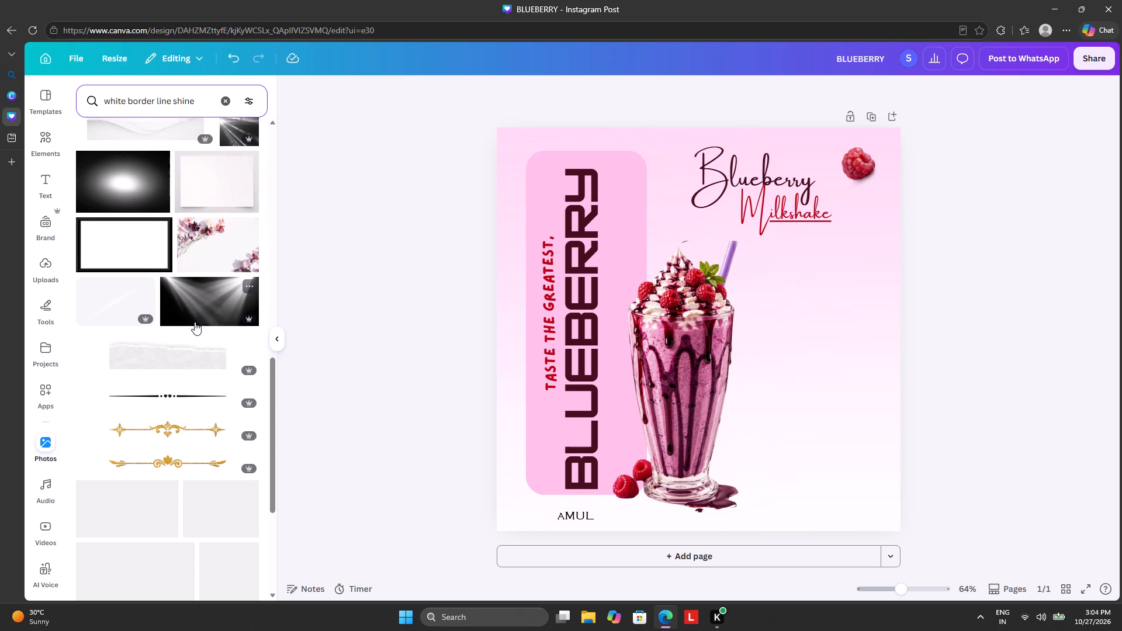
pyautogui.scroll(-1, 195, 322)
pyautogui.click(175, 234)
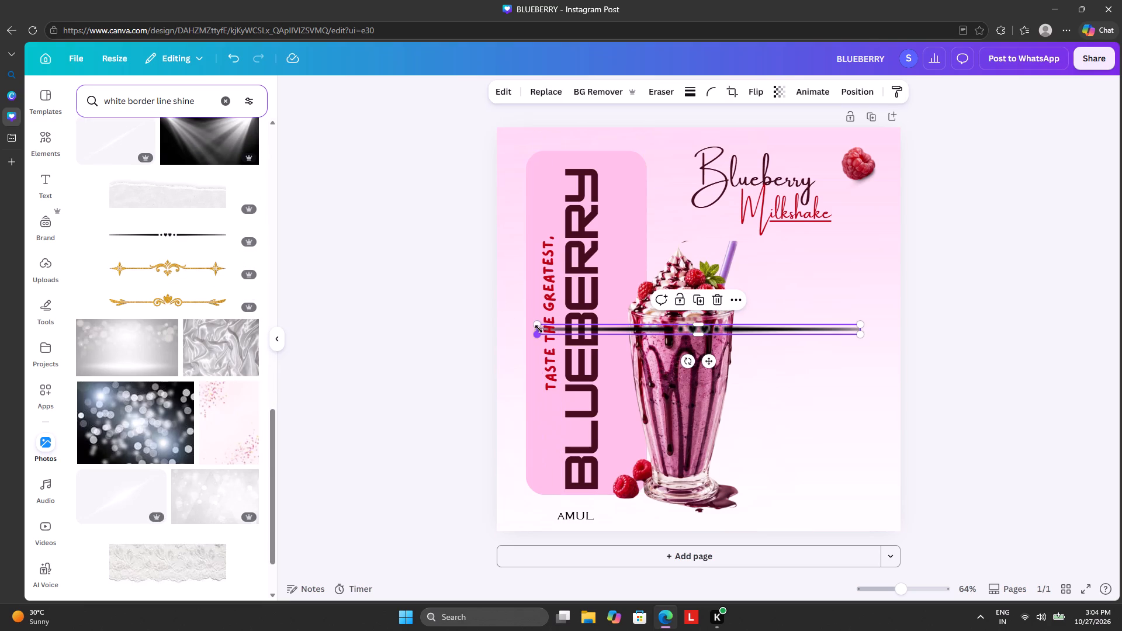
# Shrink the black divider line proportionally to about 417 wide, beside the milkshake glass.
pyautogui.moveTo(538, 326); pyautogui.dragTo(763, 334)
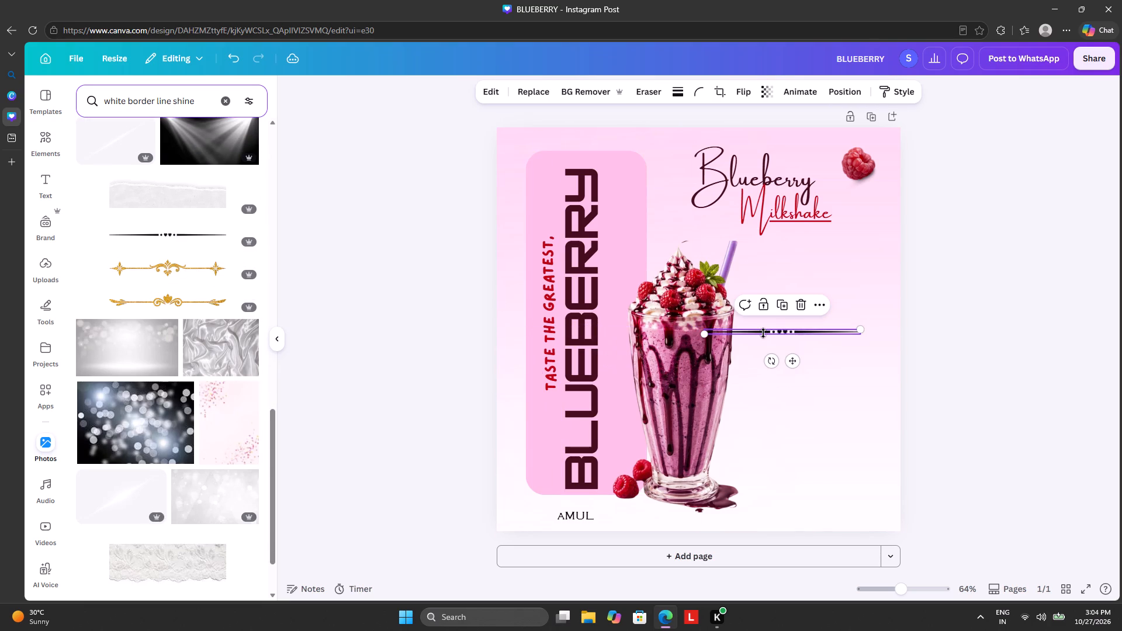
pyautogui.moveTo(705, 334); pyautogui.dragTo(736, 334)
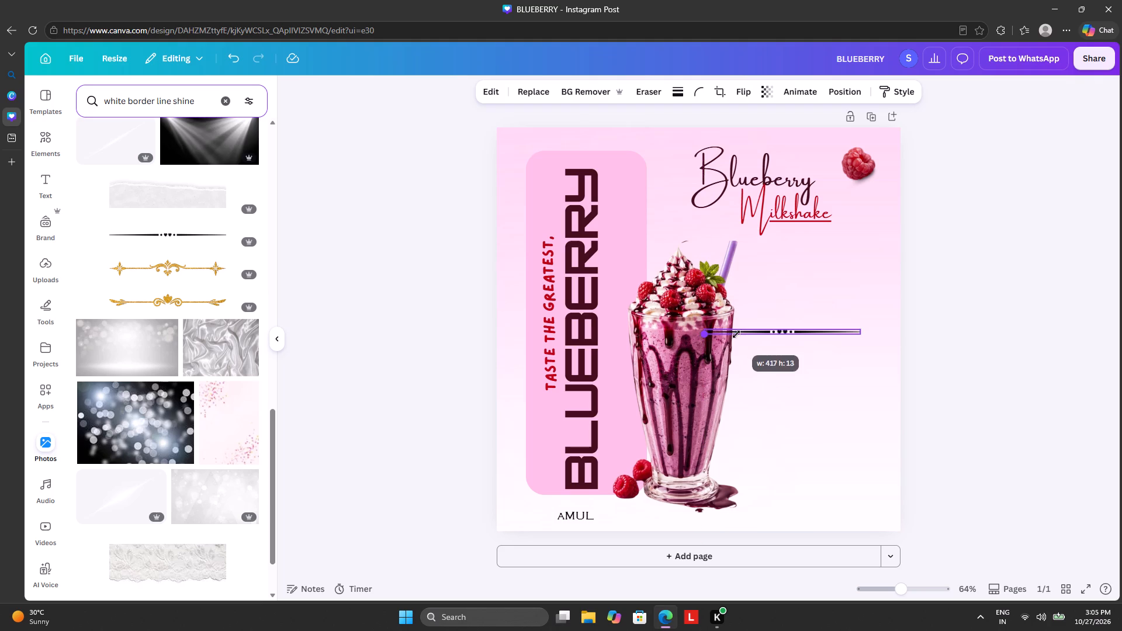
pyautogui.moveTo(736, 334); pyautogui.dragTo(749, 334)
# Adjust the divider's frame height to about 41 so its centre hearts and dots appear larger.
pyautogui.moveTo(772, 330); pyautogui.dragTo(746, 353)
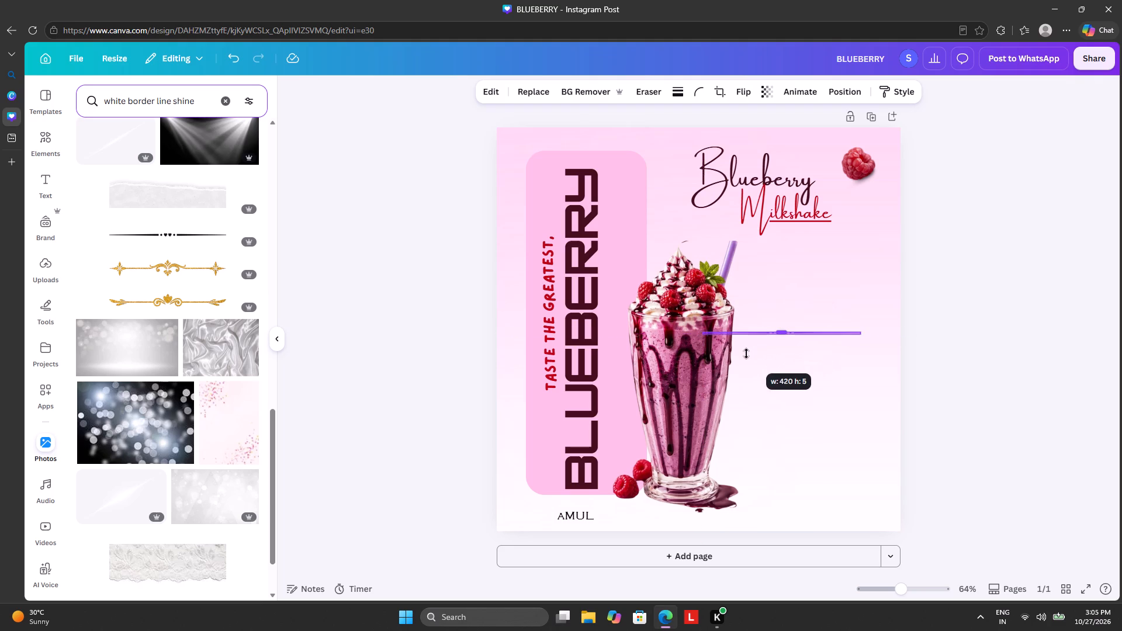
pyautogui.moveTo(746, 353); pyautogui.dragTo(760, 339)
pyautogui.click(771, 332)
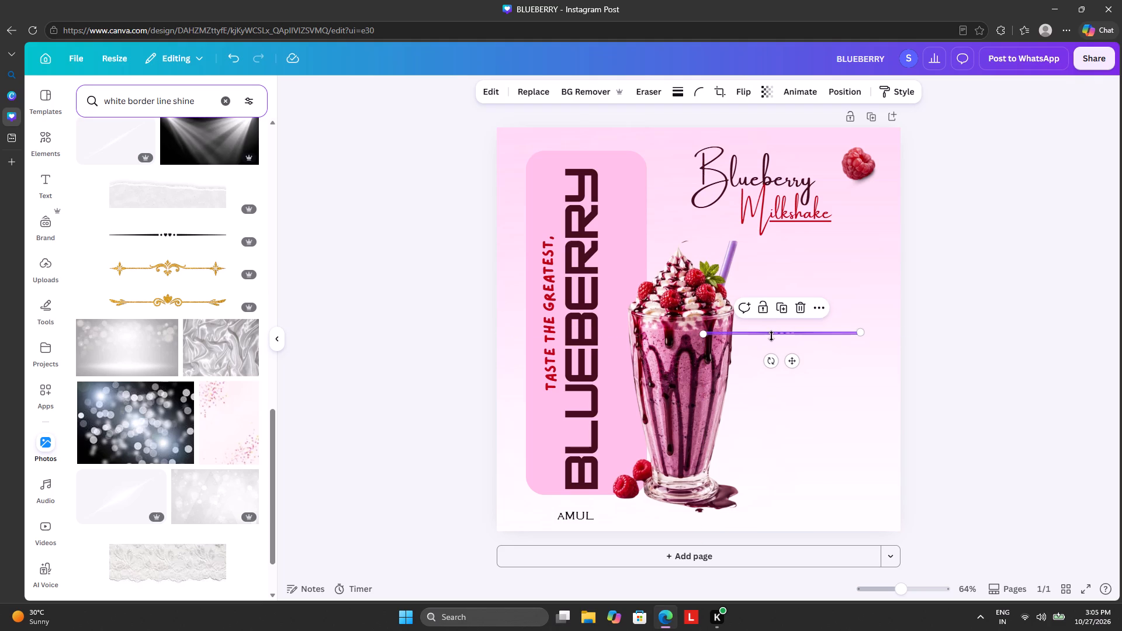
pyautogui.click(777, 334)
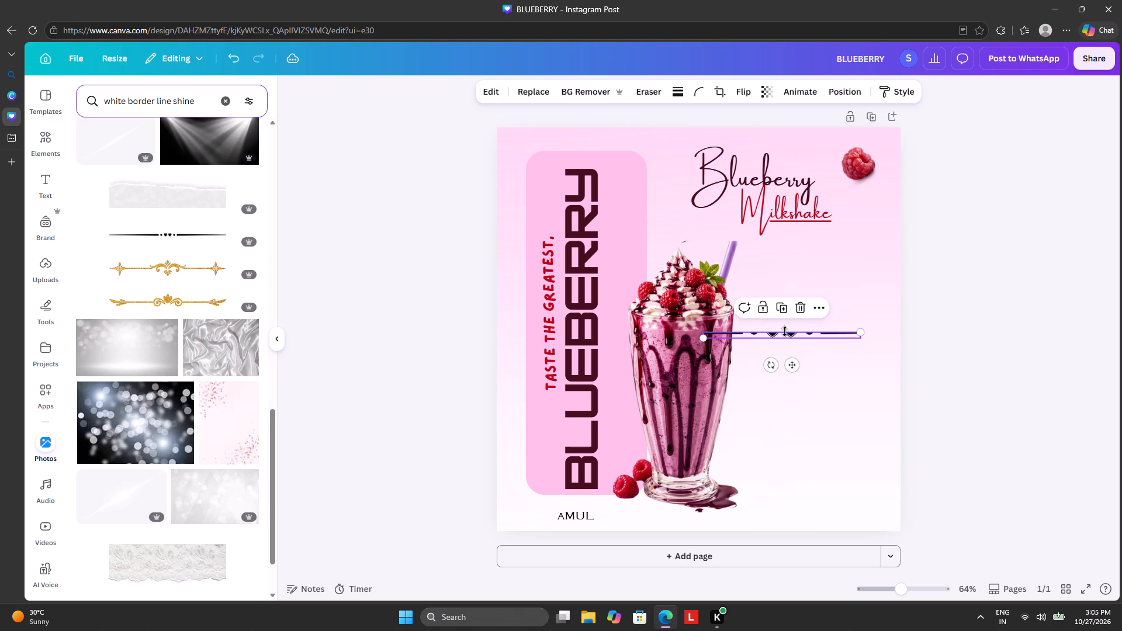
pyautogui.moveTo(785, 331); pyautogui.dragTo(785, 318)
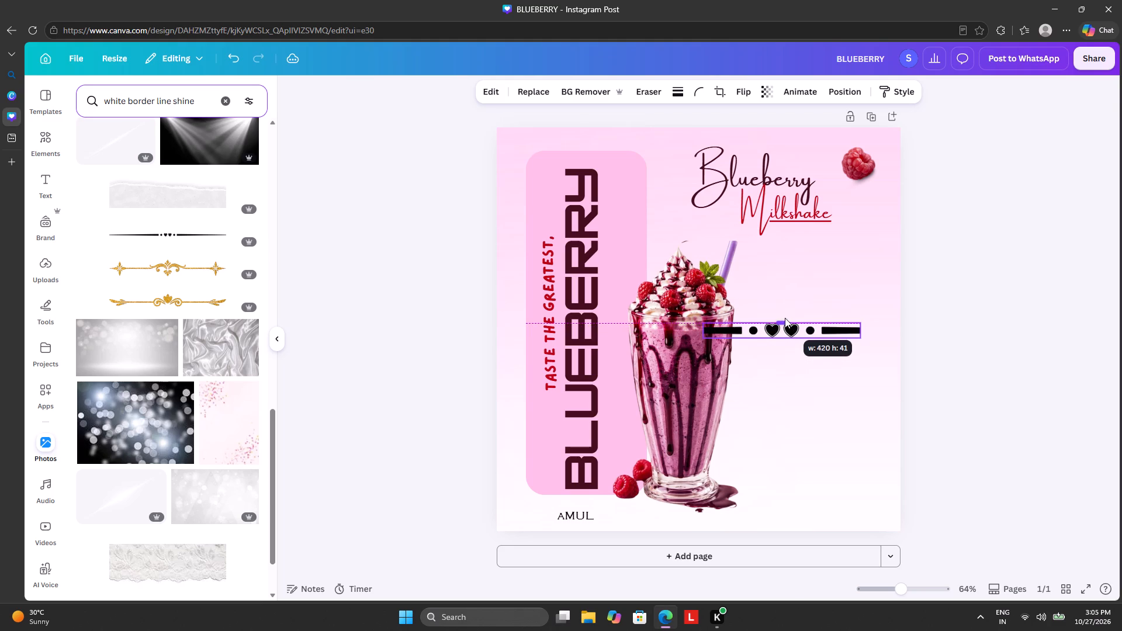
pyautogui.moveTo(785, 318); pyautogui.dragTo(786, 319)
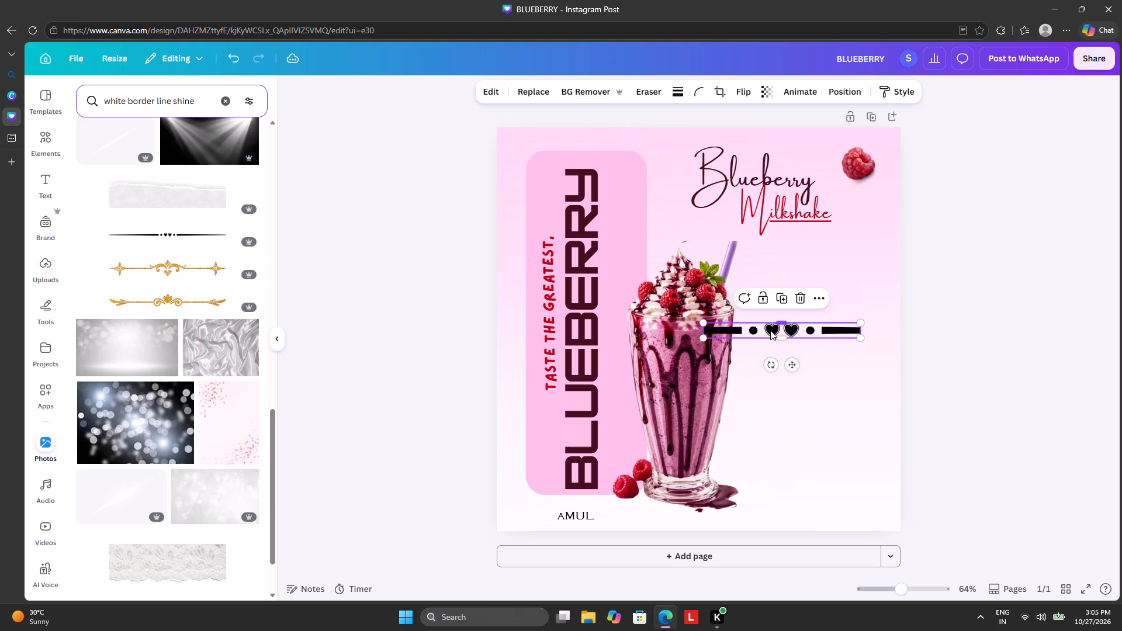
# Enlarge the divider proportionally across the glass and pink panel to a height of about 84.
pyautogui.moveTo(704, 339); pyautogui.dragTo(640, 341)
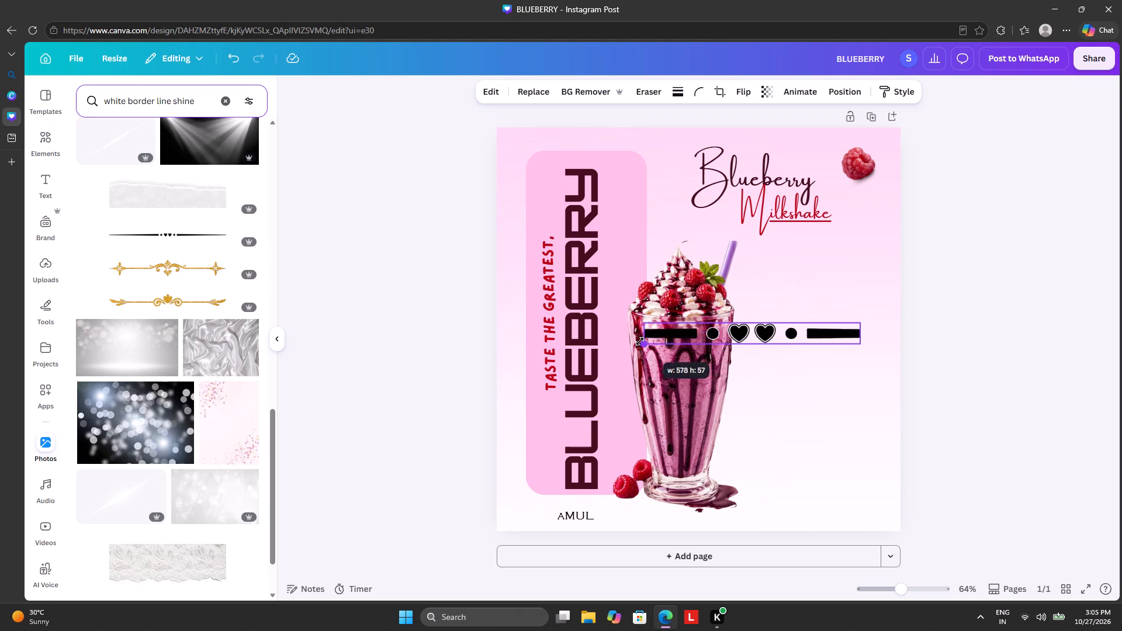
pyautogui.moveTo(640, 341); pyautogui.dragTo(541, 347)
# Extend the divider's left end well beyond the page edge and shift the whole divider right.
pyautogui.moveTo(543, 336); pyautogui.dragTo(539, 337)
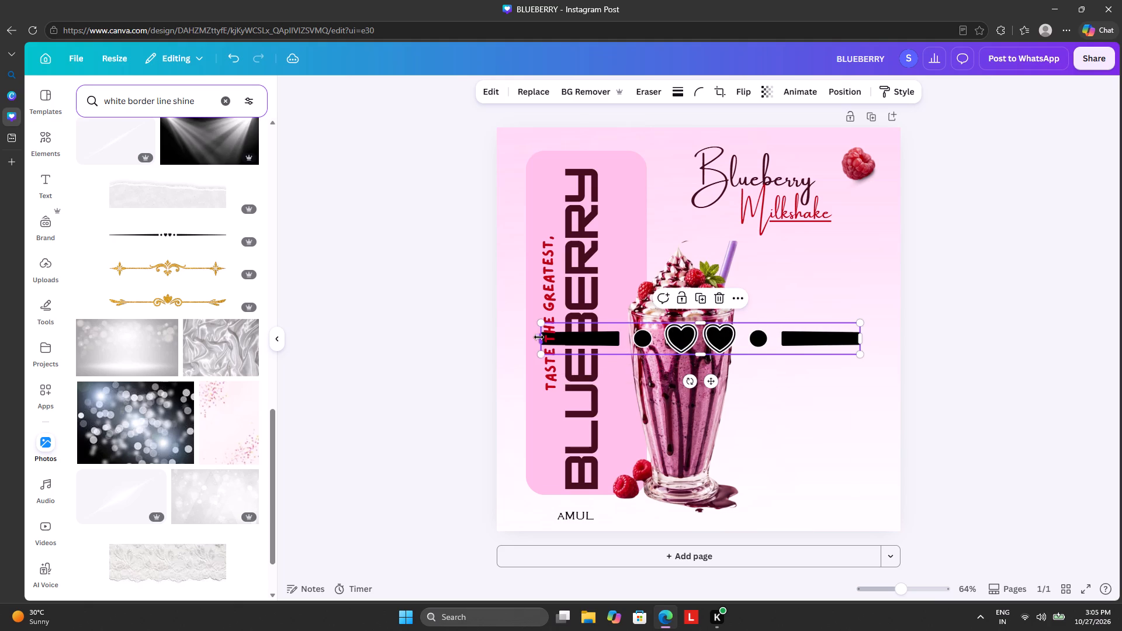
pyautogui.moveTo(539, 337); pyautogui.dragTo(262, 311)
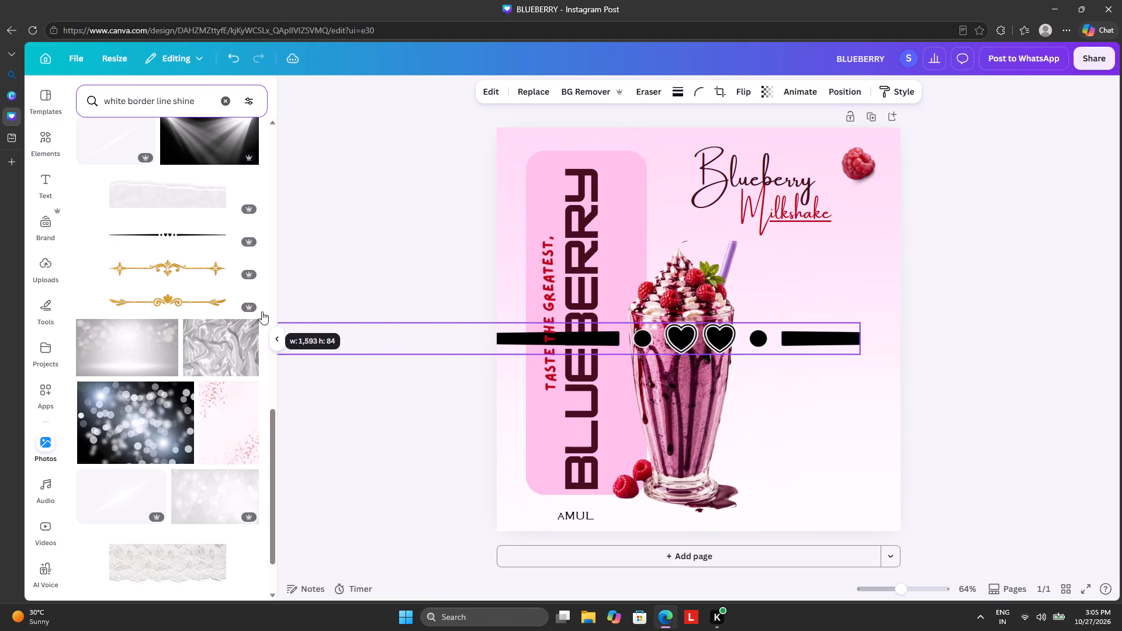
pyautogui.moveTo(262, 311); pyautogui.dragTo(242, 315)
pyautogui.moveTo(311, 335); pyautogui.dragTo(432, 334)
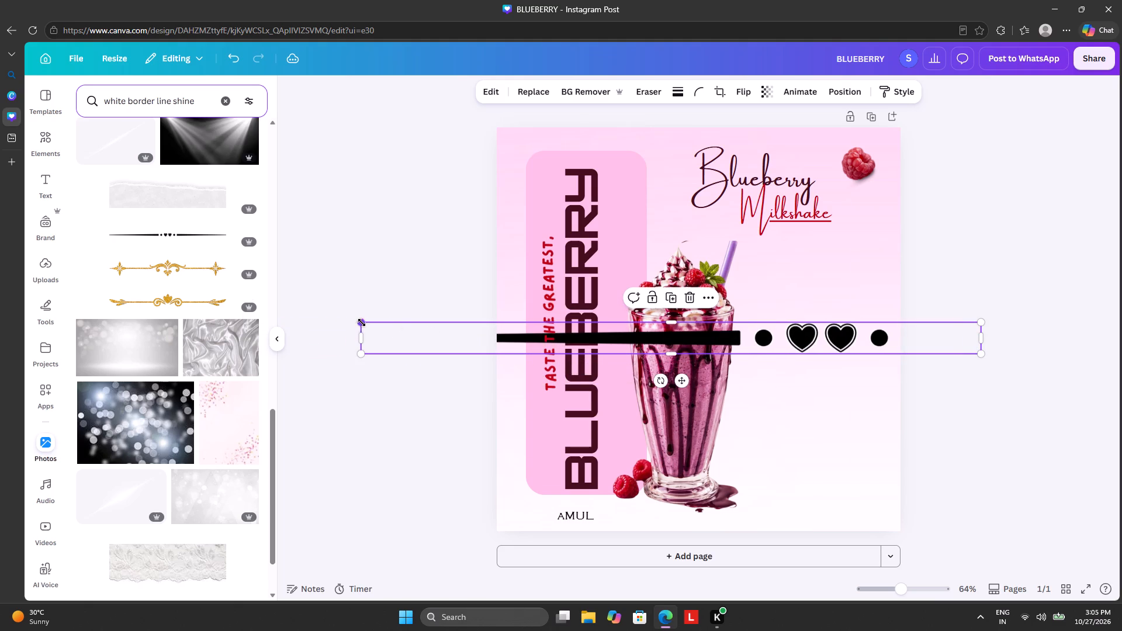
# Scale the divider down proportionally to a height of about 38 and move it left across the glass.
pyautogui.moveTo(362, 323); pyautogui.dragTo(698, 335)
pyautogui.moveTo(789, 346); pyautogui.dragTo(699, 339)
# Extend the divider's right end beyond the page edge and scale the divider down to about 504 wide.
pyautogui.moveTo(892, 341); pyautogui.dragTo(919, 338)
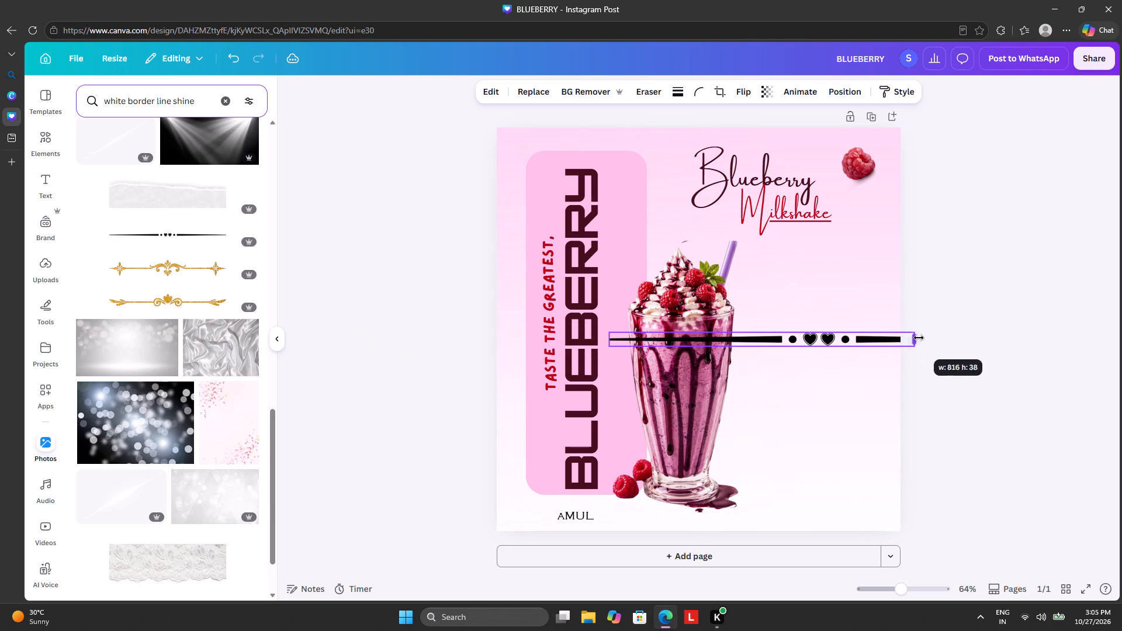
pyautogui.moveTo(919, 338); pyautogui.dragTo(1056, 321)
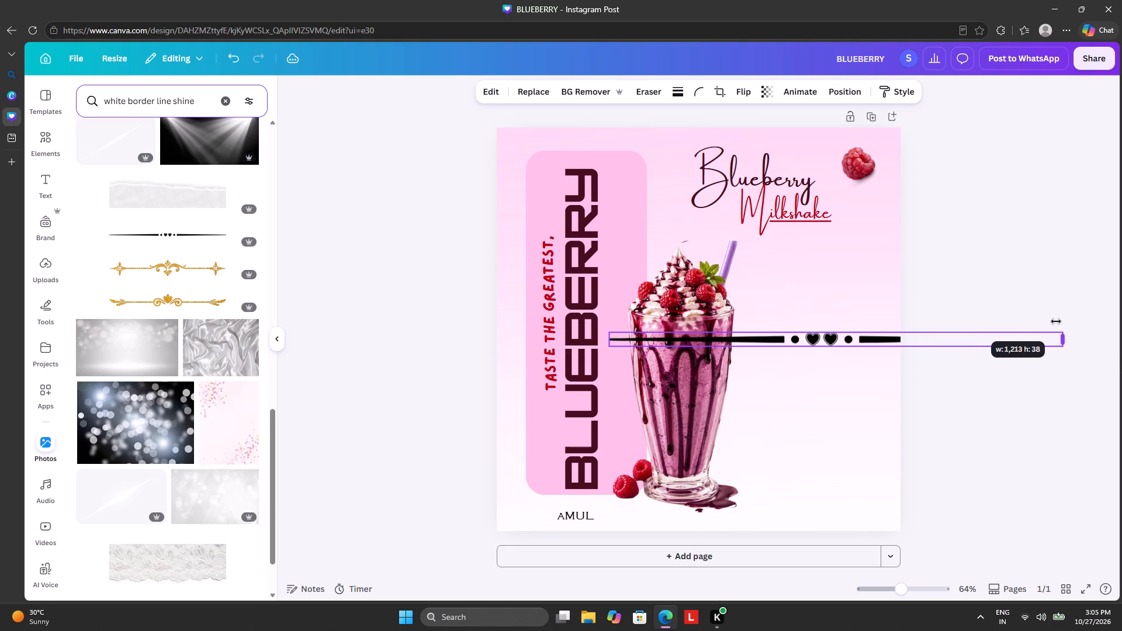
pyautogui.moveTo(1056, 321); pyautogui.dragTo(1029, 321)
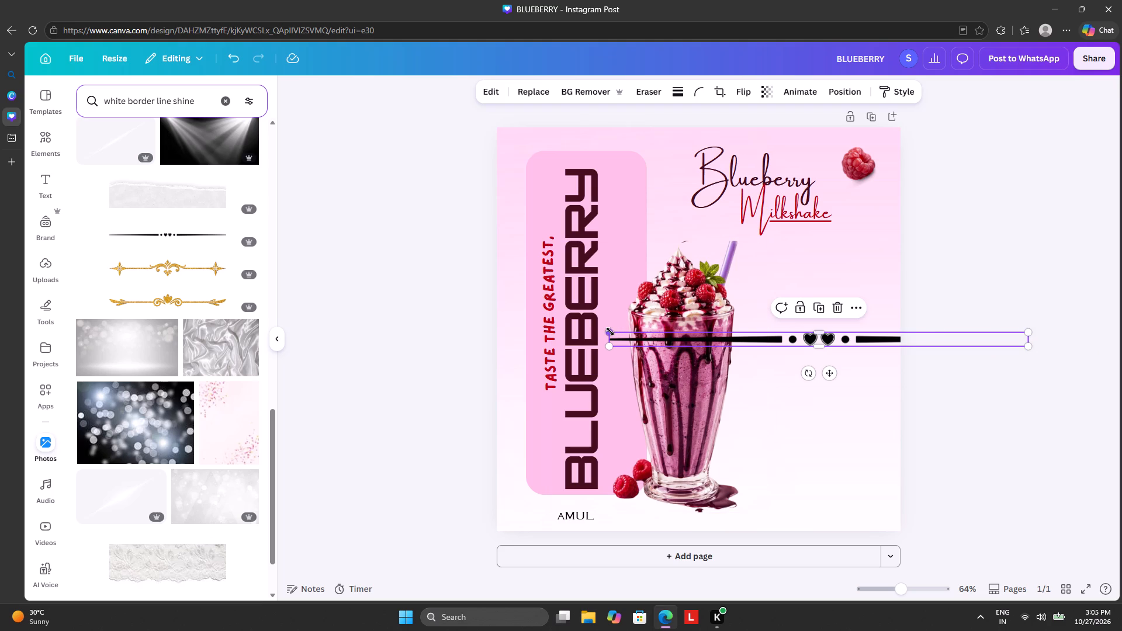
pyautogui.moveTo(613, 331); pyautogui.dragTo(847, 333)
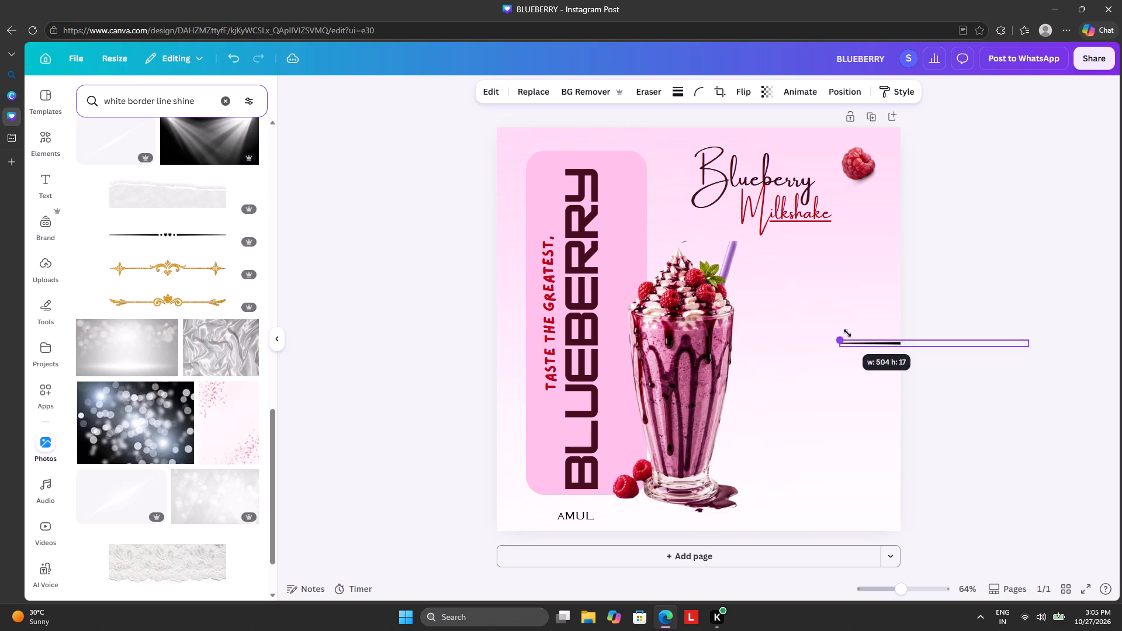
# Scale the ornamental divider down proportionally and place it directly beneath the AMUL text, ending at the pink panel's right edge.
pyautogui.moveTo(847, 333); pyautogui.dragTo(895, 341)
pyautogui.moveTo(969, 369); pyautogui.dragTo(909, 394)
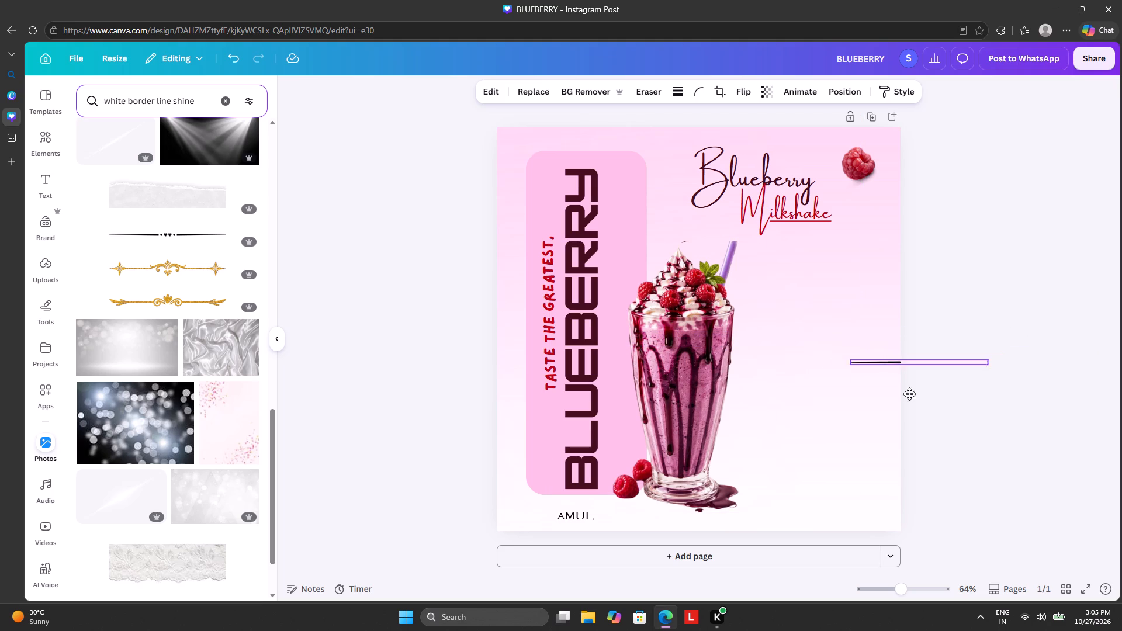
pyautogui.moveTo(909, 394); pyautogui.dragTo(588, 547)
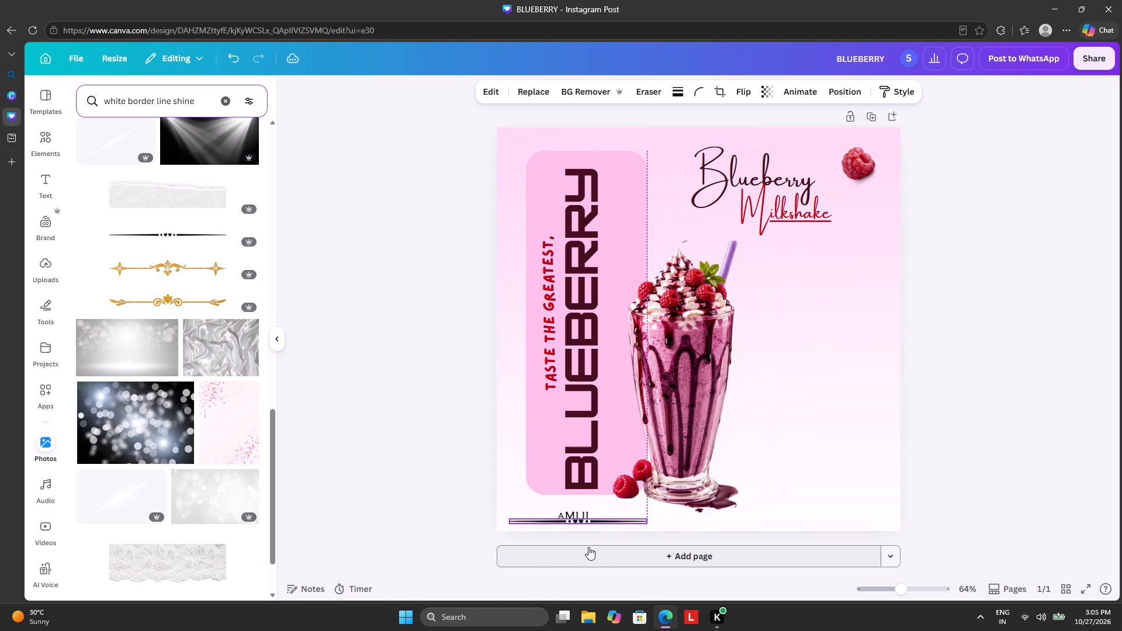
pyautogui.moveTo(588, 547); pyautogui.dragTo(588, 549)
pyautogui.click(441, 483)
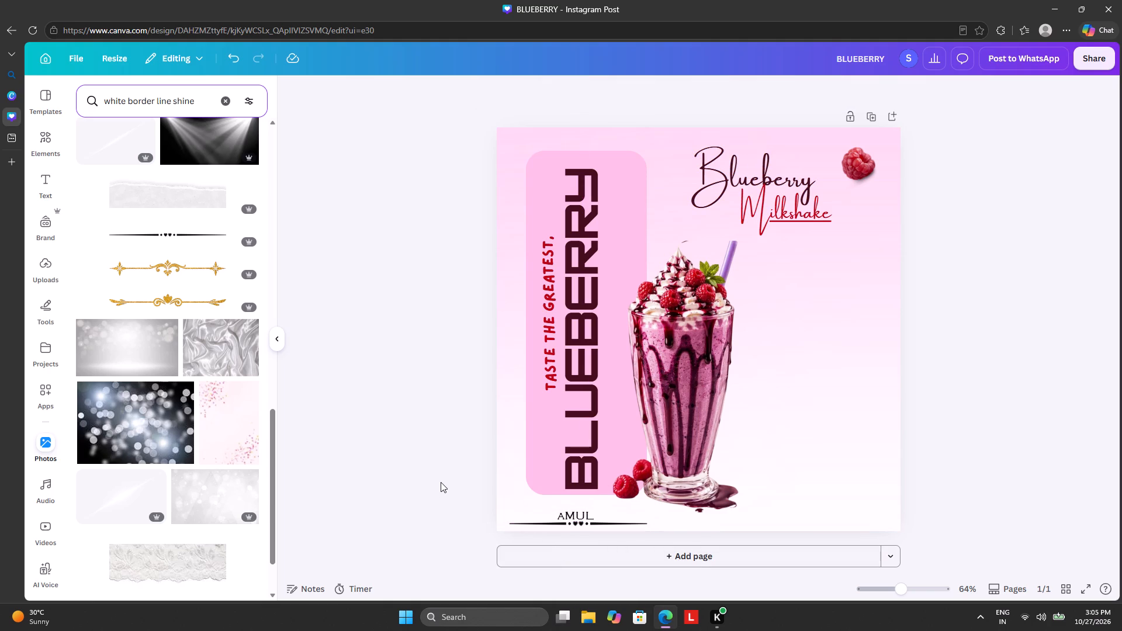
# Shift the AMUL text slightly right so it is centred above the divider.
pyautogui.click(569, 515)
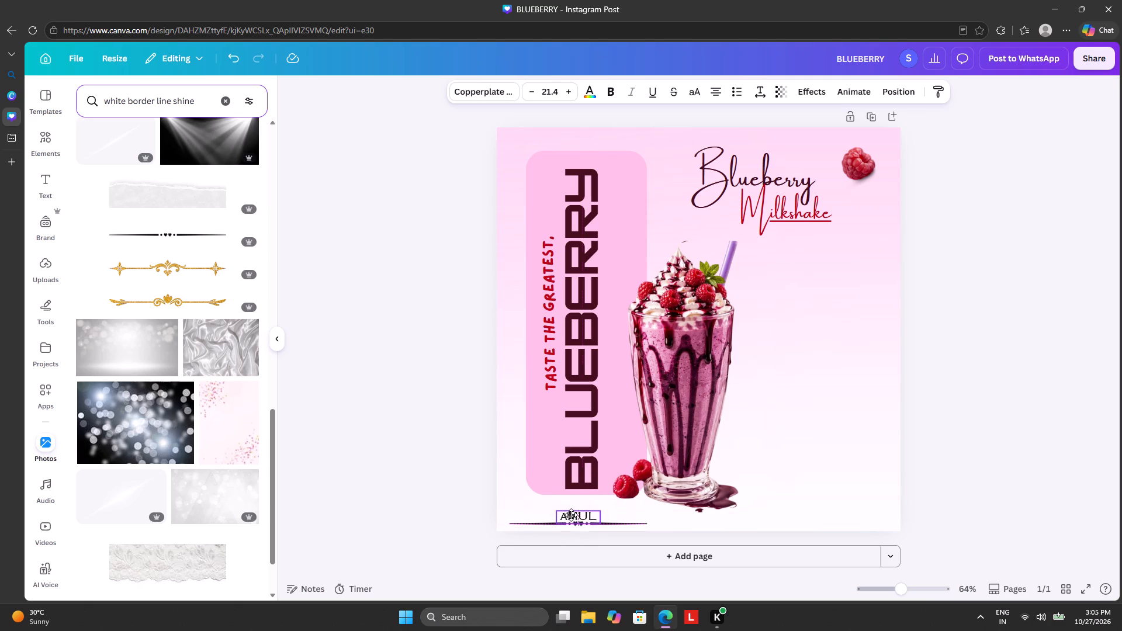
pyautogui.click(475, 483)
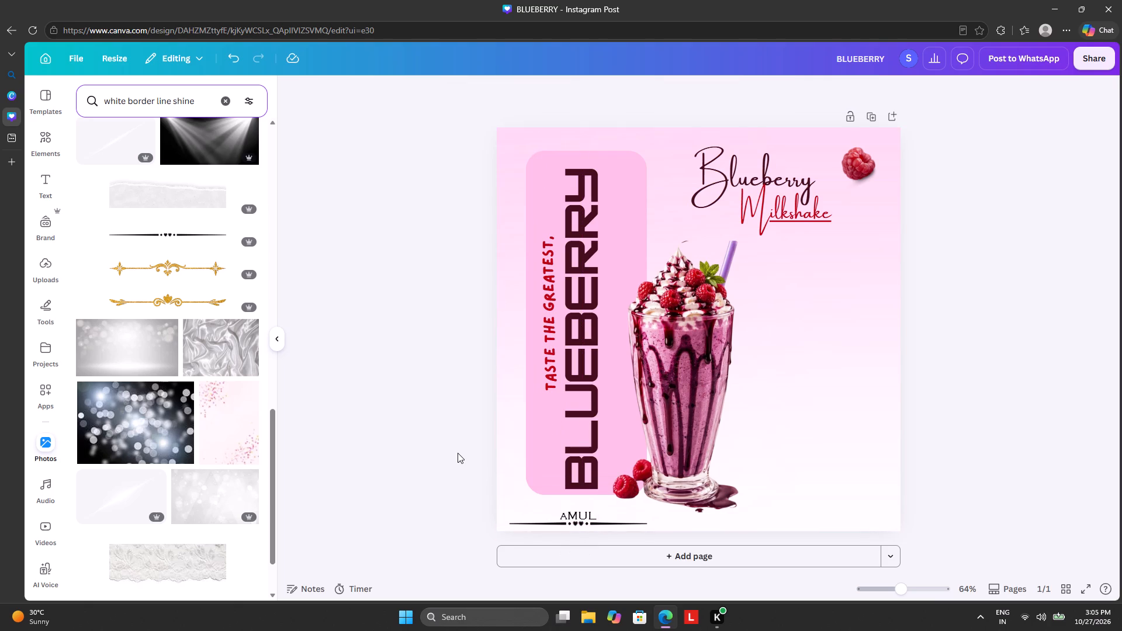
# Open the elements library and get its search ready for a new query.
pyautogui.click(40, 100)
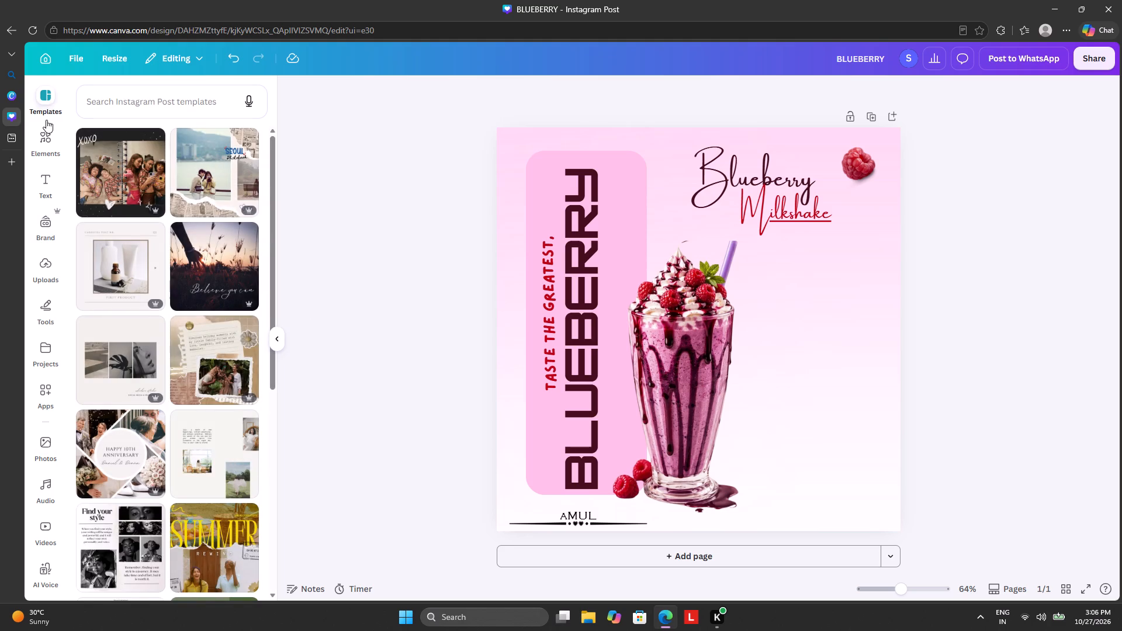
pyautogui.click(48, 138)
pyautogui.click(113, 105)
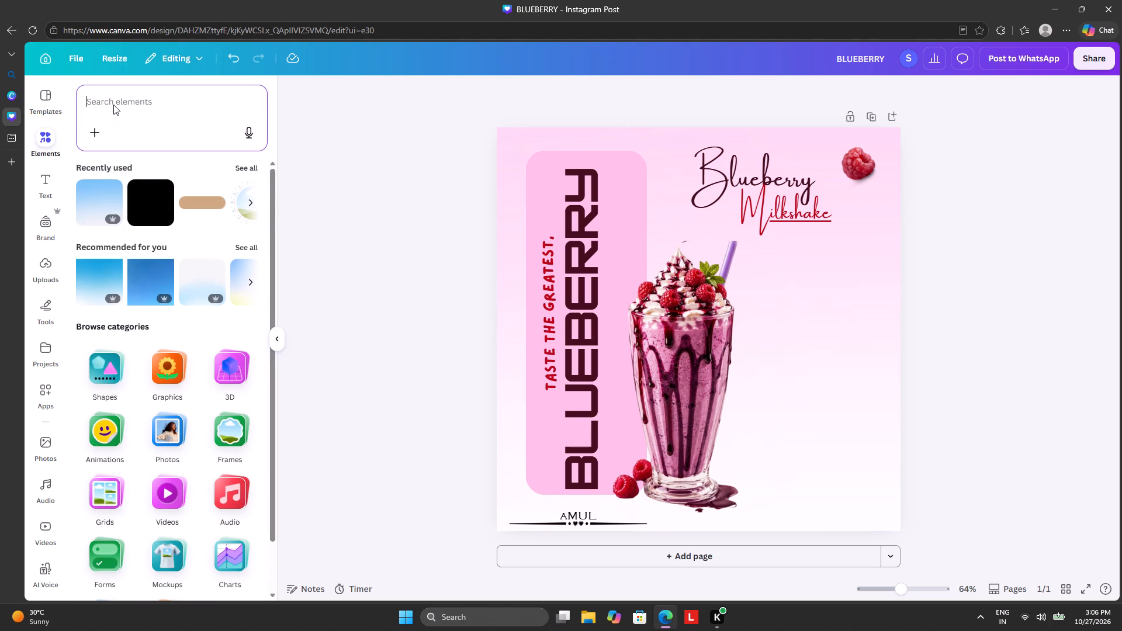
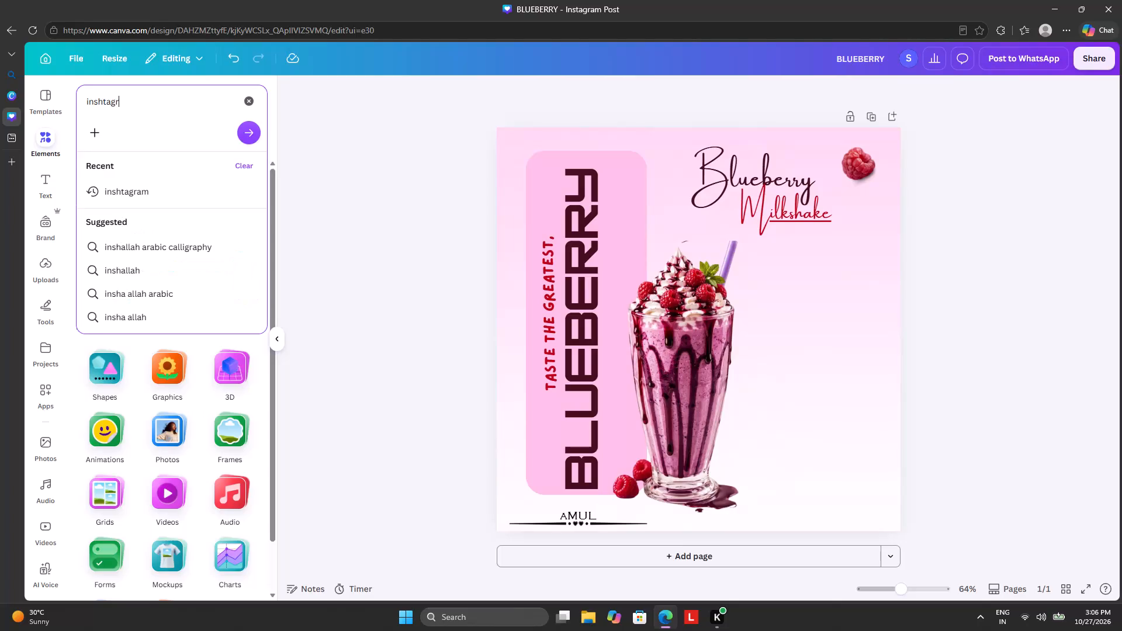
# Search the graphics for "inshtagram" and add the black outlined Instagram icon with a transparent centre to the page.
pyautogui.press('Return')
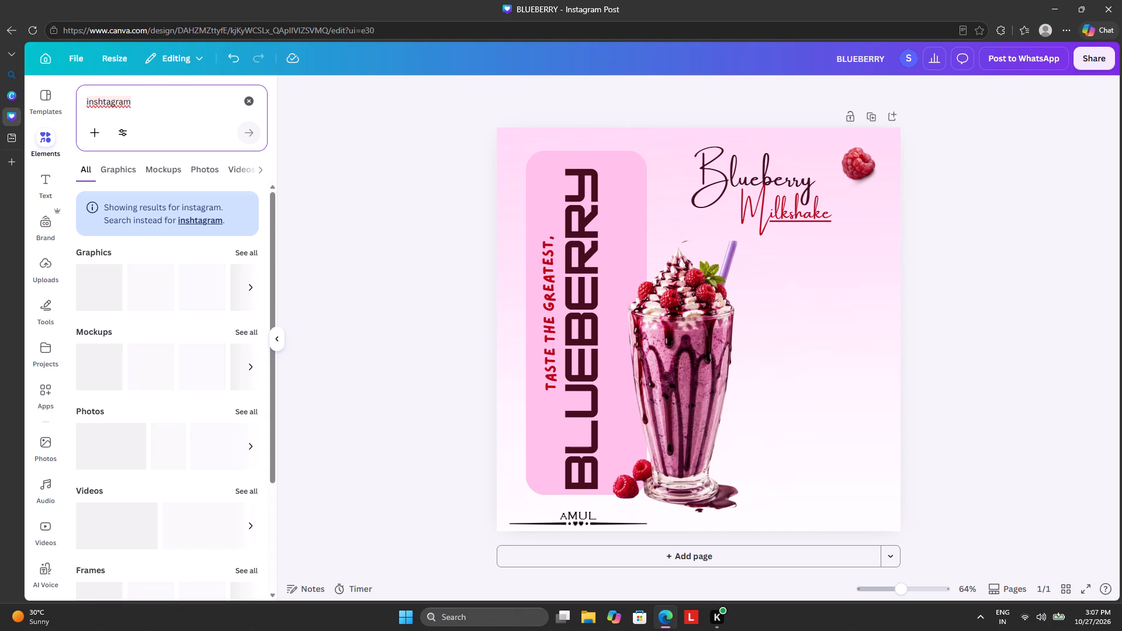
pyautogui.click(124, 170)
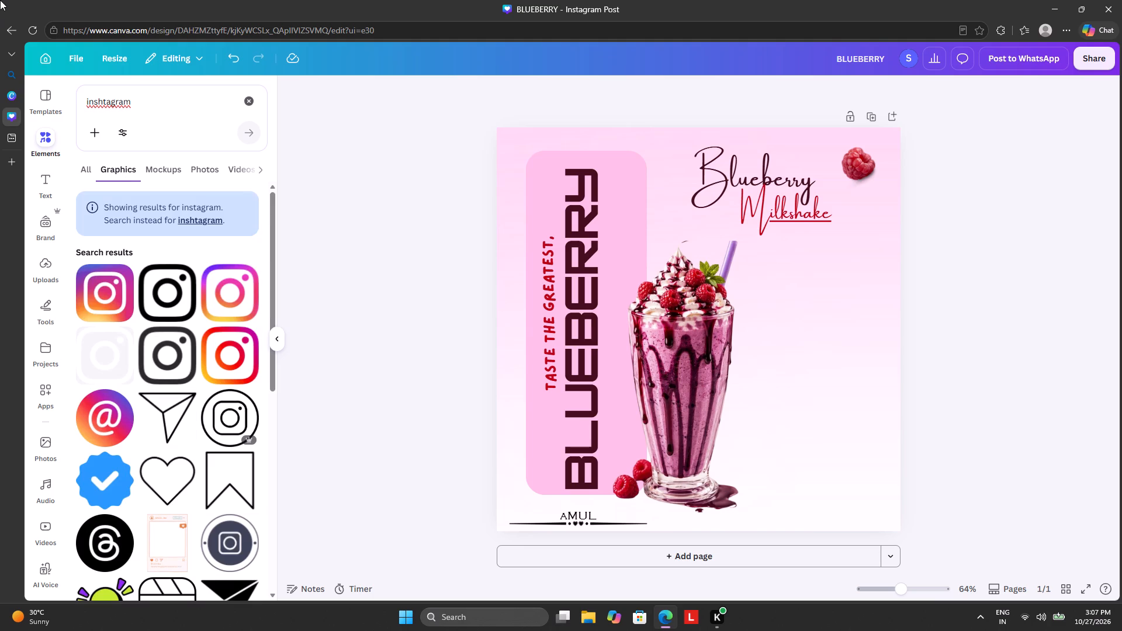
pyautogui.click(155, 280)
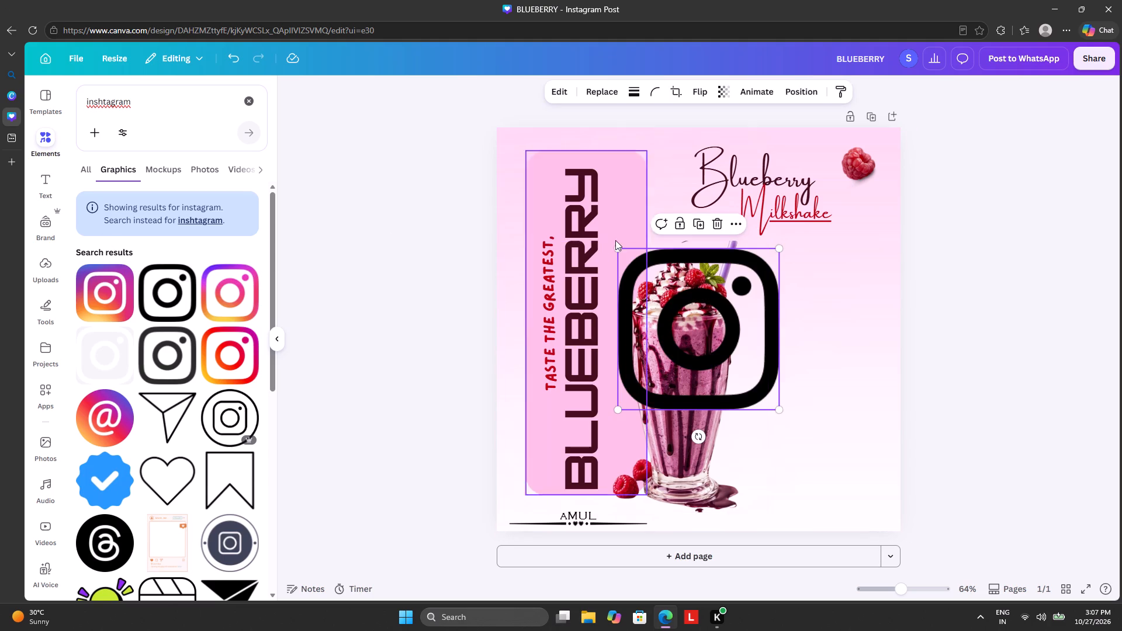
# Scale the Instagram icon down to about 42 by 42 and place it near the page's bottom edge, to the right of the glass base.
pyautogui.moveTo(617, 248); pyautogui.dragTo(770, 387)
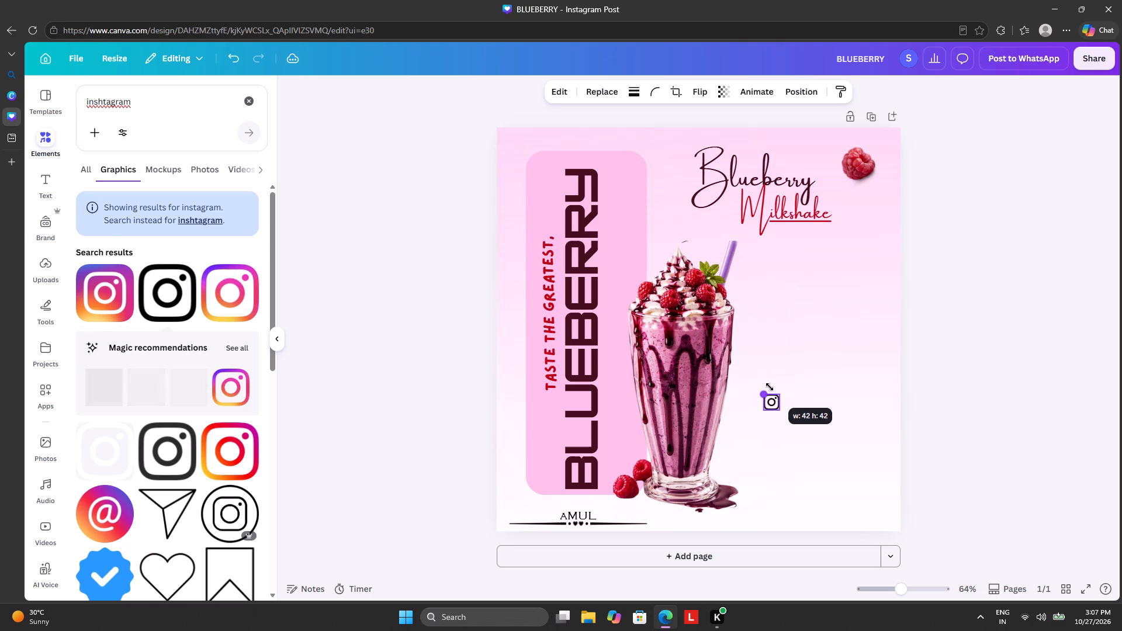
pyautogui.moveTo(770, 387); pyautogui.dragTo(770, 388)
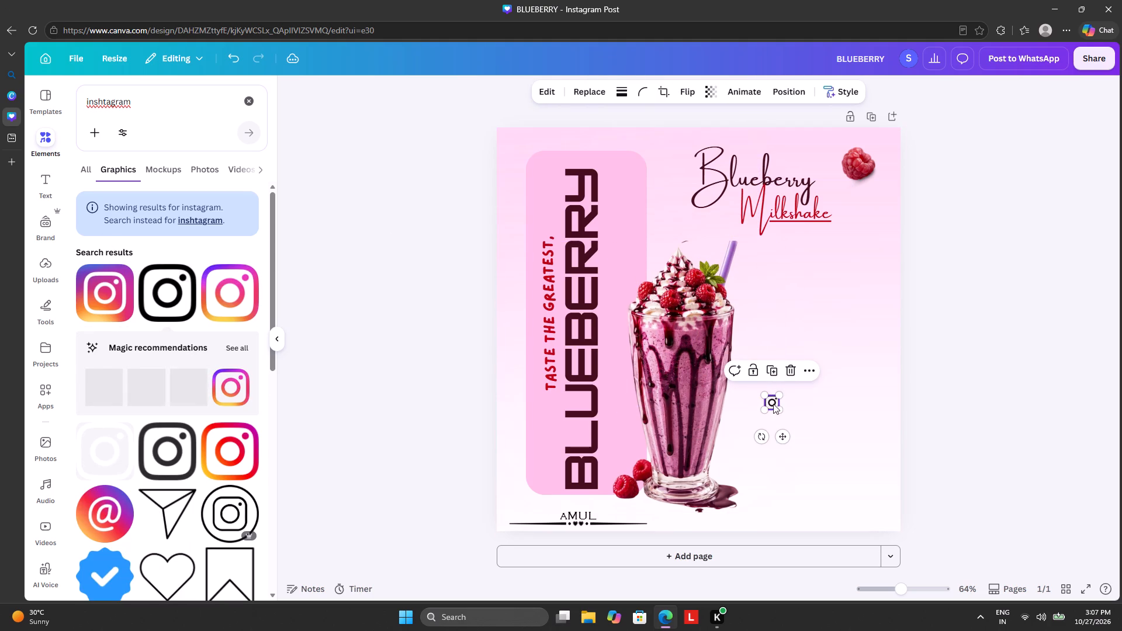
pyautogui.moveTo(772, 397); pyautogui.dragTo(764, 518)
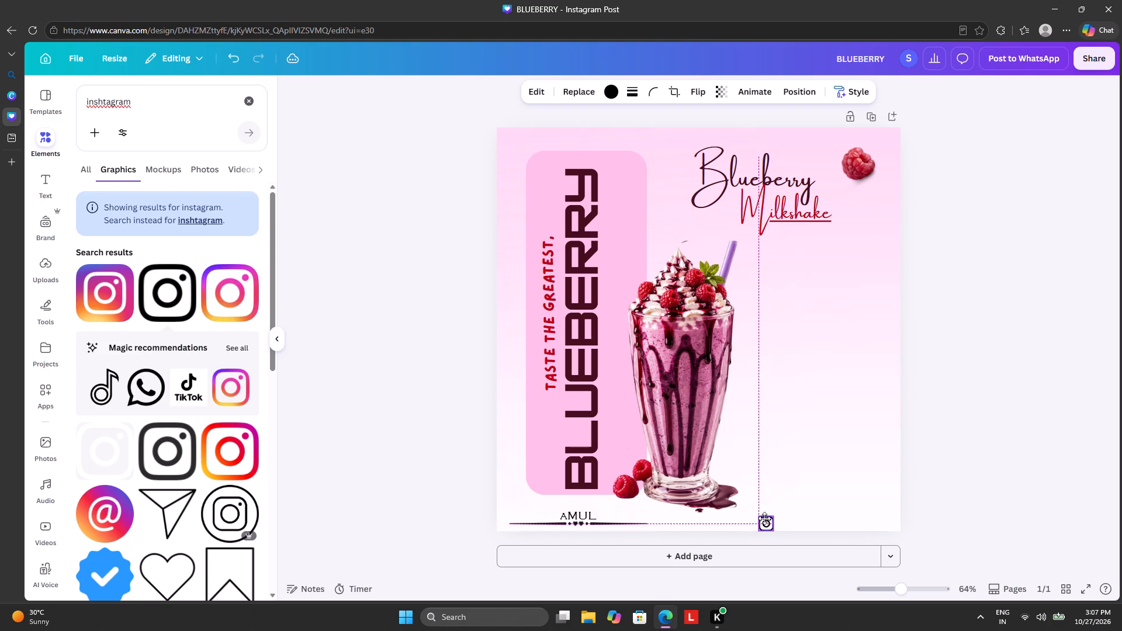
pyautogui.moveTo(764, 518); pyautogui.dragTo(764, 508)
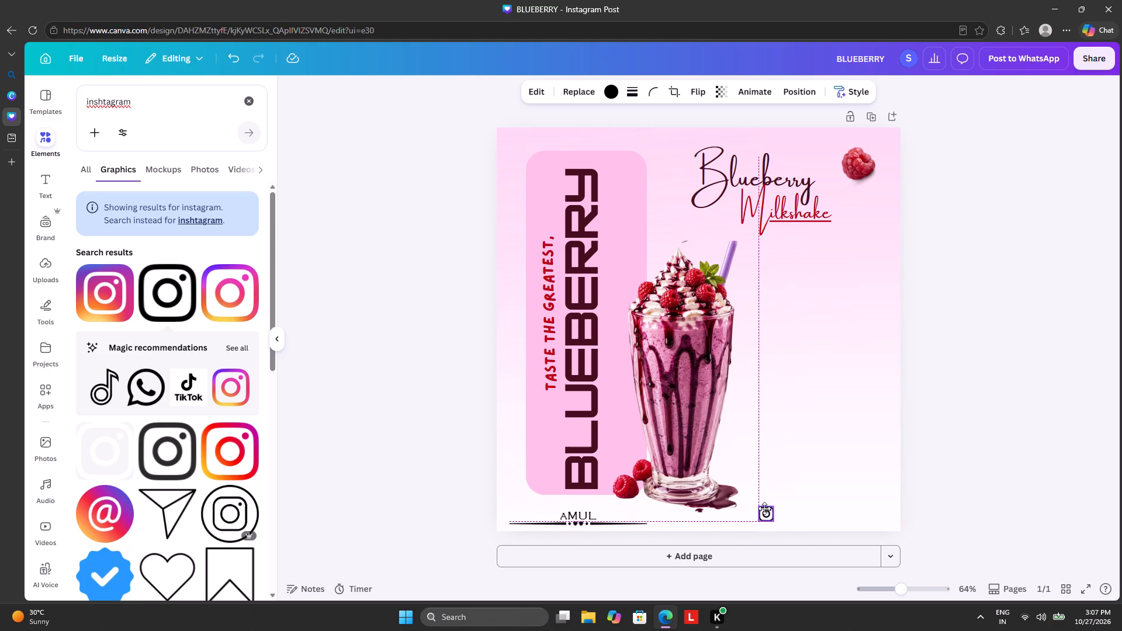
pyautogui.moveTo(764, 508); pyautogui.dragTo(764, 514)
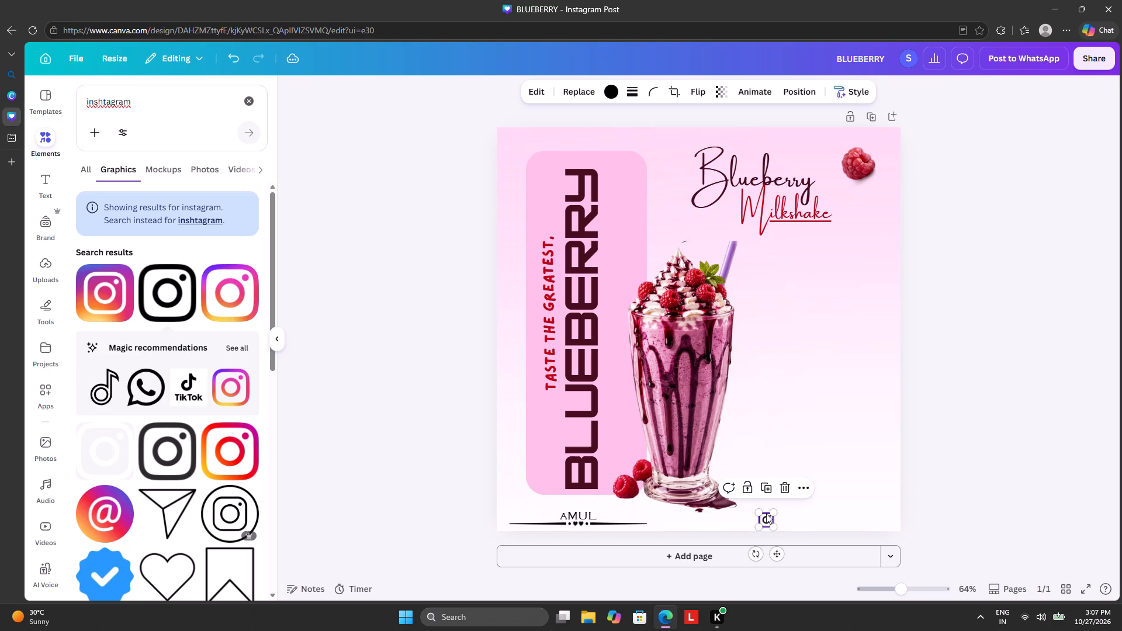
# Recolour the Instagram icon with the design's dark crimson, #450d1d.
pyautogui.click(609, 89)
pyautogui.click(171, 226)
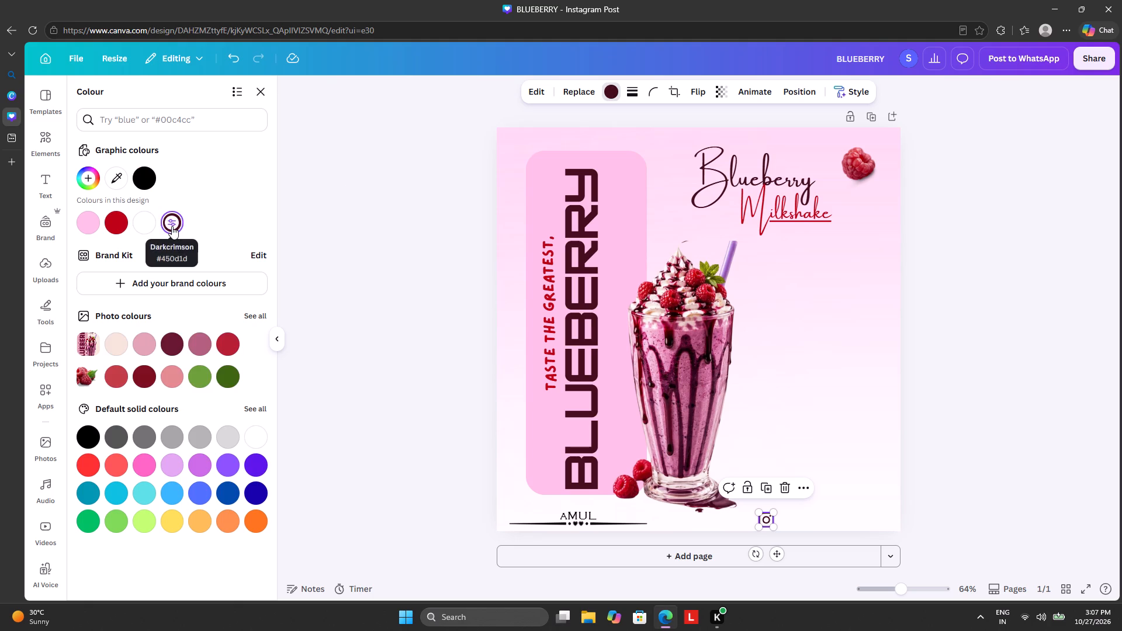
pyautogui.click(355, 218)
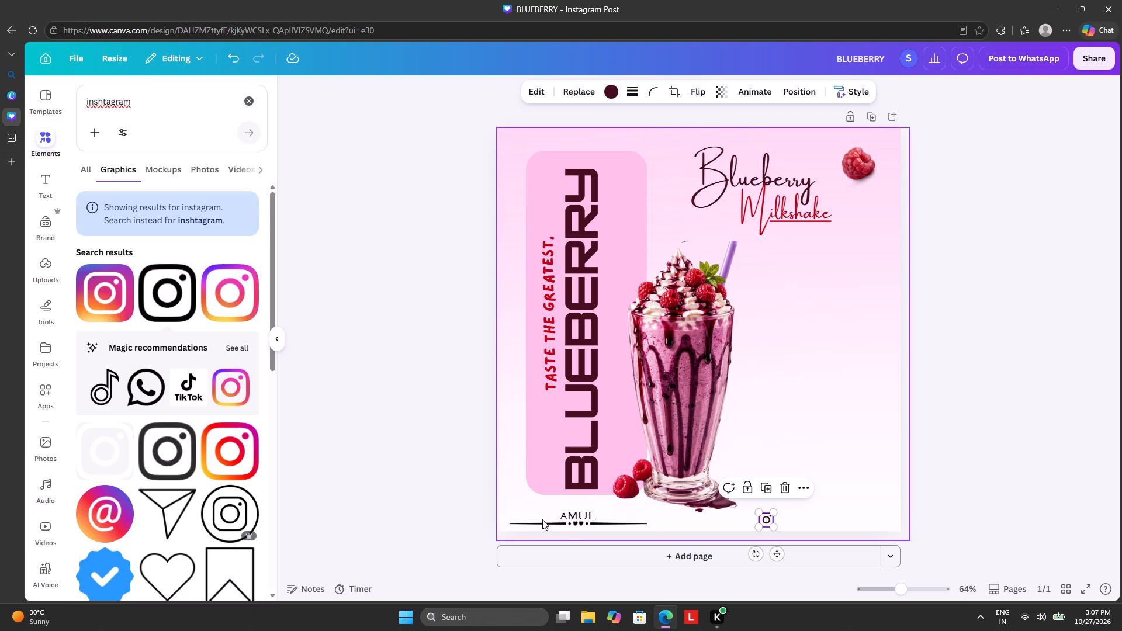
# Look through the full set of image filters available for the divider beneath the AMUL text.
pyautogui.click(542, 520)
pyautogui.click(542, 524)
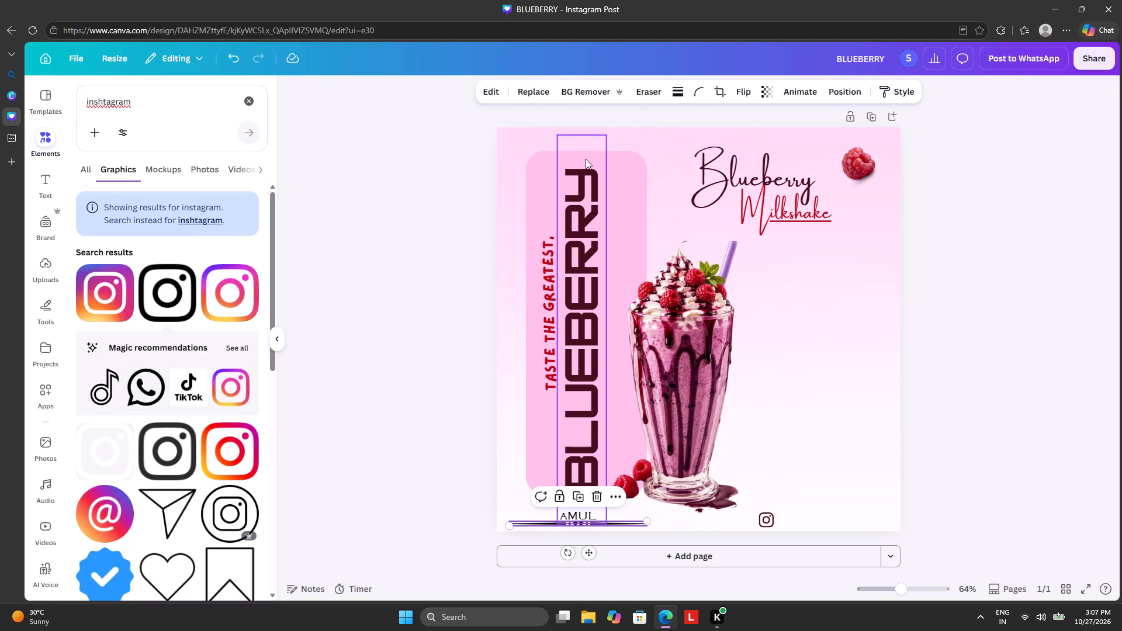
pyautogui.click(496, 90)
pyautogui.scroll(-7, 219, 308)
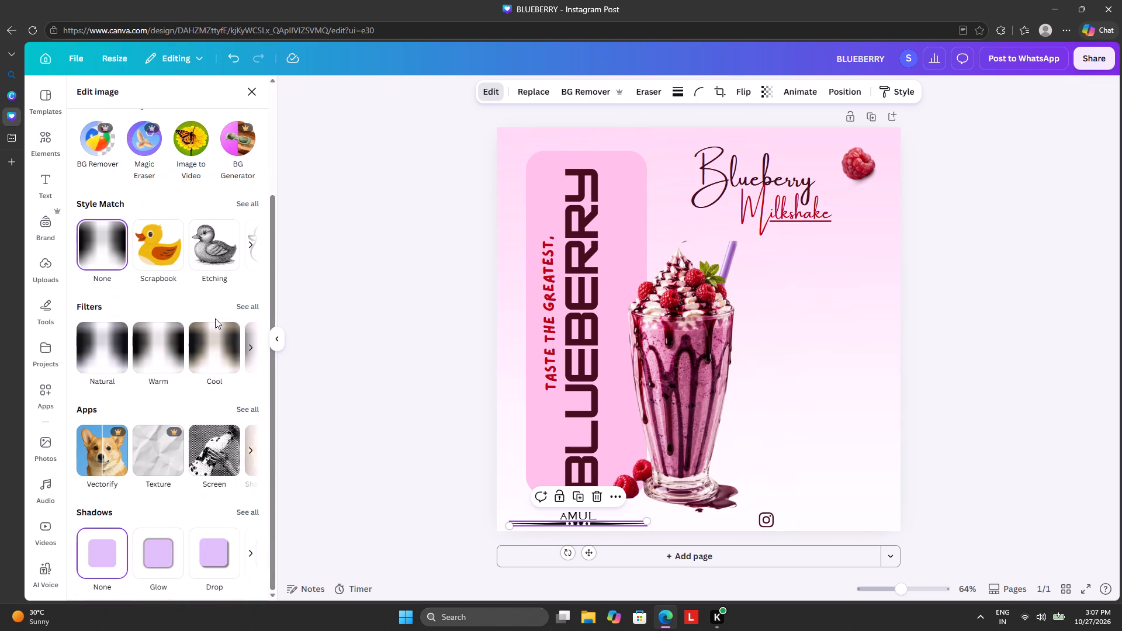
pyautogui.click(250, 303)
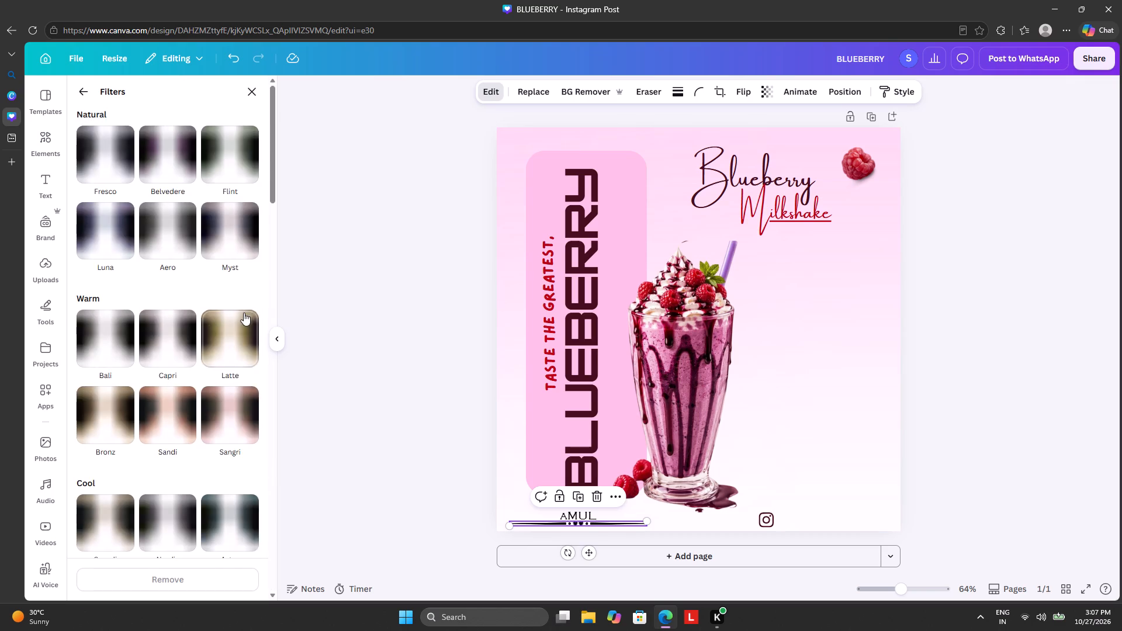
pyautogui.scroll(-20, 238, 320)
pyautogui.scroll(-16, 237, 325)
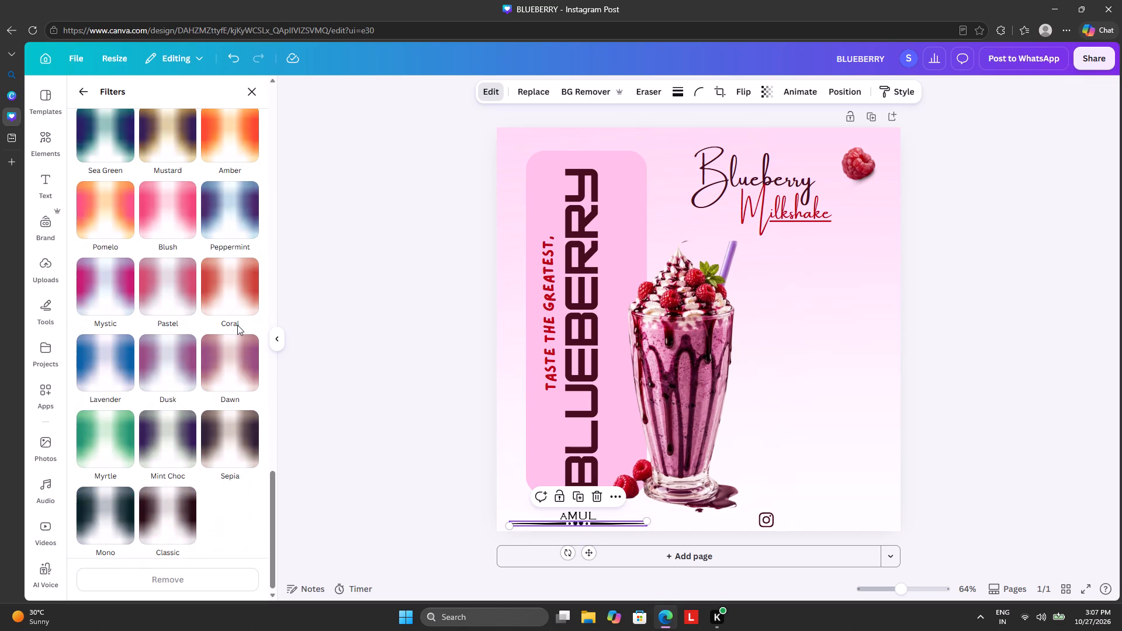
pyautogui.scroll(-11, 237, 325)
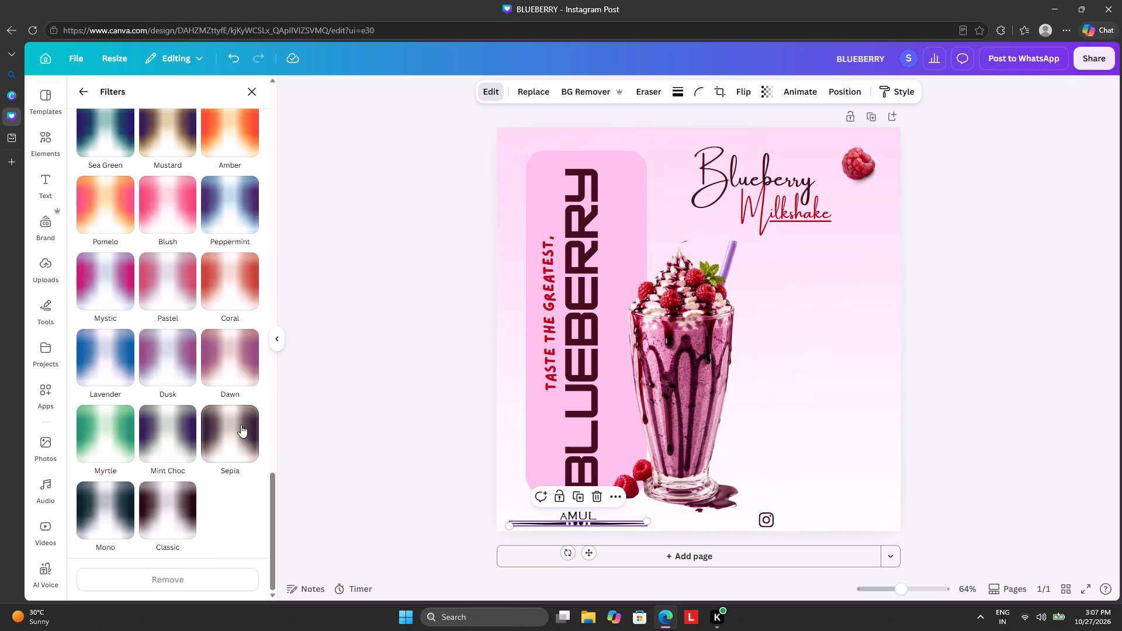
pyautogui.scroll(-5, 213, 402)
pyautogui.scroll(14, 213, 402)
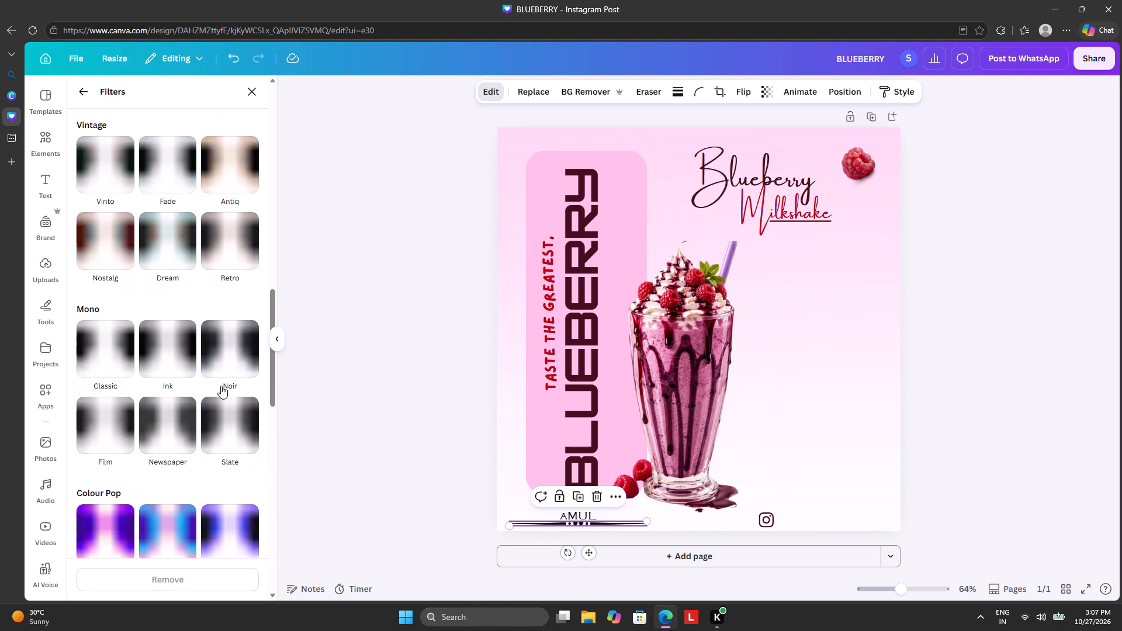
pyautogui.click(379, 315)
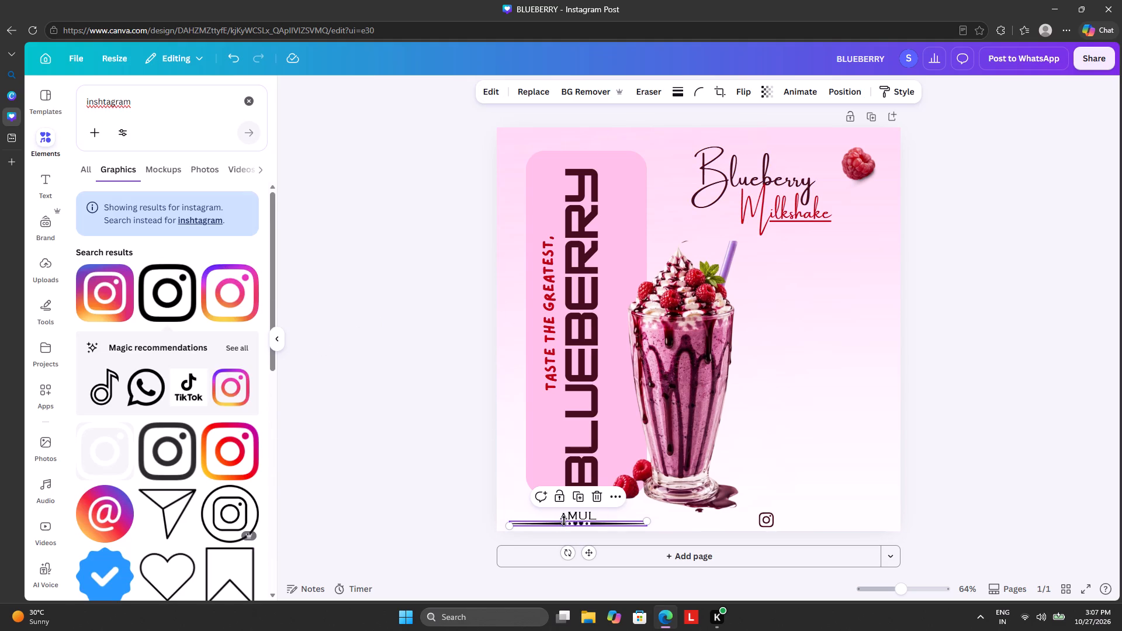
# Recolour the whole AMUL brand text with the design's dark maroon text colour.
pyautogui.click(565, 521)
pyautogui.click(570, 515)
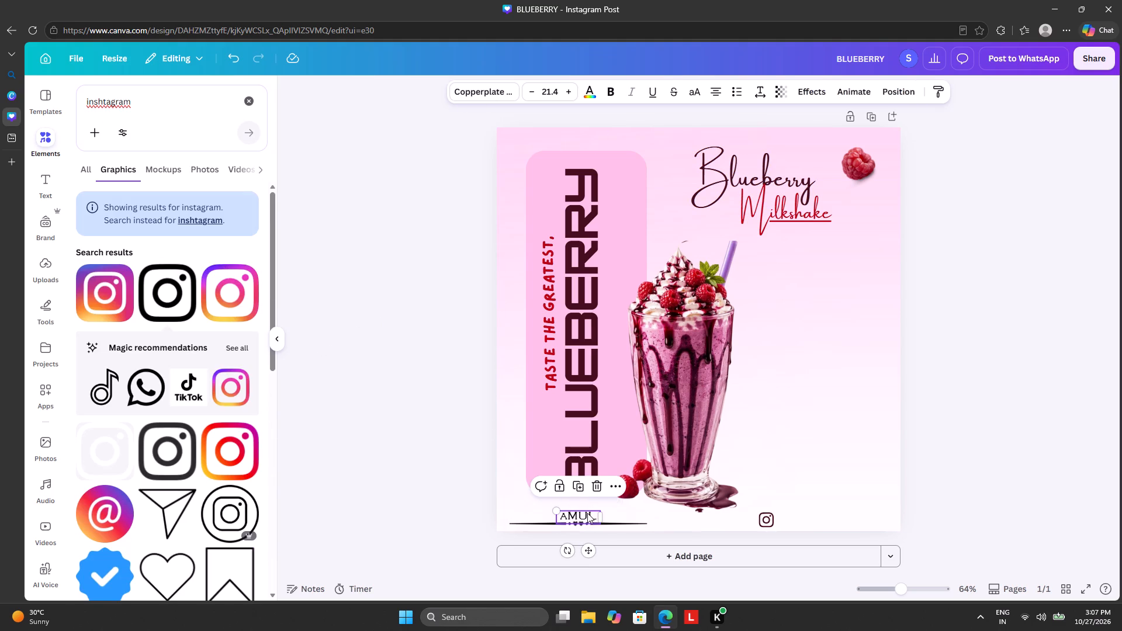
pyautogui.click(591, 512)
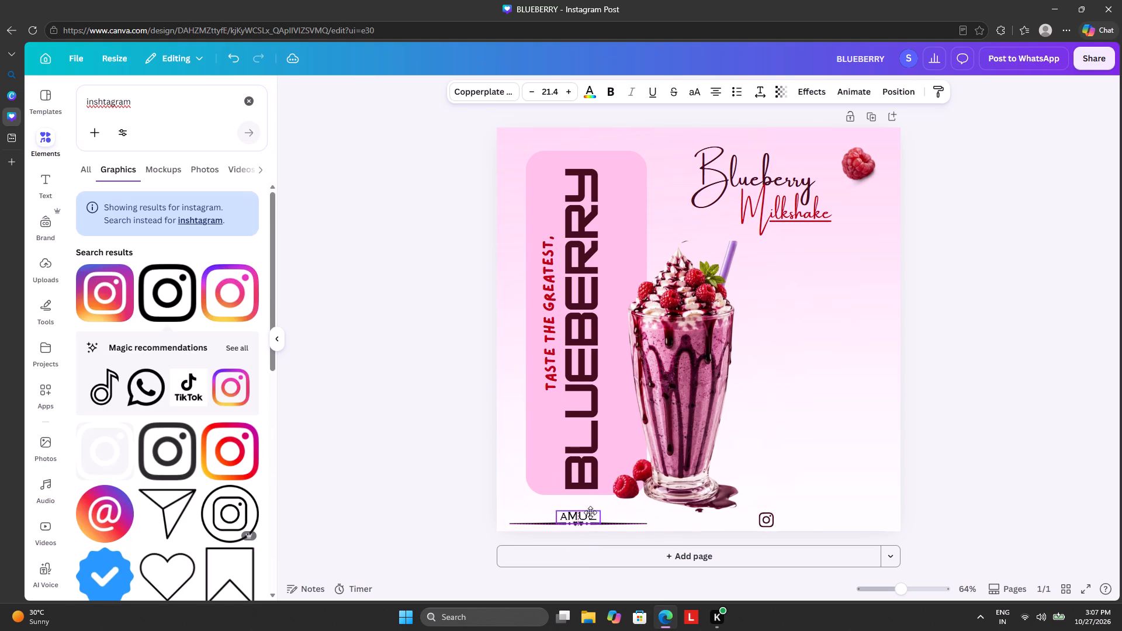
pyautogui.click(583, 511)
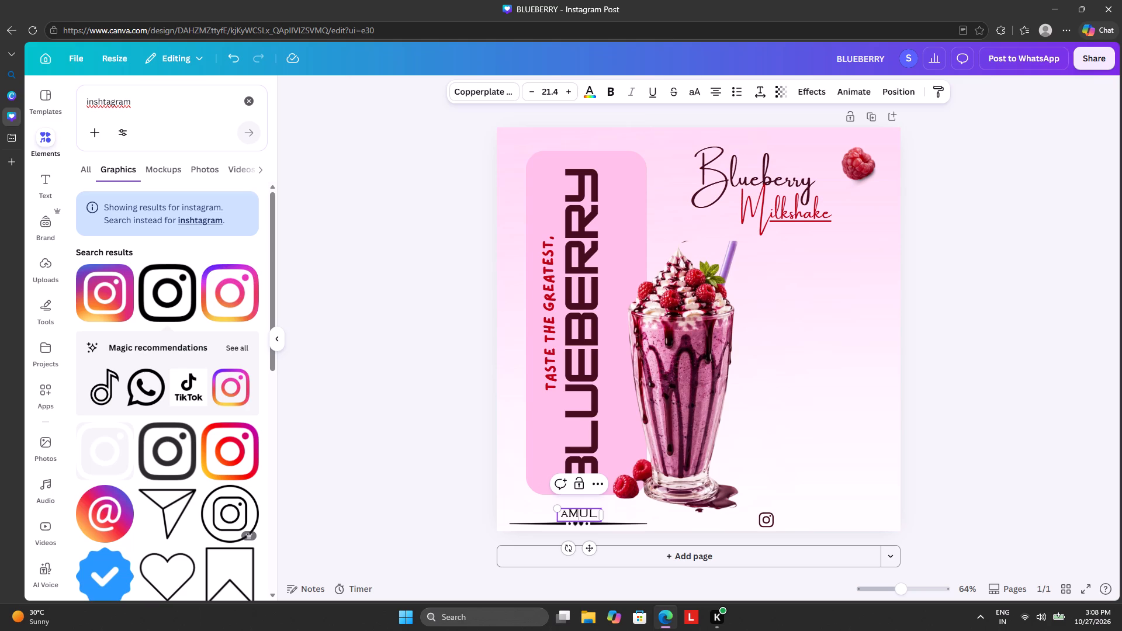
pyautogui.moveTo(590, 512); pyautogui.dragTo(560, 518)
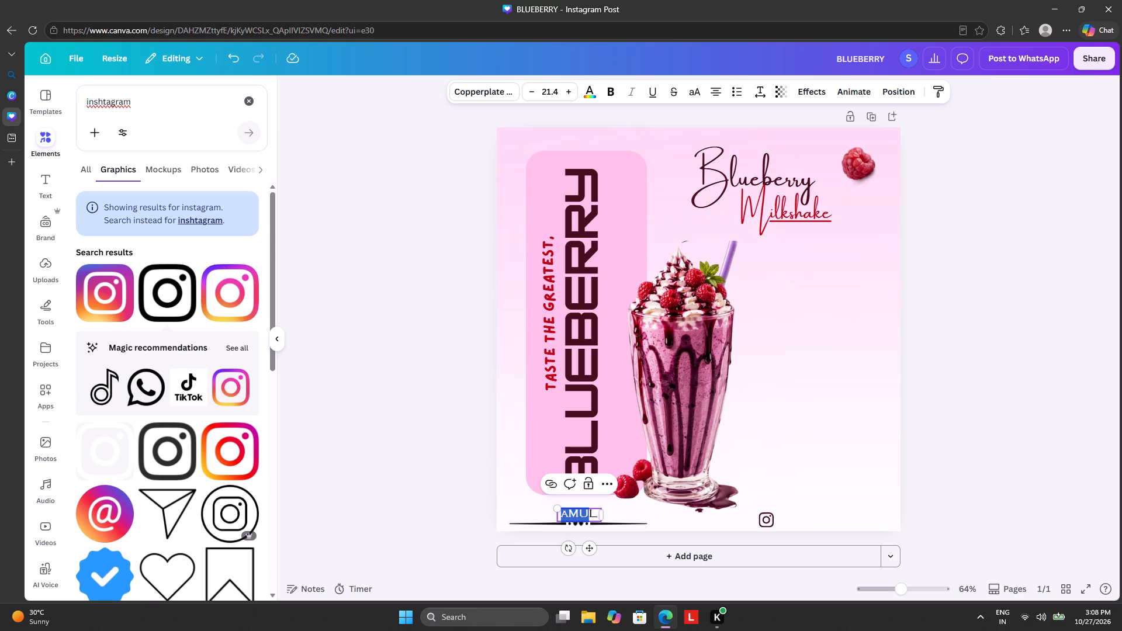
pyautogui.moveTo(592, 513); pyautogui.dragTo(577, 512)
pyautogui.moveTo(594, 512); pyautogui.dragTo(578, 509)
pyautogui.moveTo(578, 509); pyautogui.dragTo(556, 509)
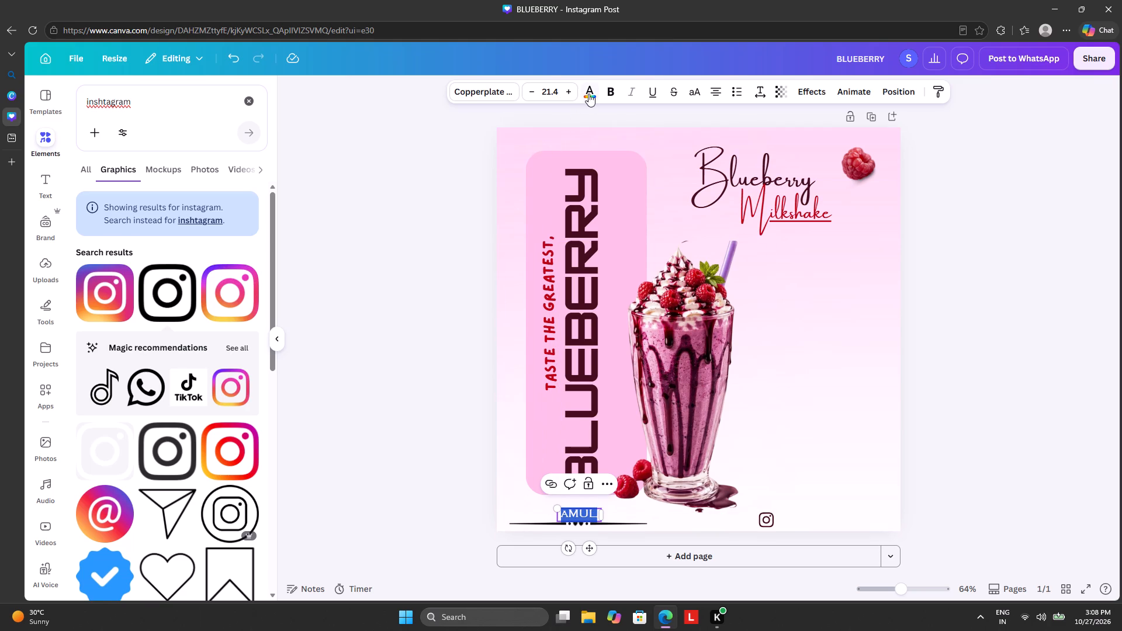
pyautogui.click(588, 93)
pyautogui.click(175, 177)
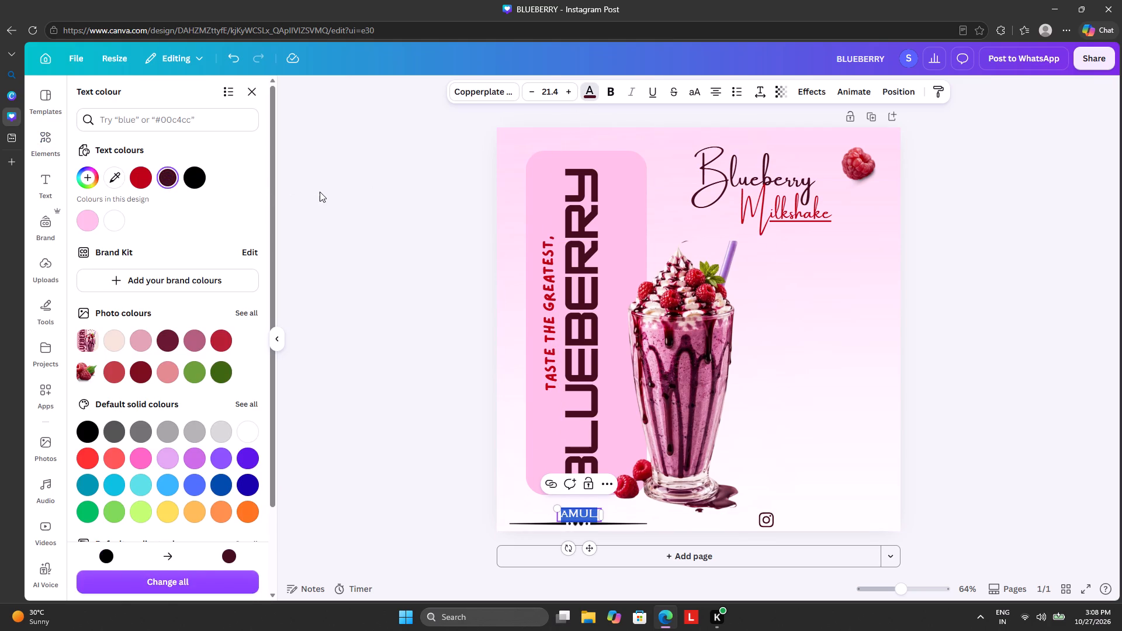
pyautogui.click(320, 190)
pyautogui.click(327, 213)
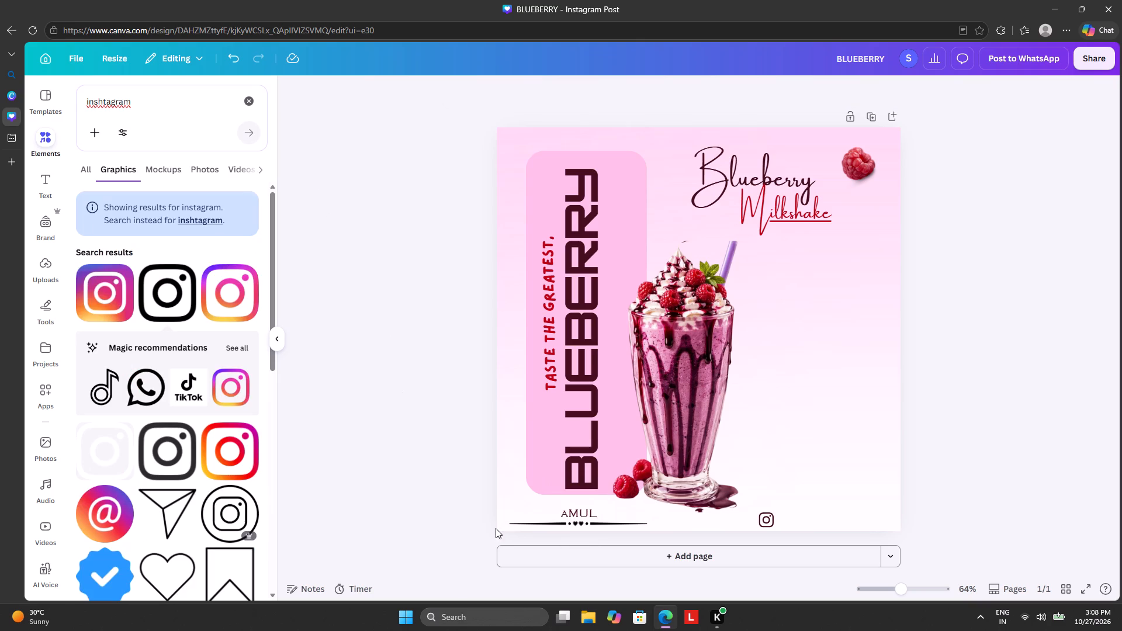
# Apply the Tundra filter from the Cool group to the decorative divider under the AMUL text.
pyautogui.click(530, 523)
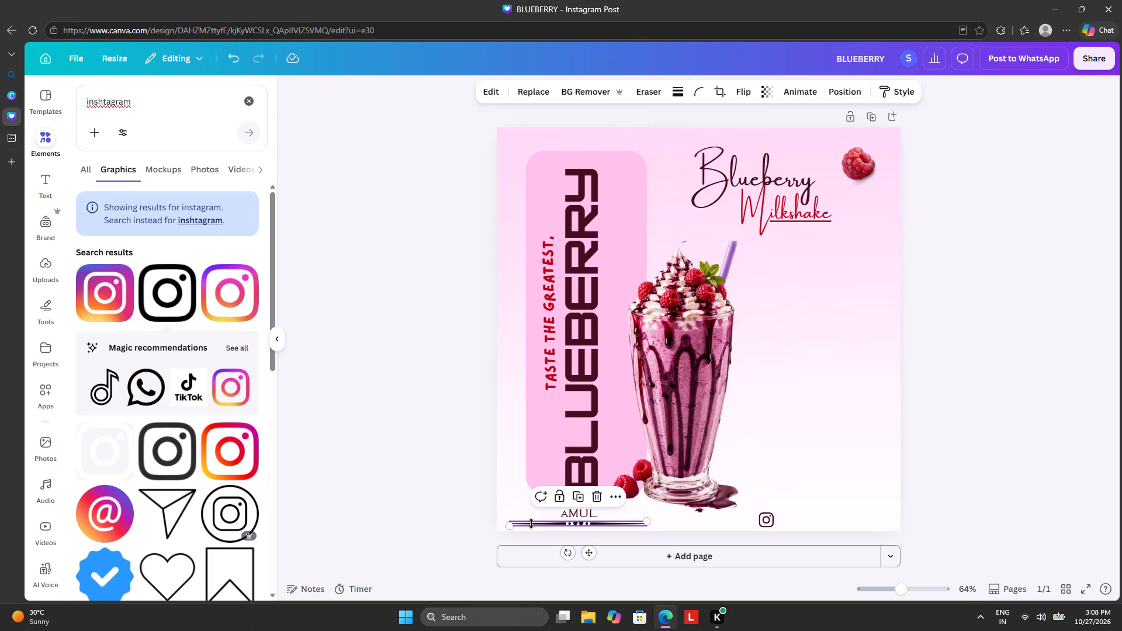
pyautogui.click(494, 88)
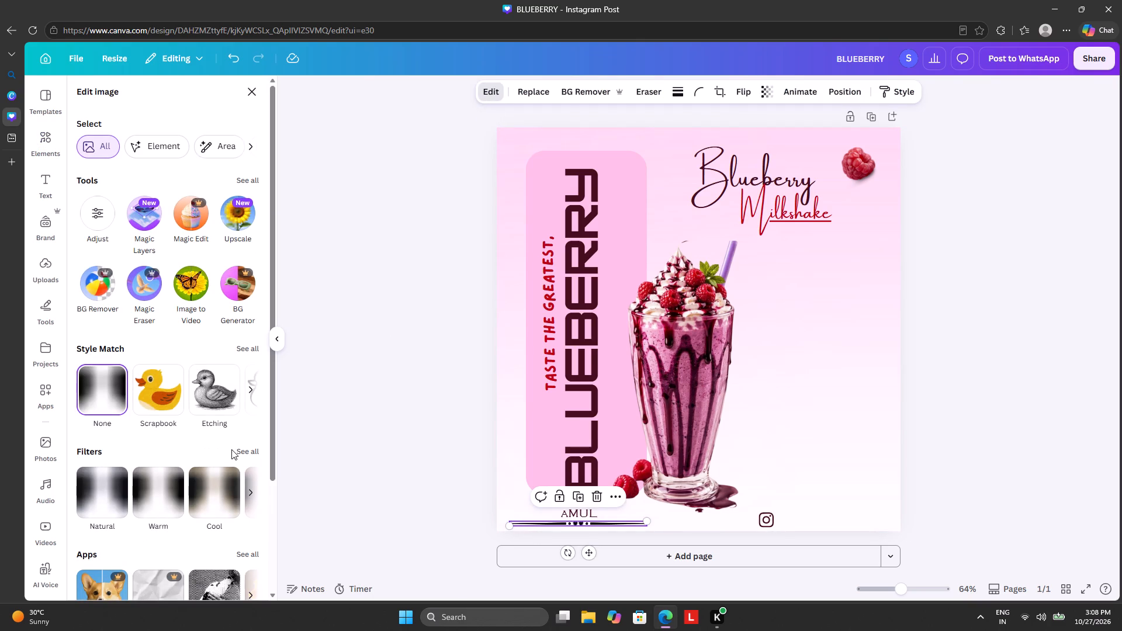
pyautogui.click(247, 443)
pyautogui.click(247, 453)
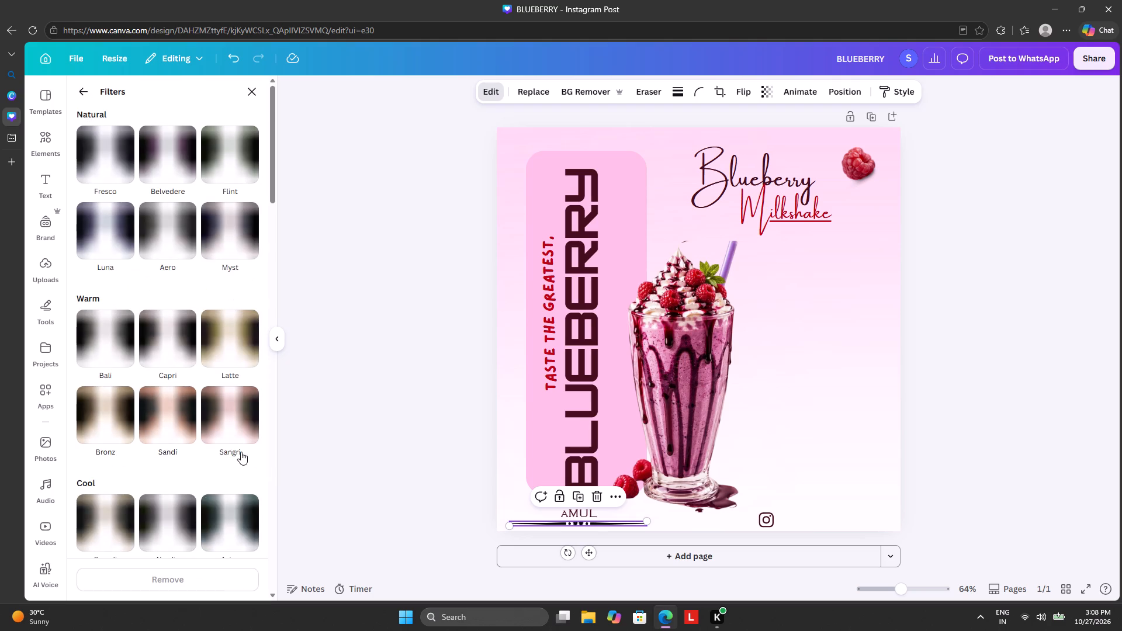
pyautogui.scroll(-14, 240, 451)
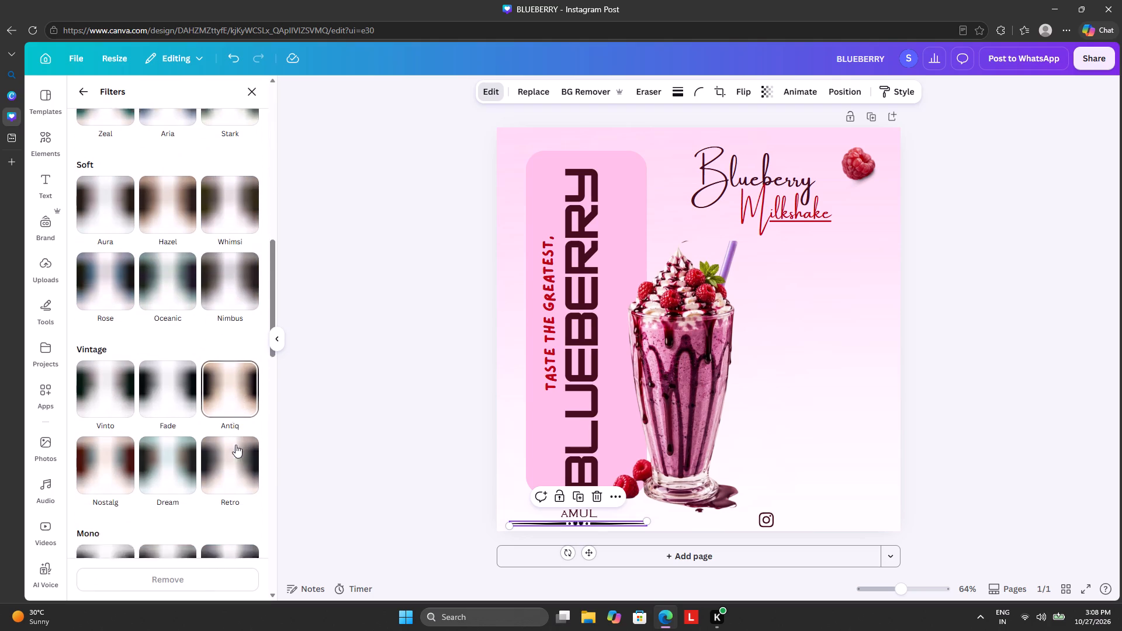
pyautogui.scroll(-16, 236, 445)
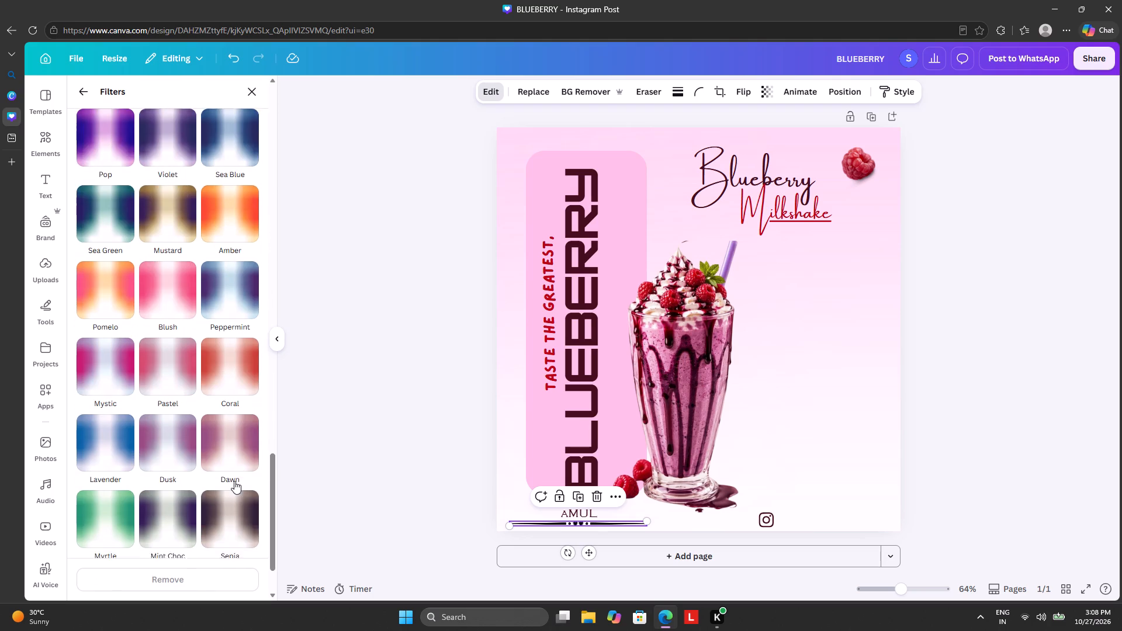
pyautogui.scroll(-9, 234, 481)
pyautogui.scroll(3, 234, 480)
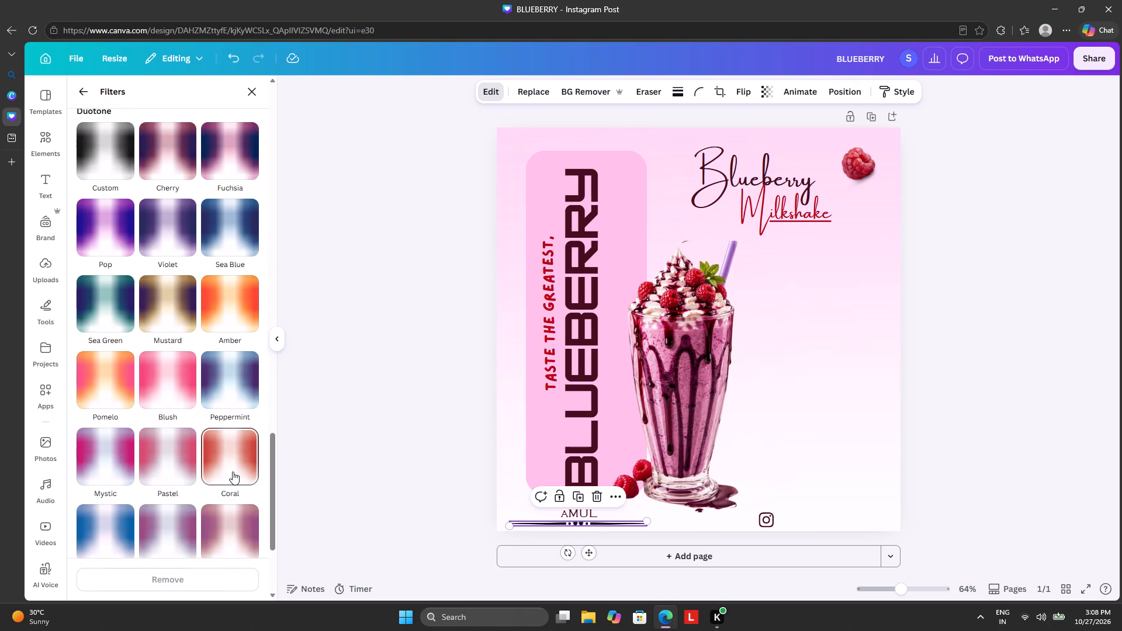
pyautogui.scroll(5, 230, 469)
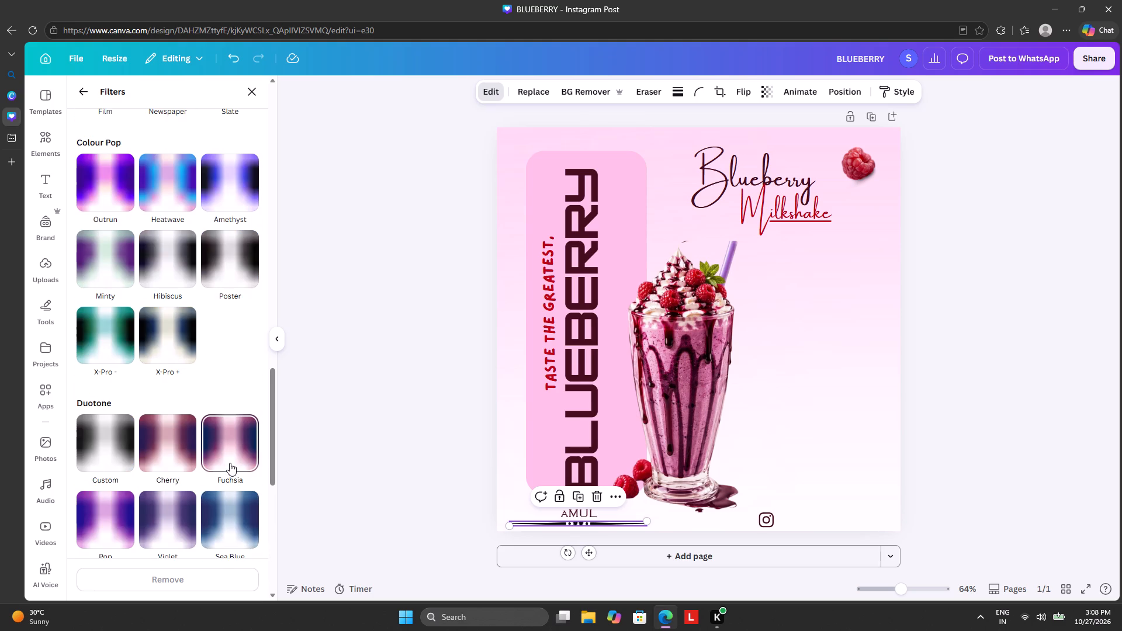
pyautogui.scroll(16, 229, 463)
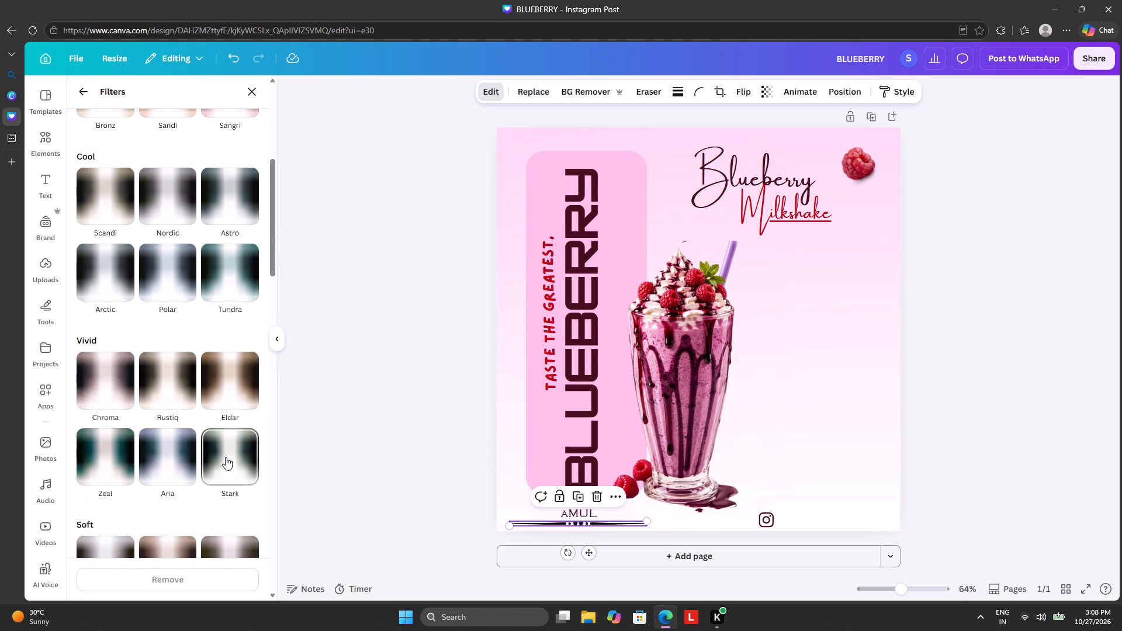
pyautogui.click(231, 284)
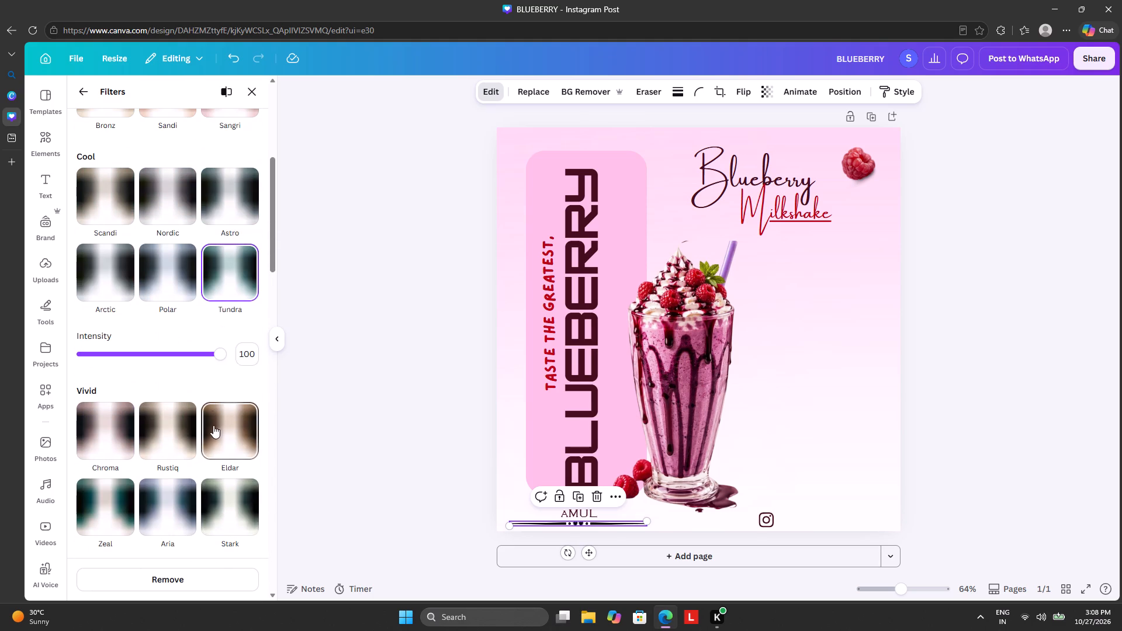
# Look through the other image filter groups for an alternative colour treatment for the divider.
pyautogui.scroll(-18, 212, 408)
pyautogui.scroll(-14, 210, 419)
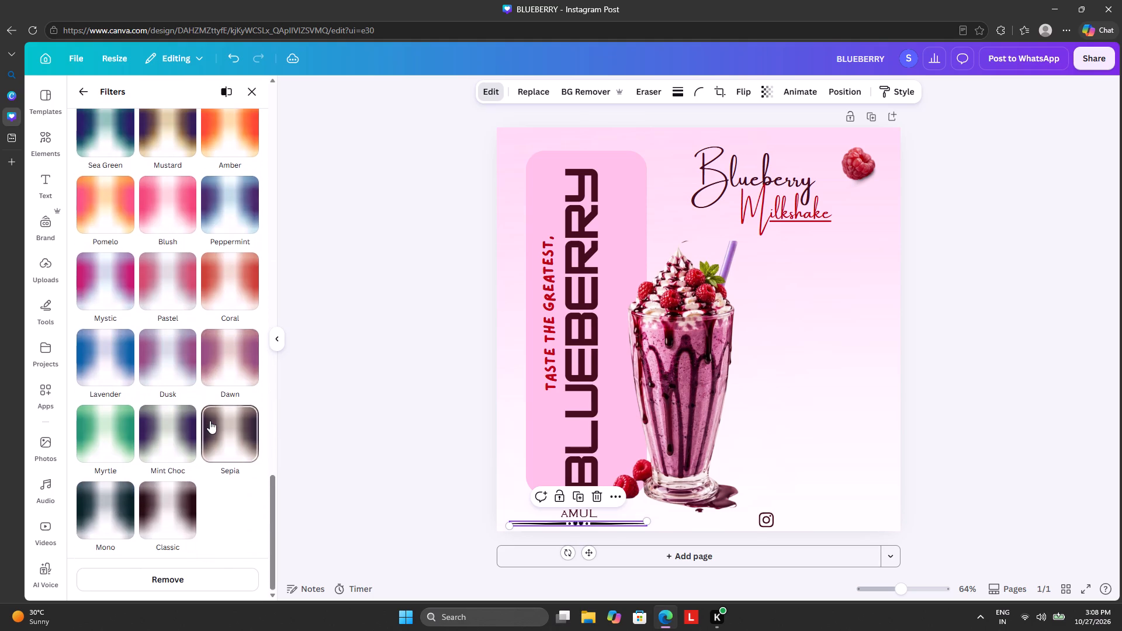
pyautogui.scroll(-6, 210, 421)
pyautogui.scroll(18, 210, 421)
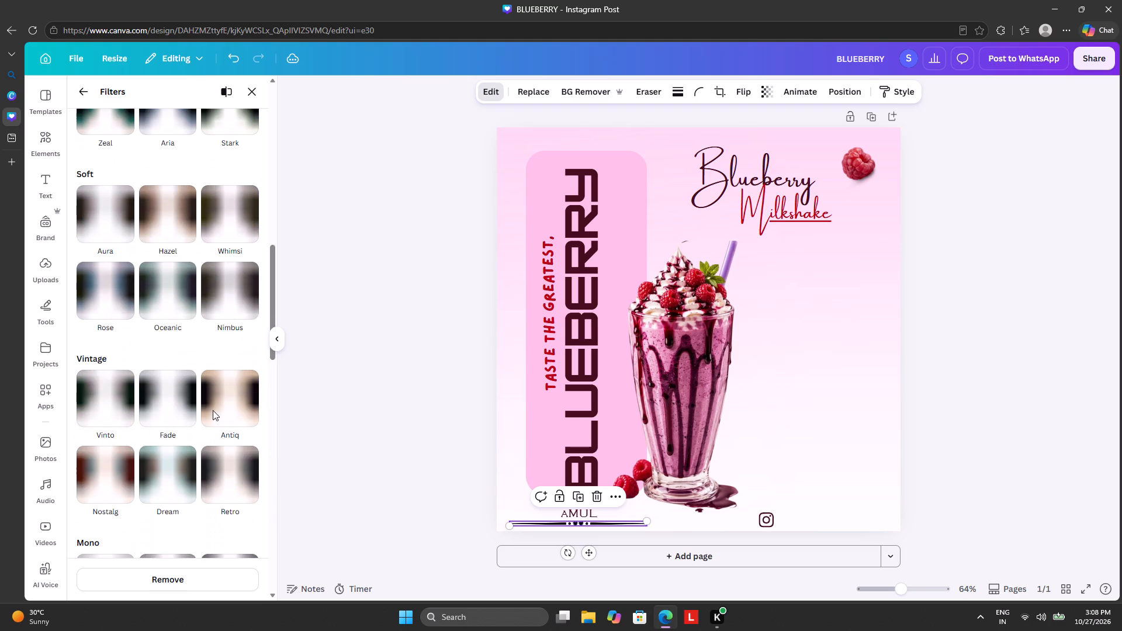
pyautogui.scroll(6, 213, 410)
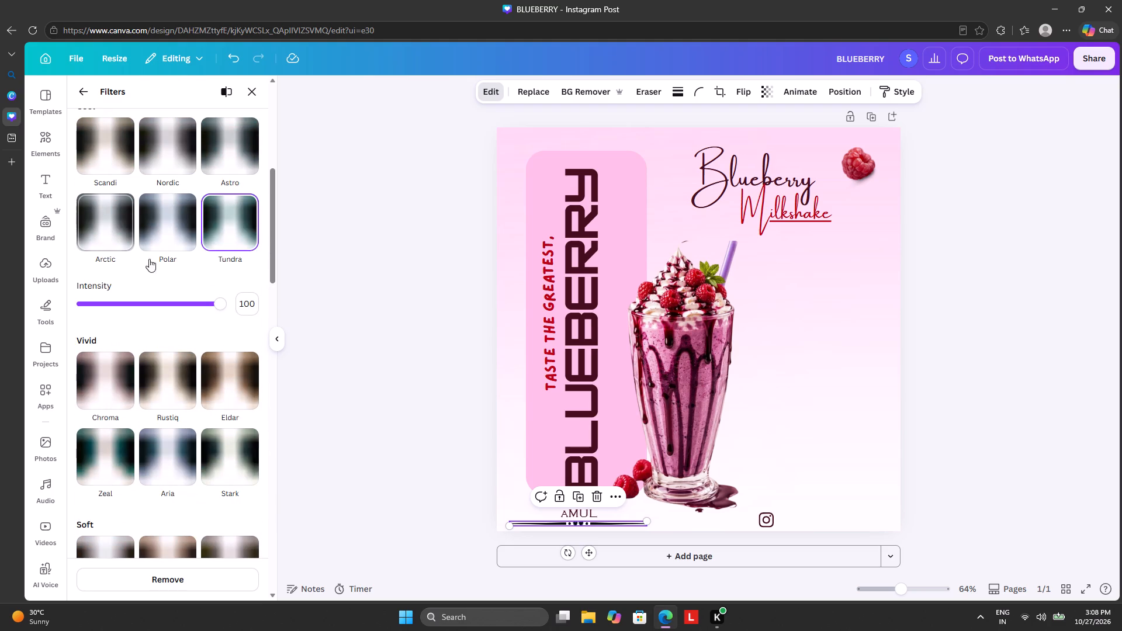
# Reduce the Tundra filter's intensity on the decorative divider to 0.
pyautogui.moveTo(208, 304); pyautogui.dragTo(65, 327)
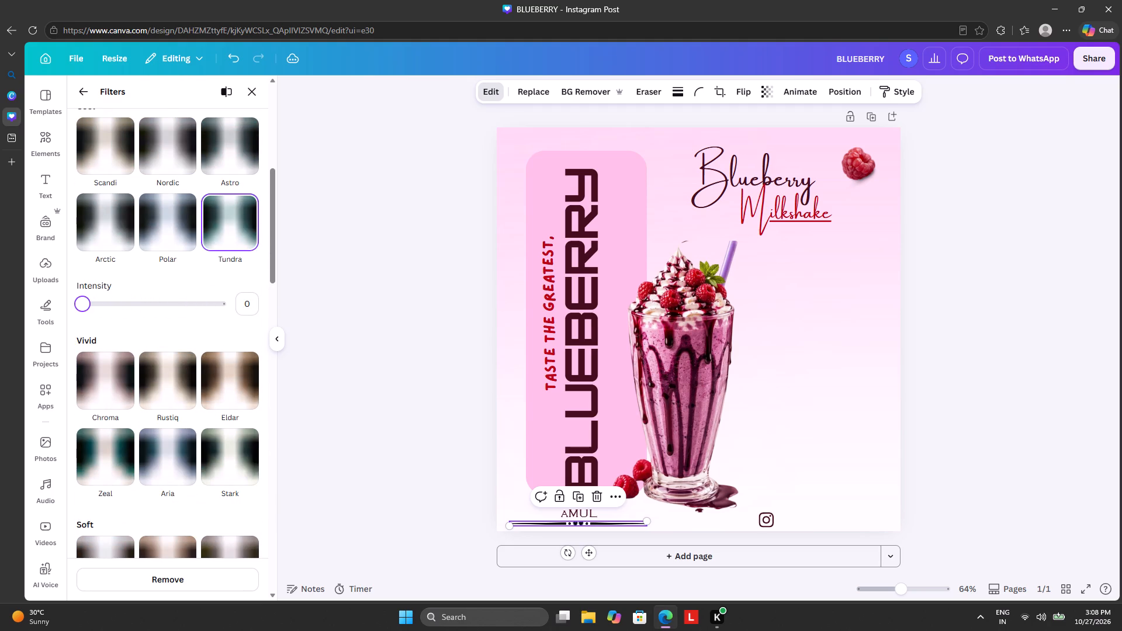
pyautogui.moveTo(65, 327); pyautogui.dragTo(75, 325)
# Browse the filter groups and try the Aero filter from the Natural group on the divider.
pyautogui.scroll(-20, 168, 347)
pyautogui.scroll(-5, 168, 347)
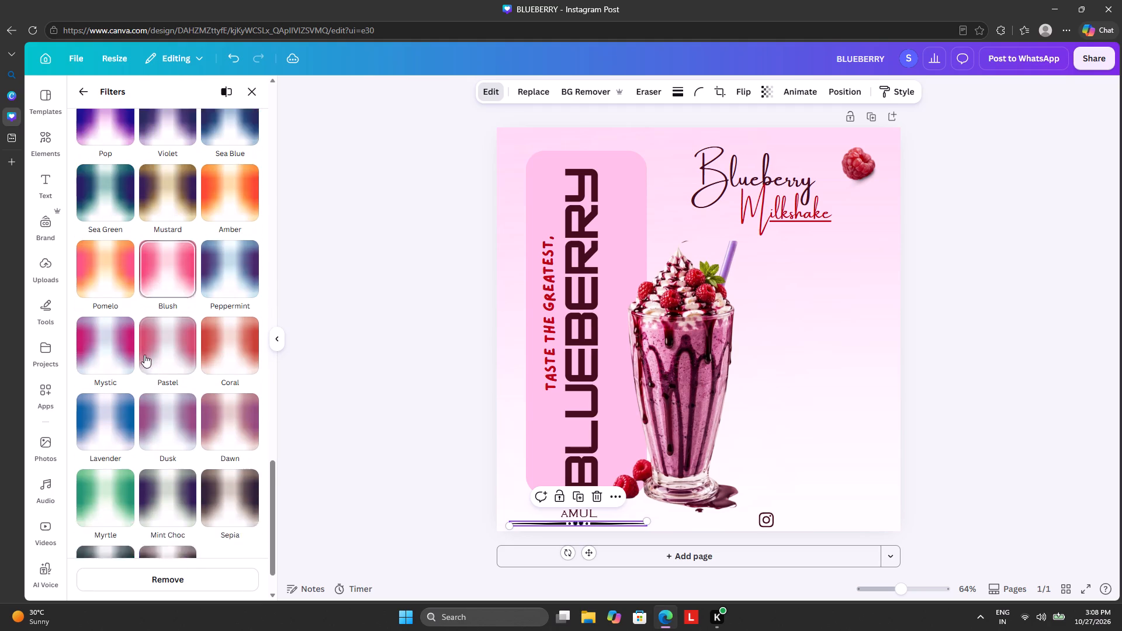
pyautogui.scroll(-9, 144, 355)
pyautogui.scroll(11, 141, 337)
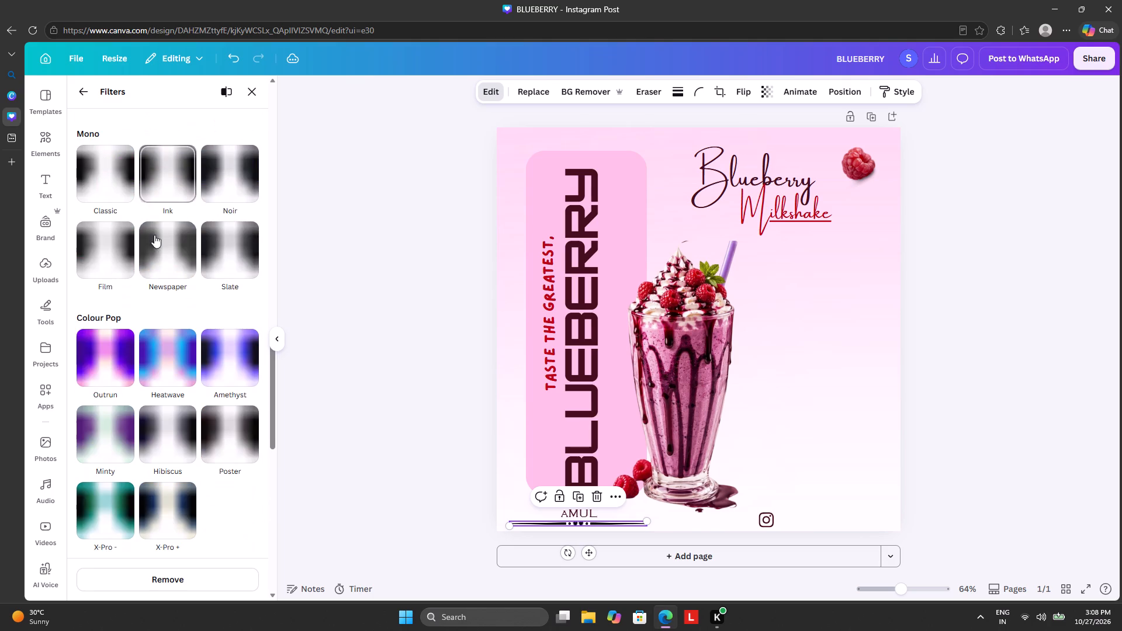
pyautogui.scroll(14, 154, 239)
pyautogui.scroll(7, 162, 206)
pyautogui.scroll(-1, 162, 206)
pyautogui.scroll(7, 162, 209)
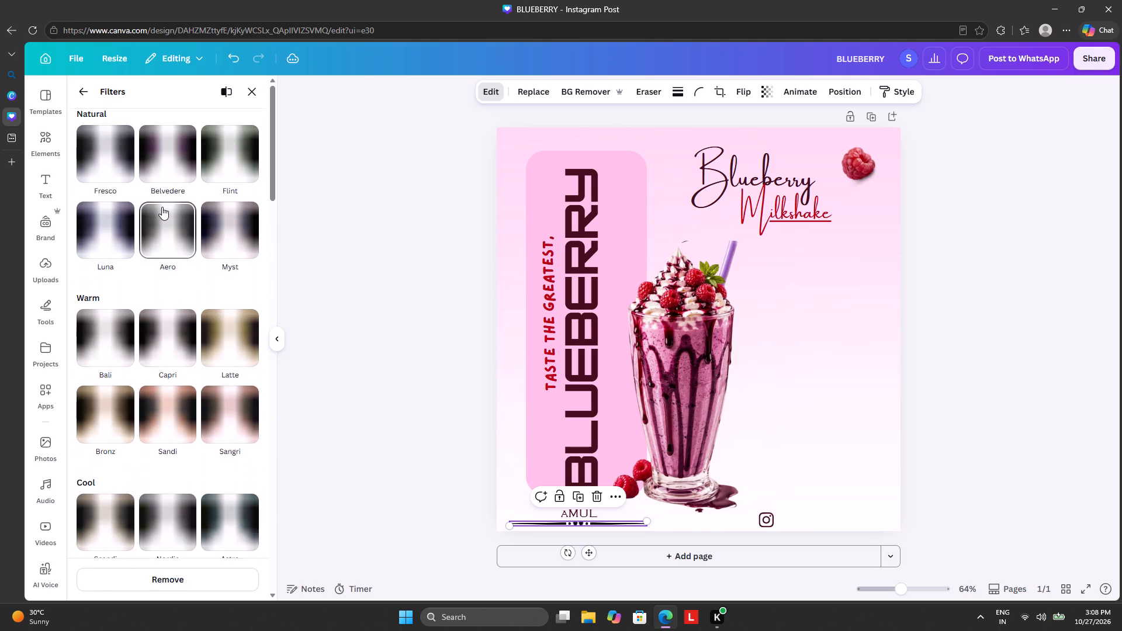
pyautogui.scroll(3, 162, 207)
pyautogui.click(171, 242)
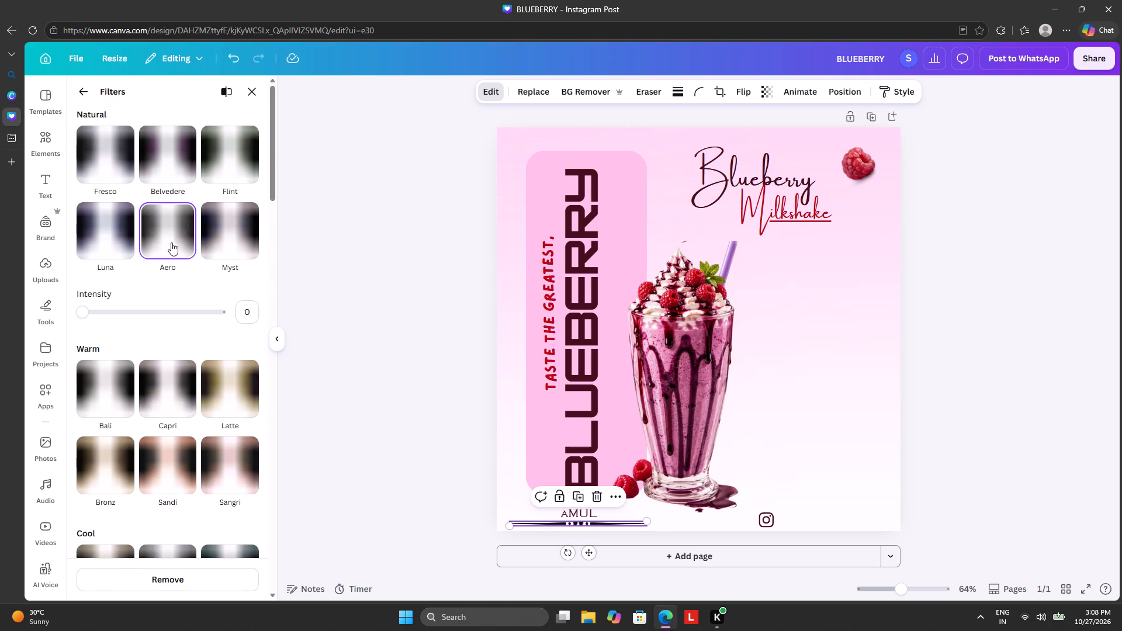
# Apply the Sepia duotone filter to the decorative divider under the AMUL text.
pyautogui.scroll(-20, 182, 356)
pyautogui.scroll(-15, 182, 356)
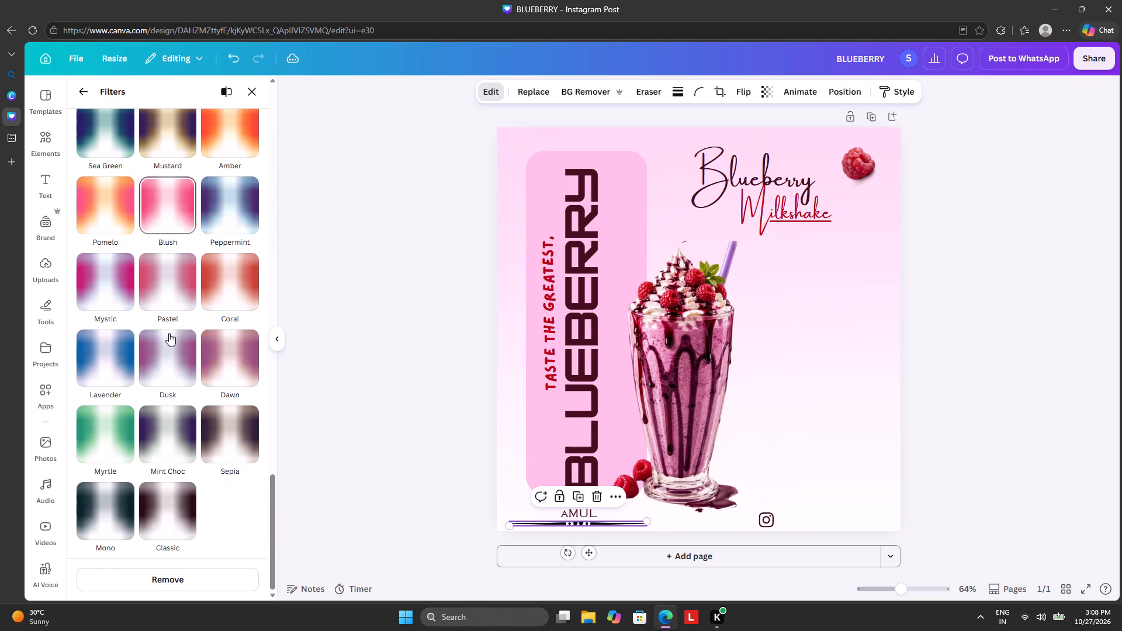
pyautogui.scroll(-12, 169, 333)
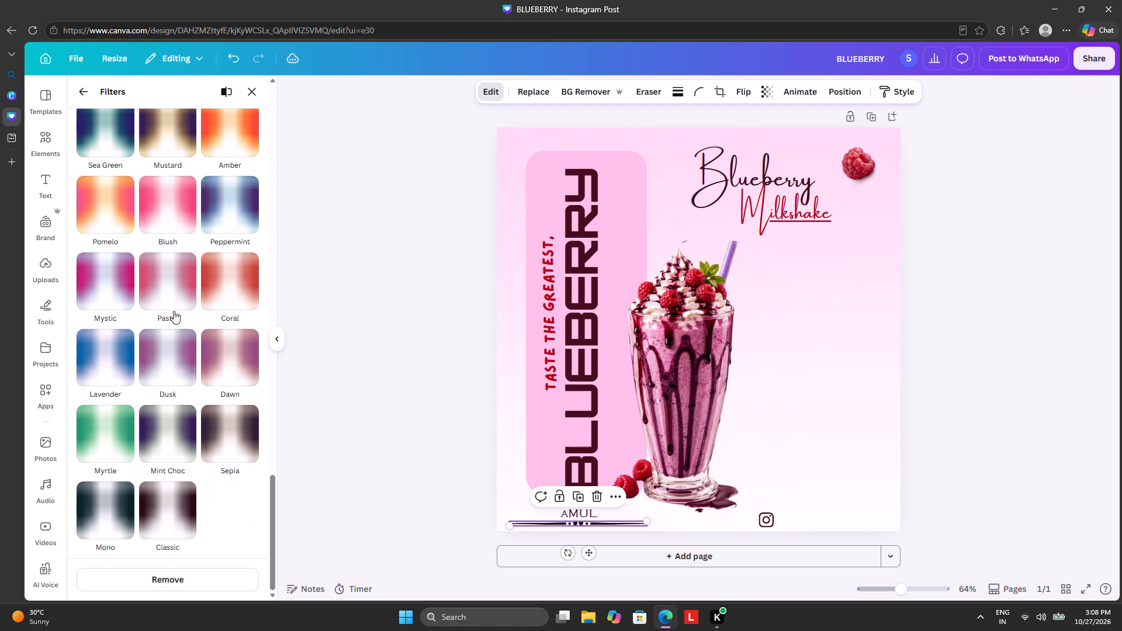
pyautogui.click(220, 427)
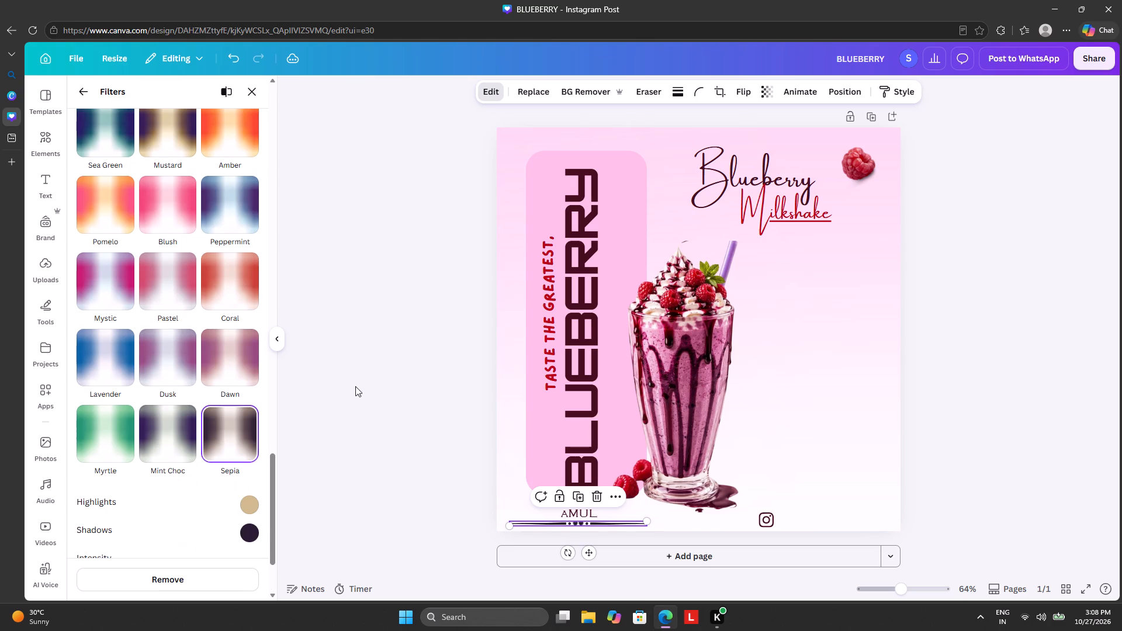
pyautogui.click(358, 384)
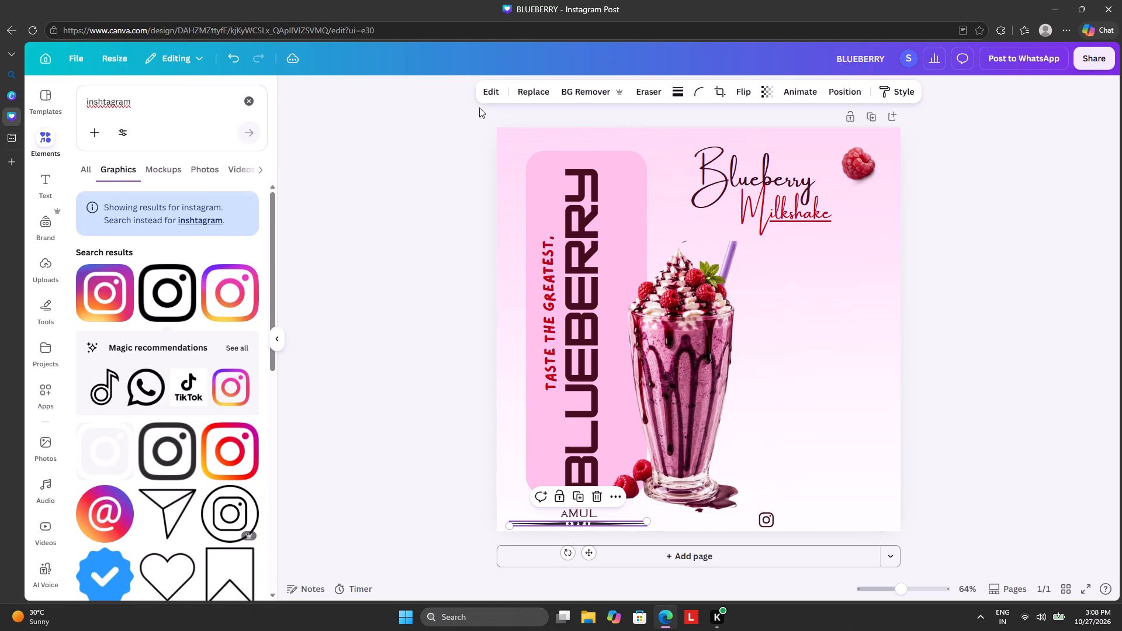
# Set the divider's Sepia highlights colour to dark maroon #2A0215, sampled from the milkshake glass.
pyautogui.click(483, 83)
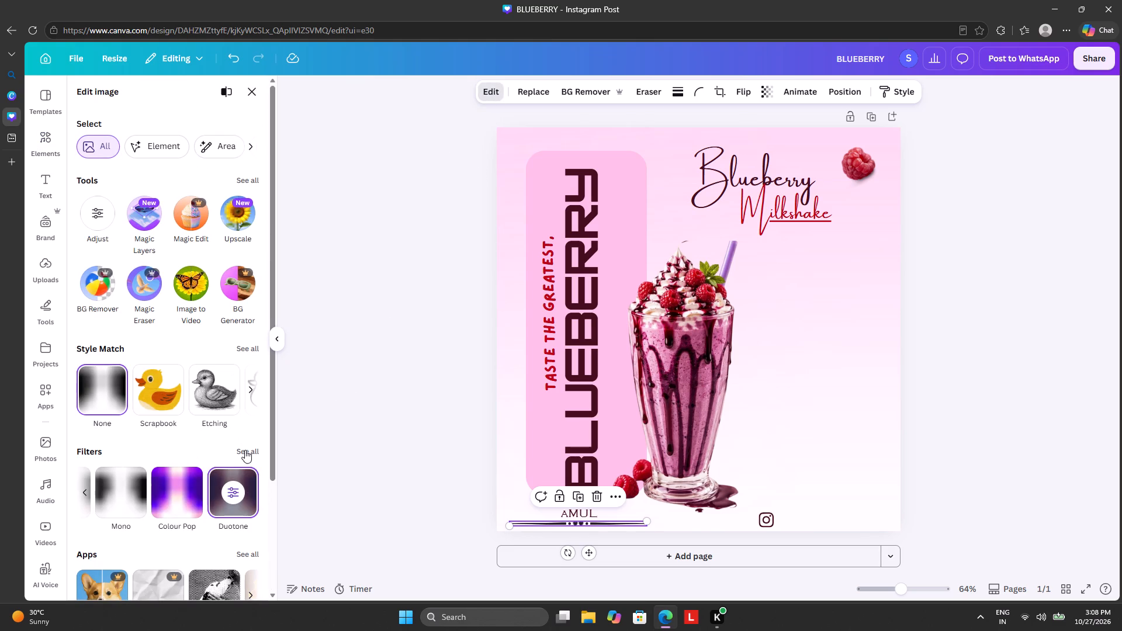
pyautogui.click(247, 451)
pyautogui.scroll(-20, 237, 427)
pyautogui.scroll(-2, 237, 427)
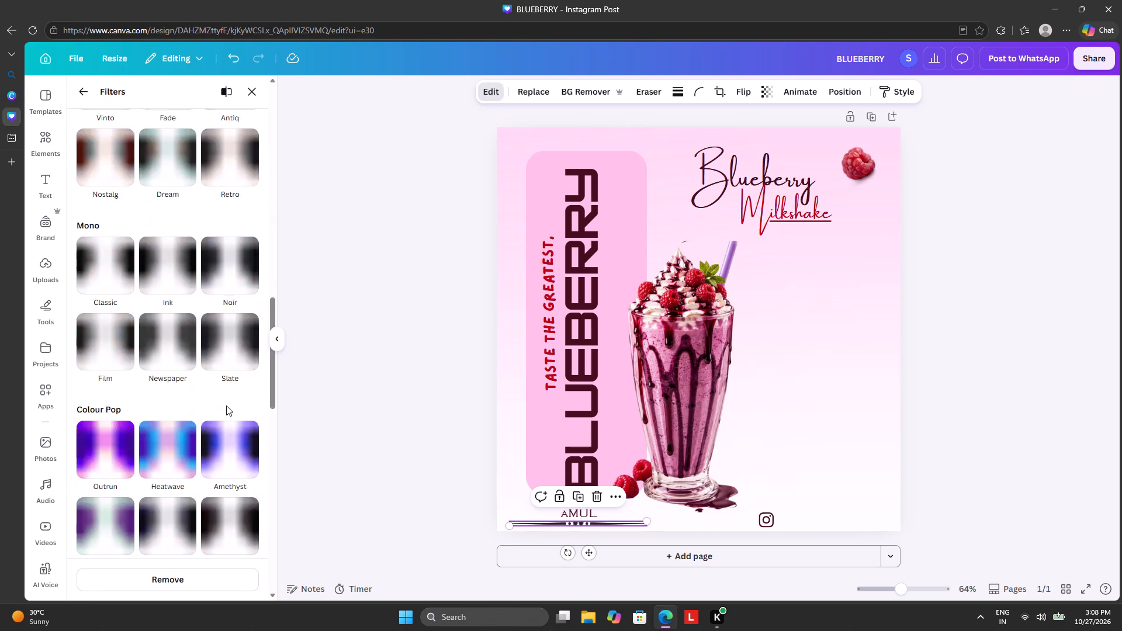
pyautogui.scroll(-19, 226, 405)
pyautogui.click(244, 388)
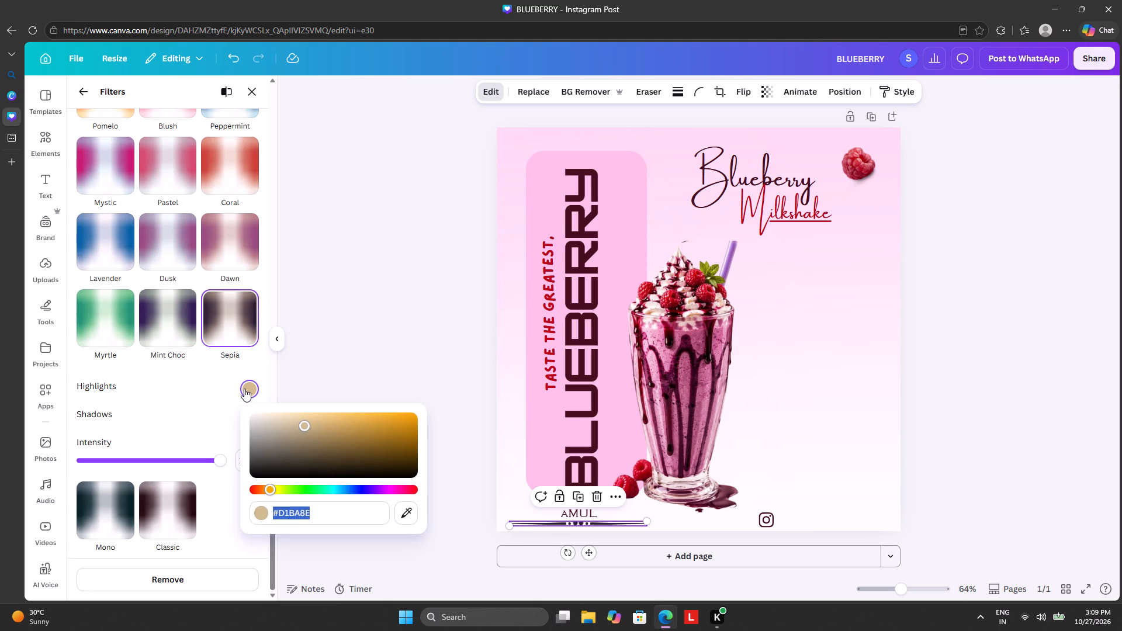
pyautogui.click(408, 514)
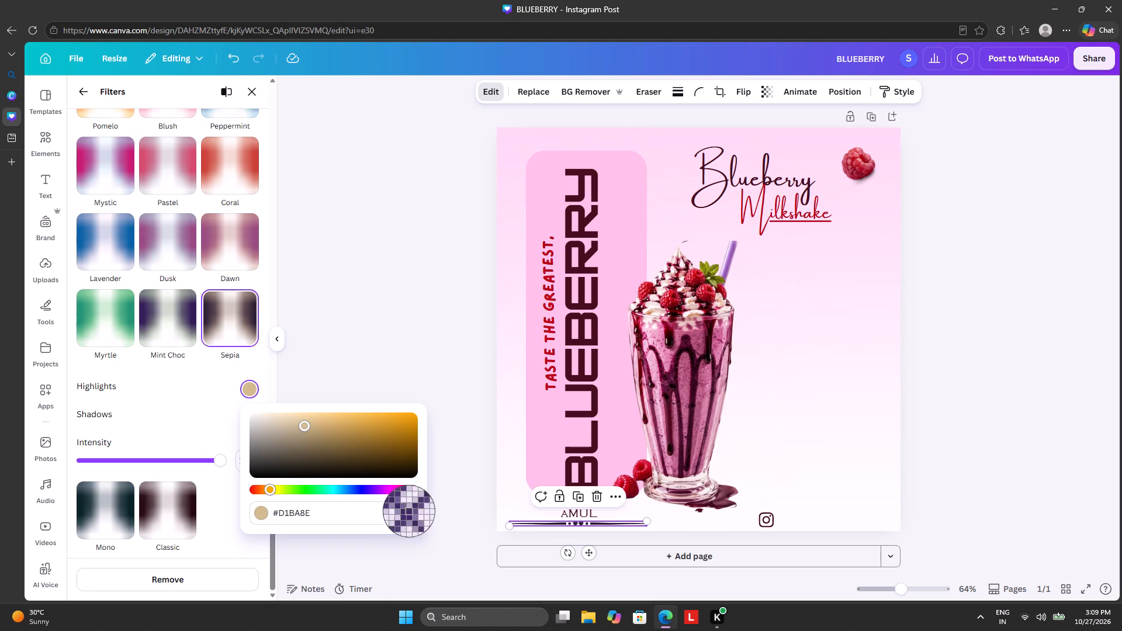
pyautogui.click(694, 389)
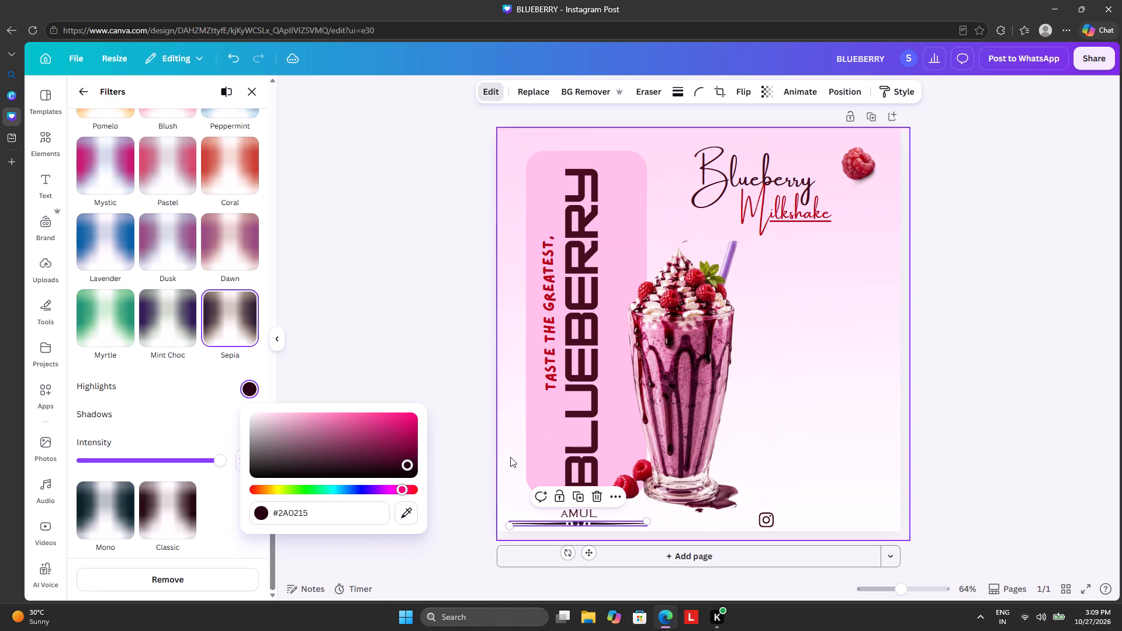
pyautogui.click(466, 378)
pyautogui.click(466, 378)
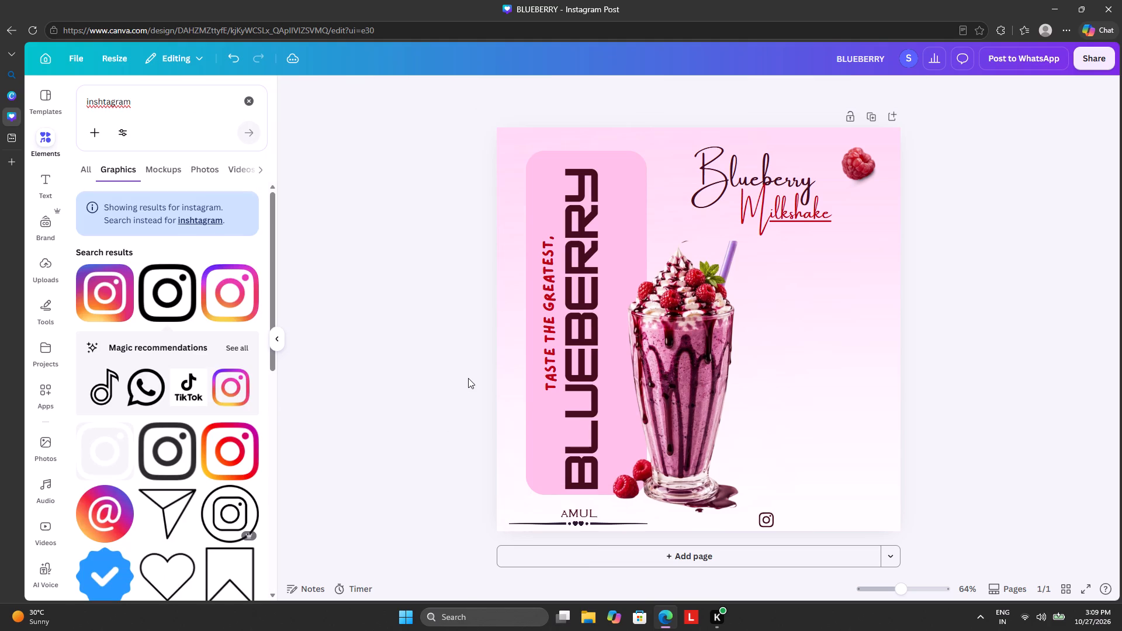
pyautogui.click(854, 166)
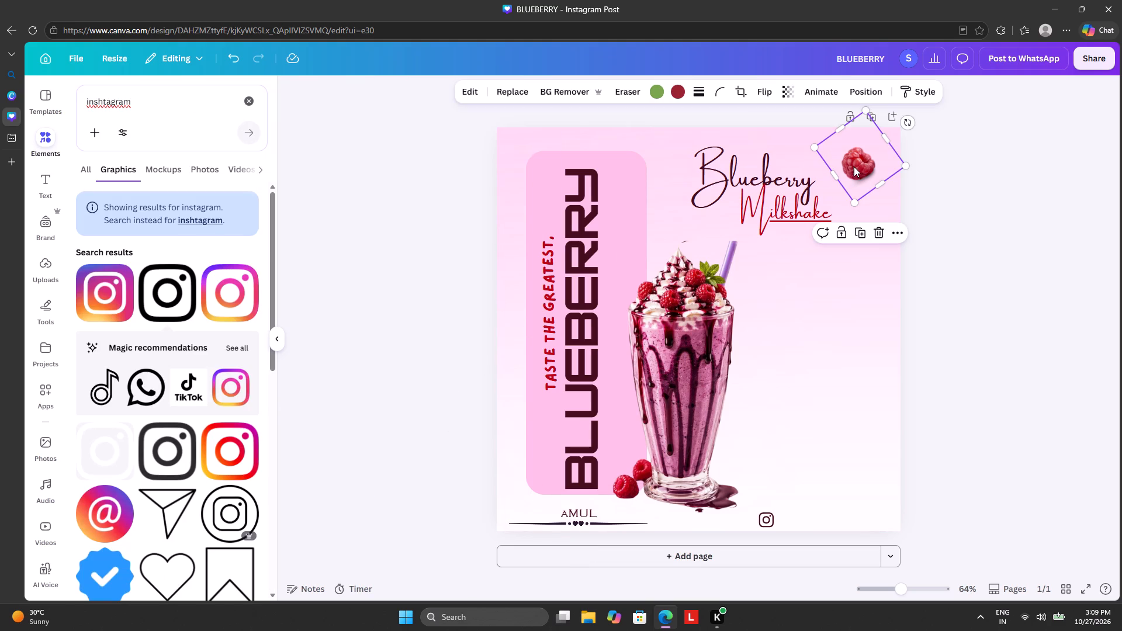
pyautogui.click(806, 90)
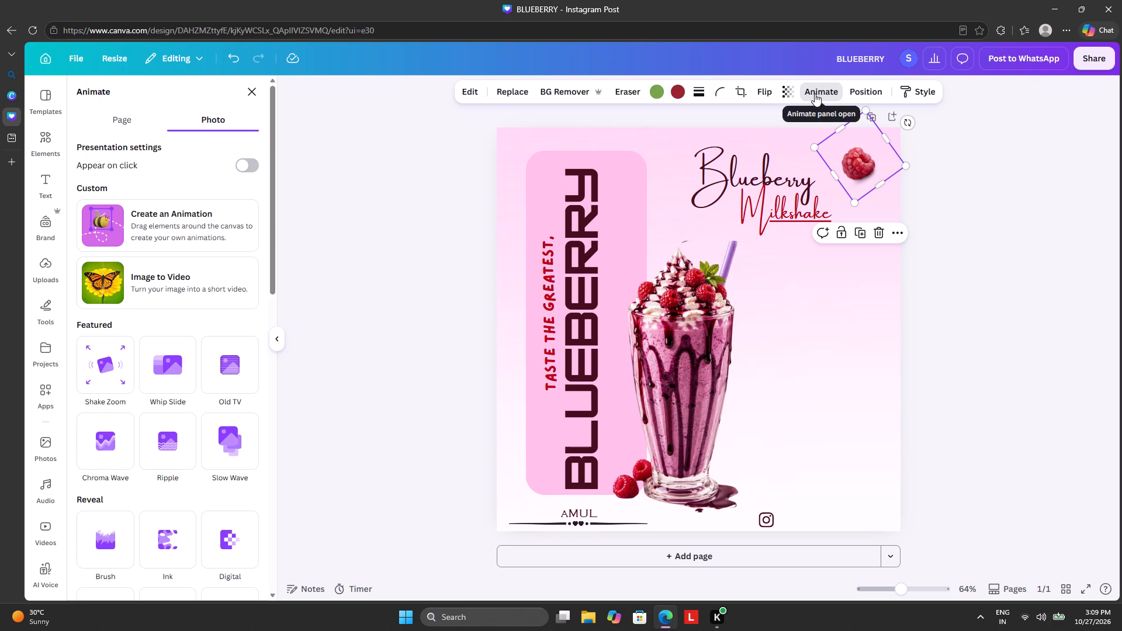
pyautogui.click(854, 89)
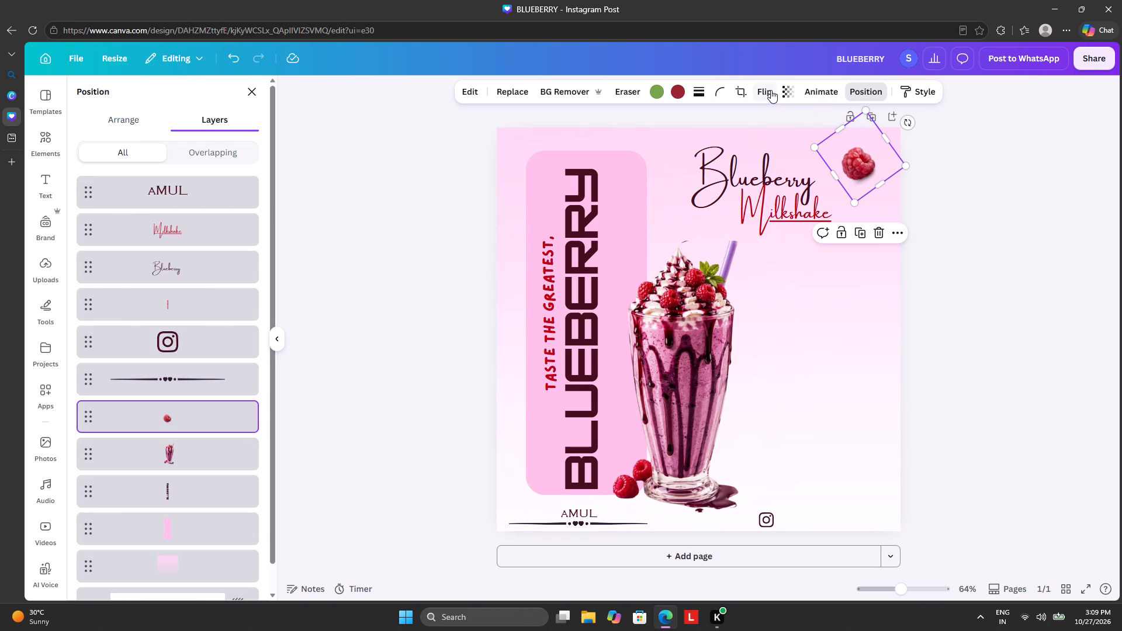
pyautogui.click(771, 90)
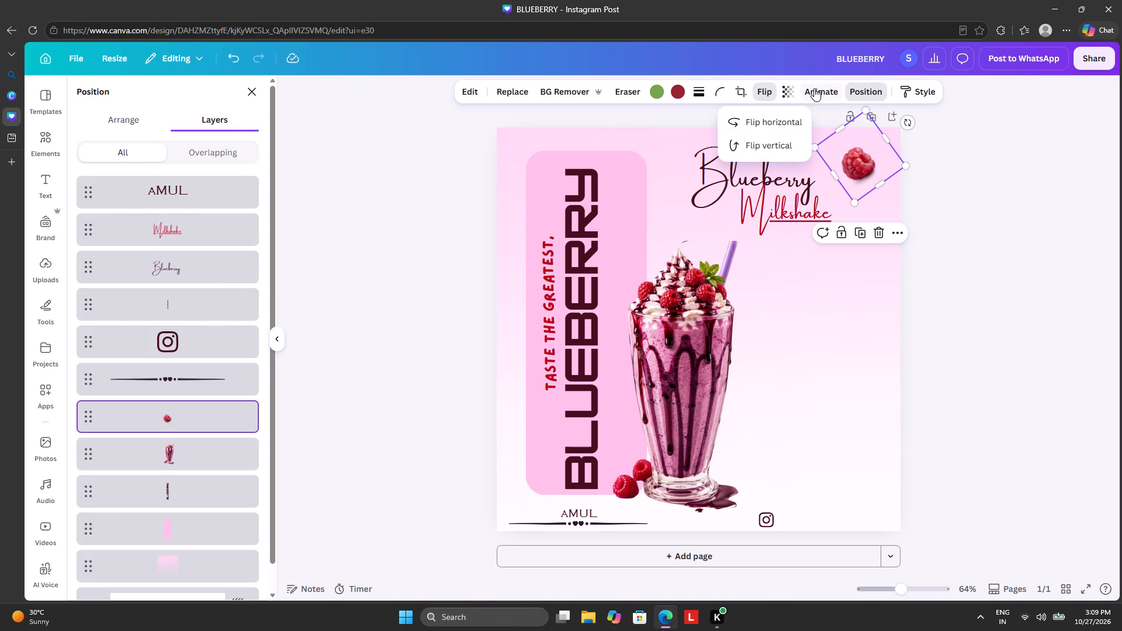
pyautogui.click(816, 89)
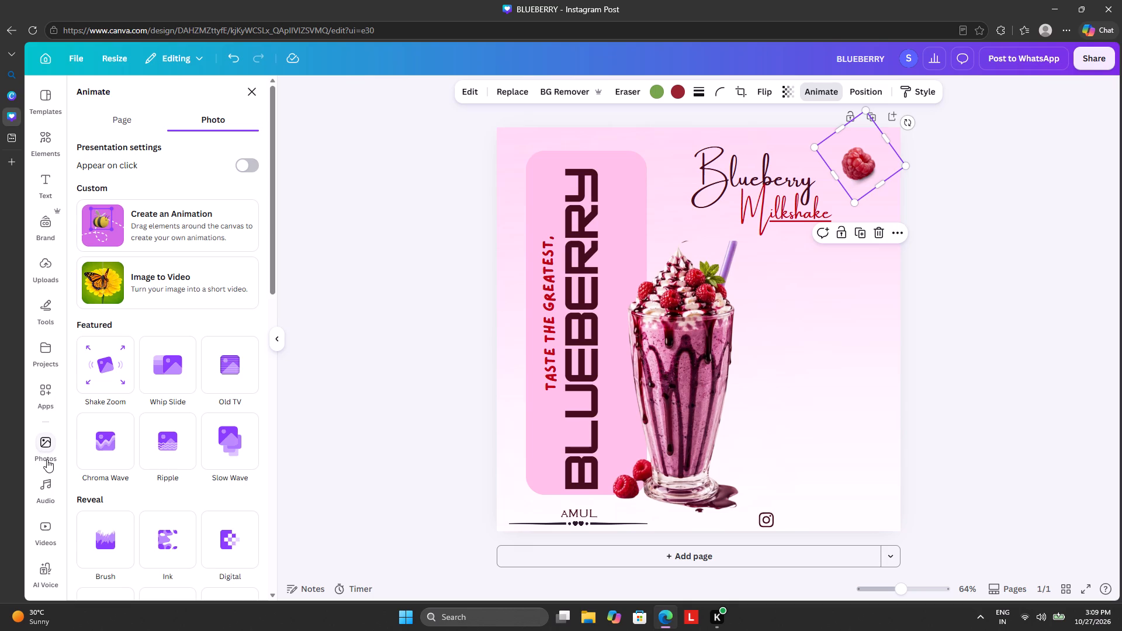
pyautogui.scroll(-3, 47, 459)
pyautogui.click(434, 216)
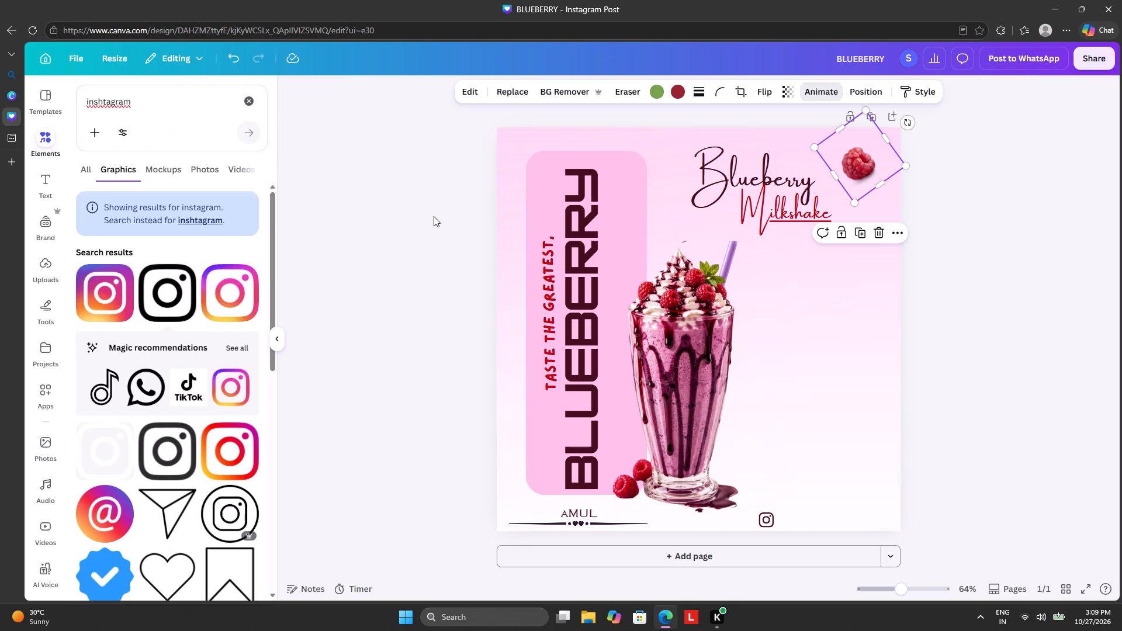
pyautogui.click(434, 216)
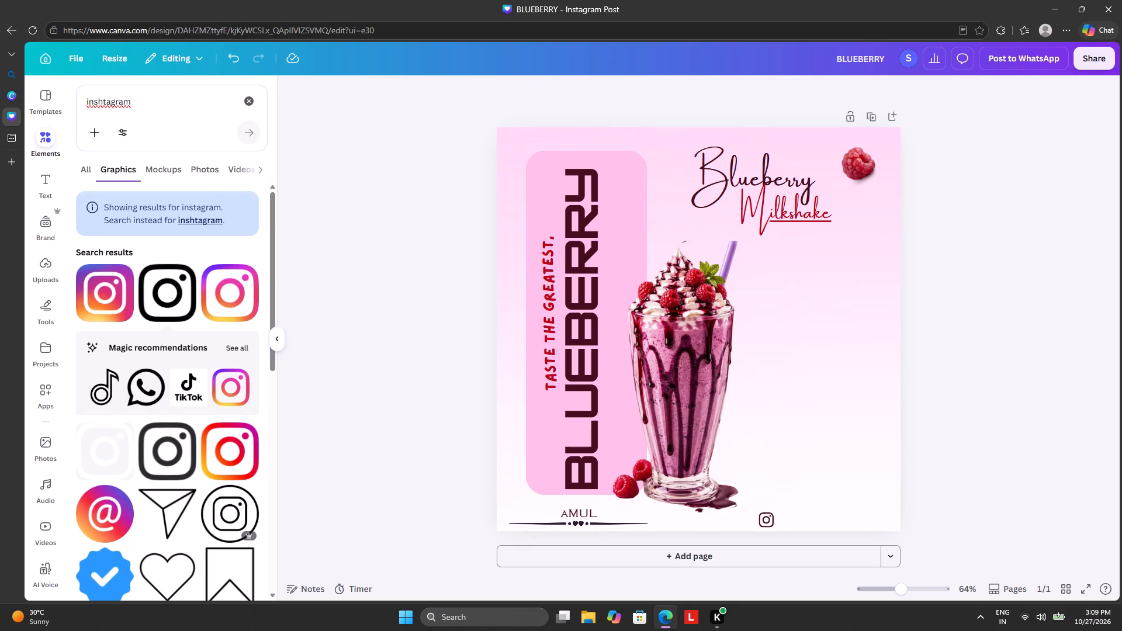
pyautogui.click(250, 100)
pyautogui.click(46, 183)
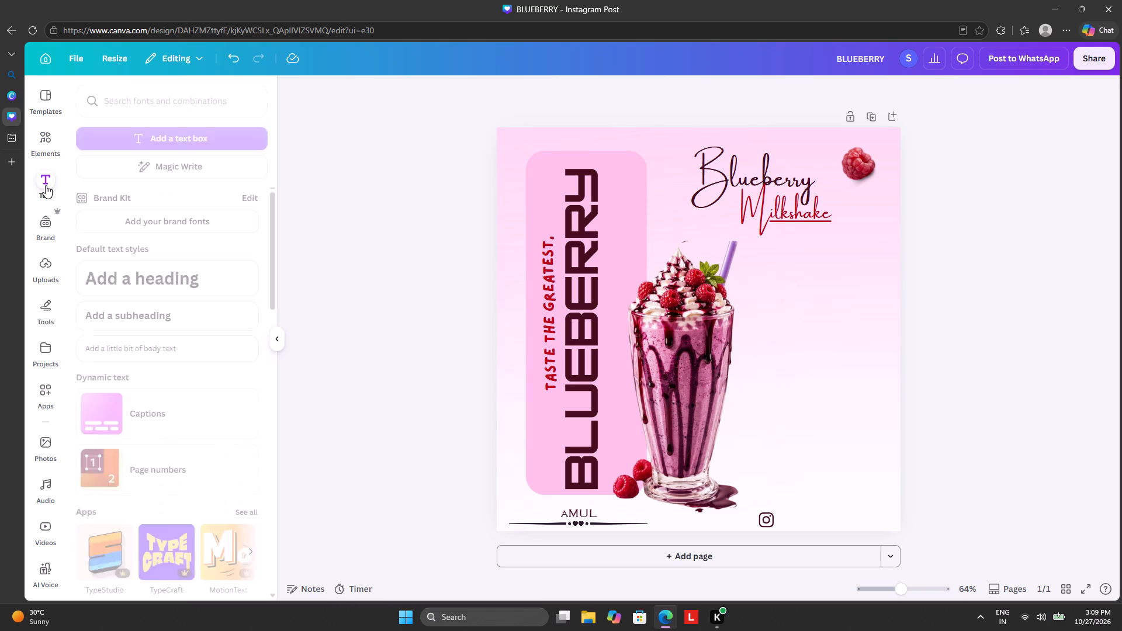
pyautogui.click(182, 134)
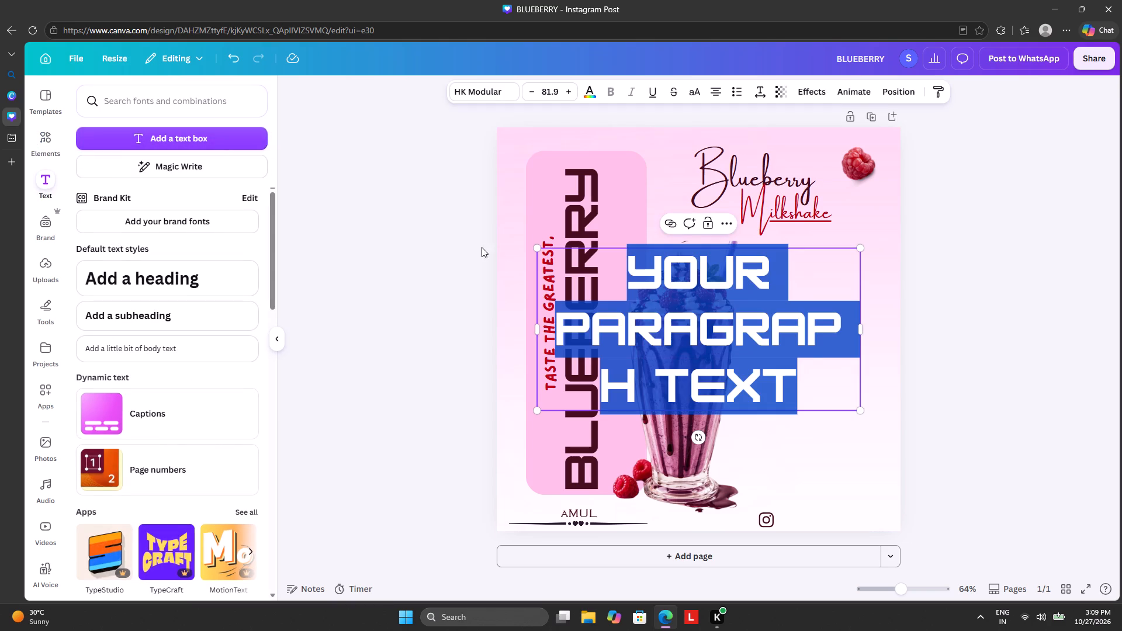
pyautogui.click(640, 338)
pyautogui.click(787, 375)
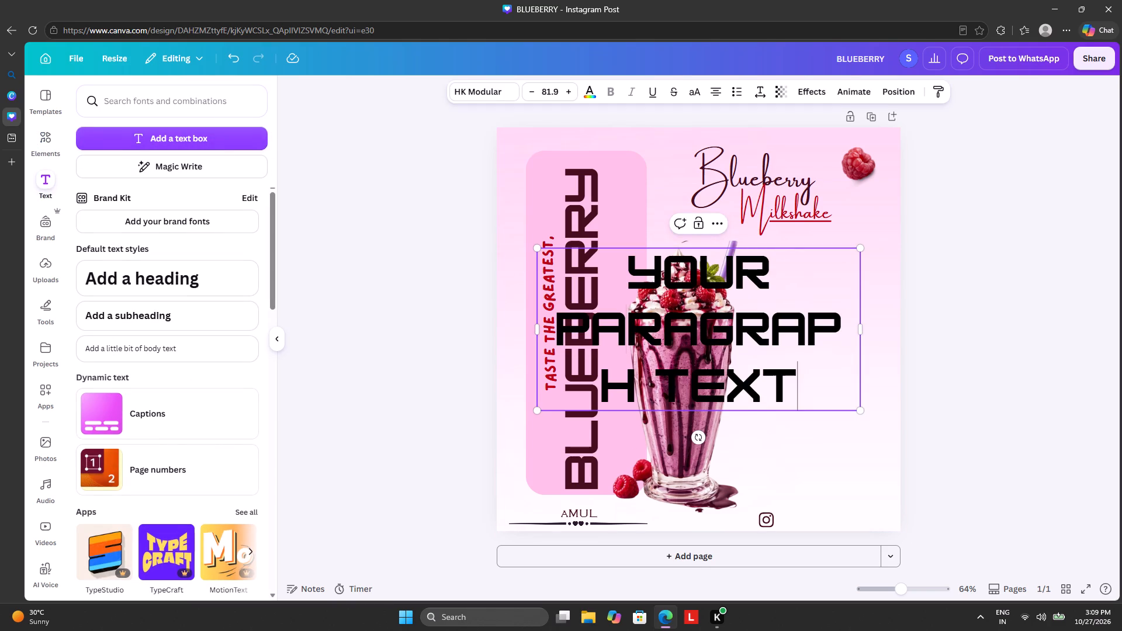
pyautogui.press('BackSpace')
pyautogui.press('BackSpace')
pyautogui.press('BackSpace')
pyautogui.press('BackSpace')
pyautogui.press('BackSpace')
pyautogui.press('BackSpace')
pyautogui.press('BackSpace')
pyautogui.press('BackSpace')
pyautogui.press('BackSpace')
pyautogui.press('BackSpace')
pyautogui.press('BackSpace')
pyautogui.press('BackSpace')
pyautogui.press('BackSpace')
pyautogui.press('BackSpace')
pyautogui.press('BackSpace')
pyautogui.press('BackSpace')
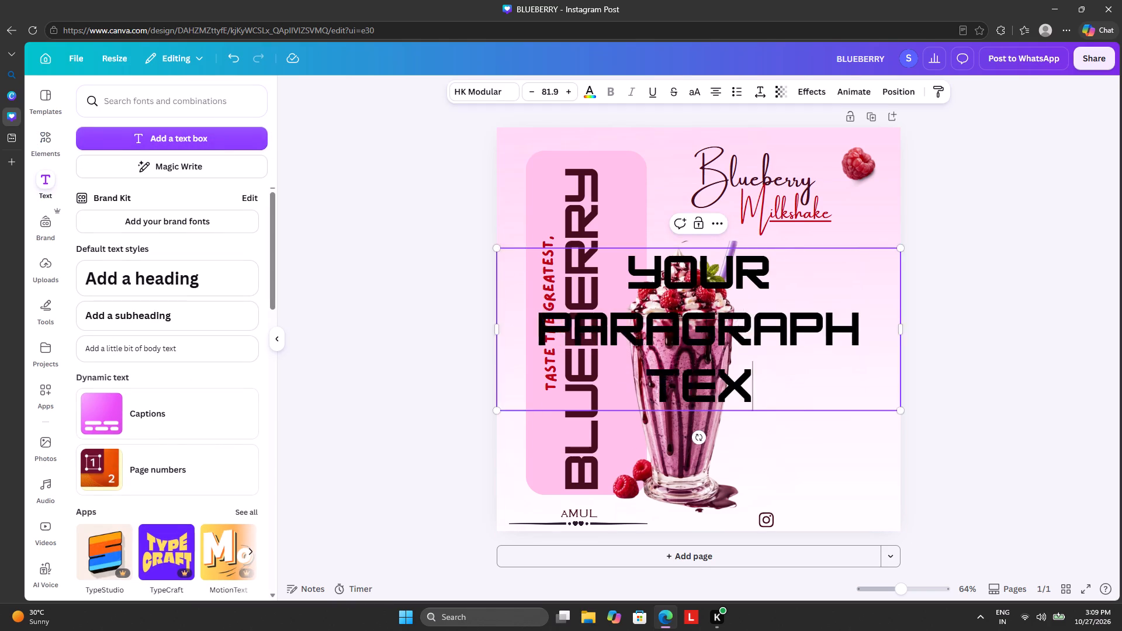
pyautogui.press('BackSpace')
pyautogui.press('BackSpace')
pyautogui.press('BackSpace')
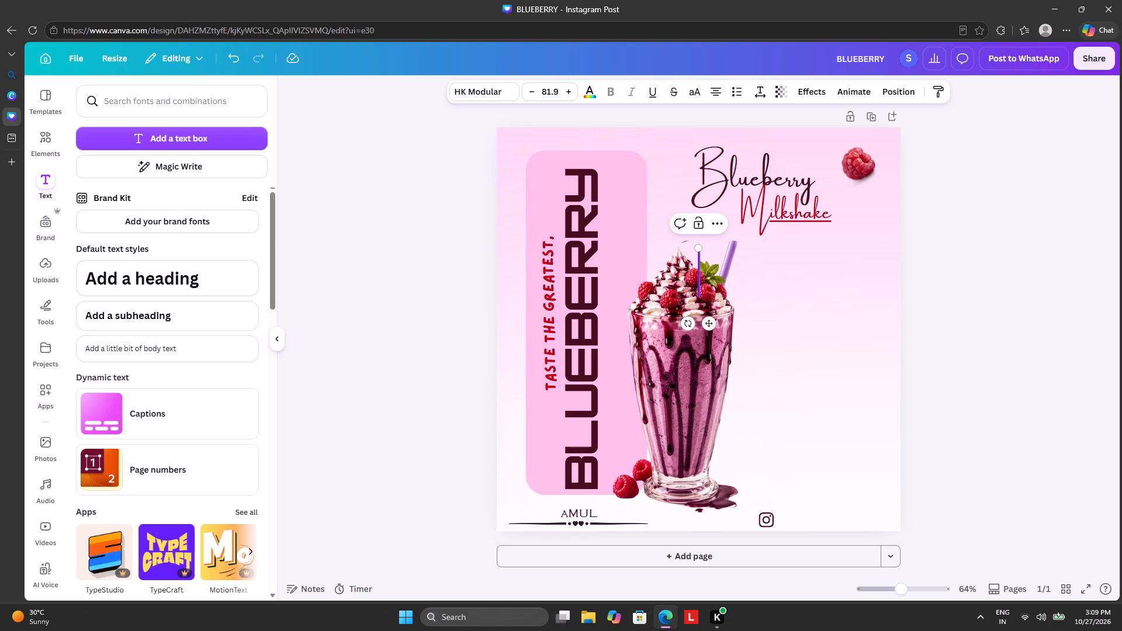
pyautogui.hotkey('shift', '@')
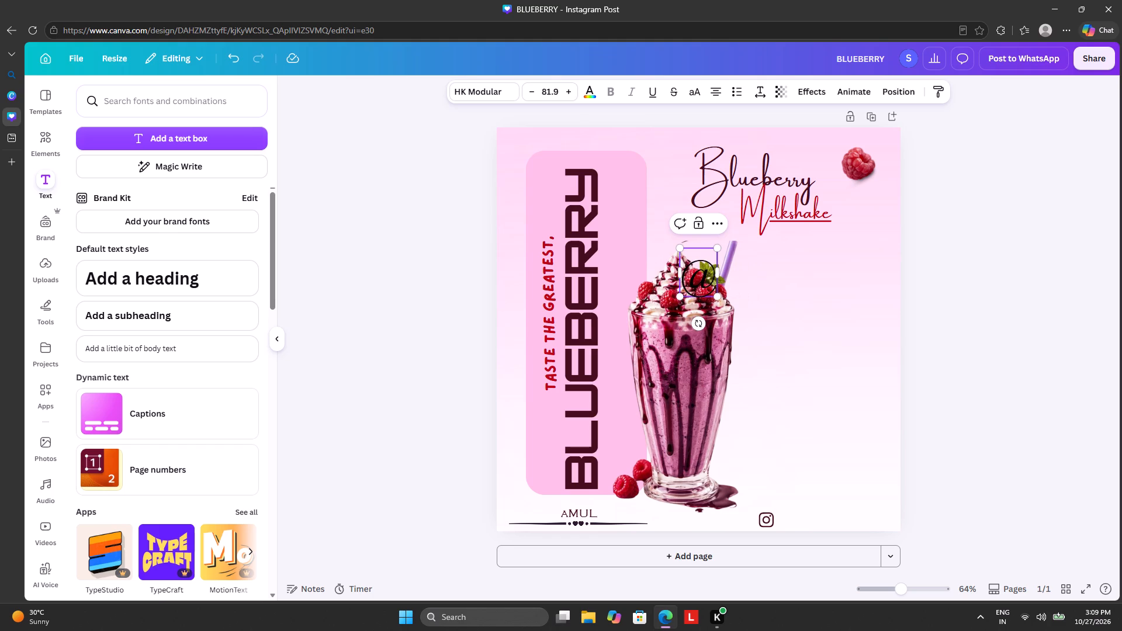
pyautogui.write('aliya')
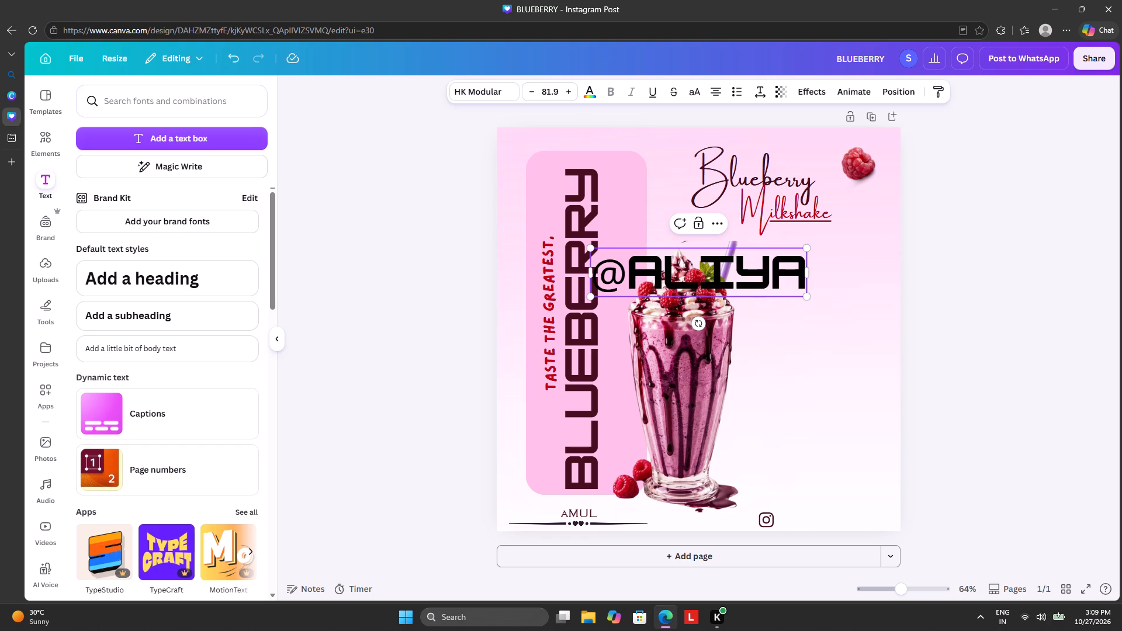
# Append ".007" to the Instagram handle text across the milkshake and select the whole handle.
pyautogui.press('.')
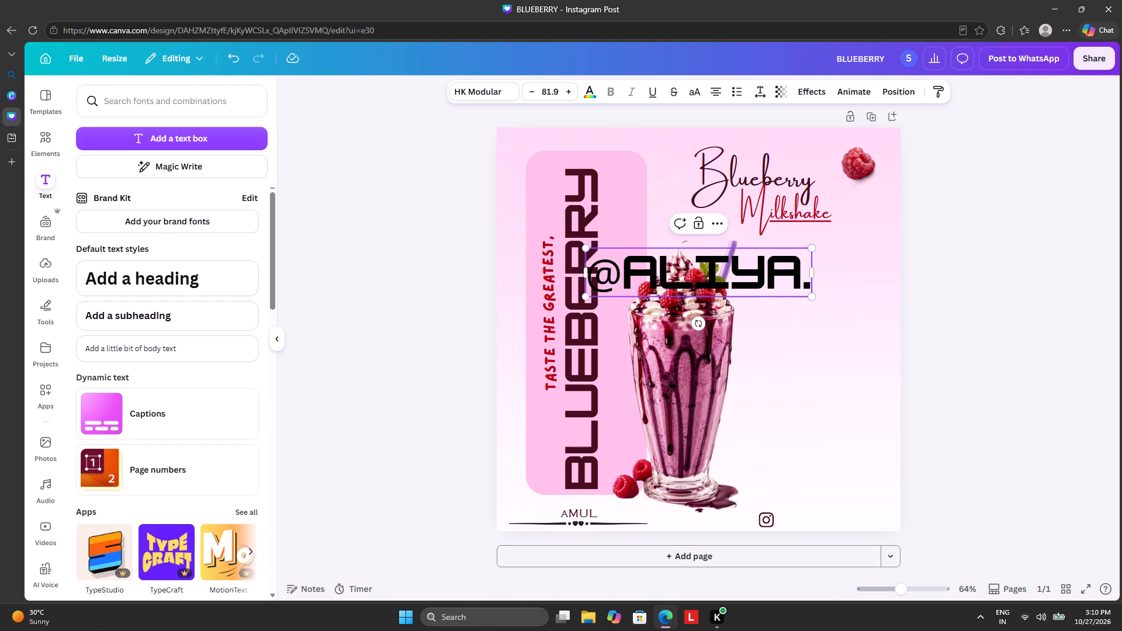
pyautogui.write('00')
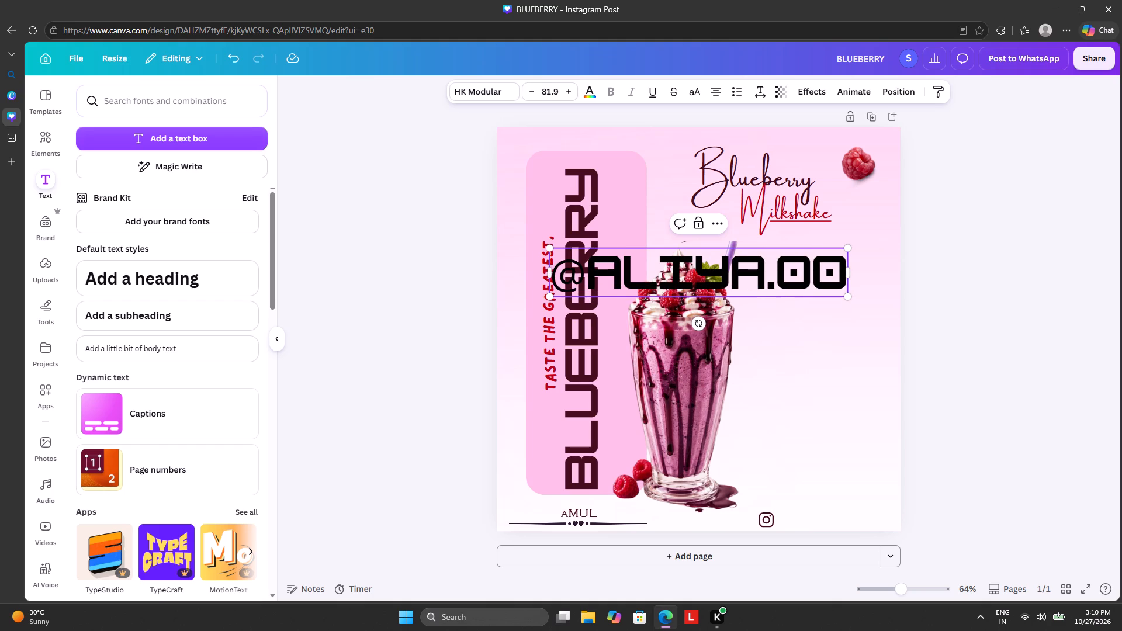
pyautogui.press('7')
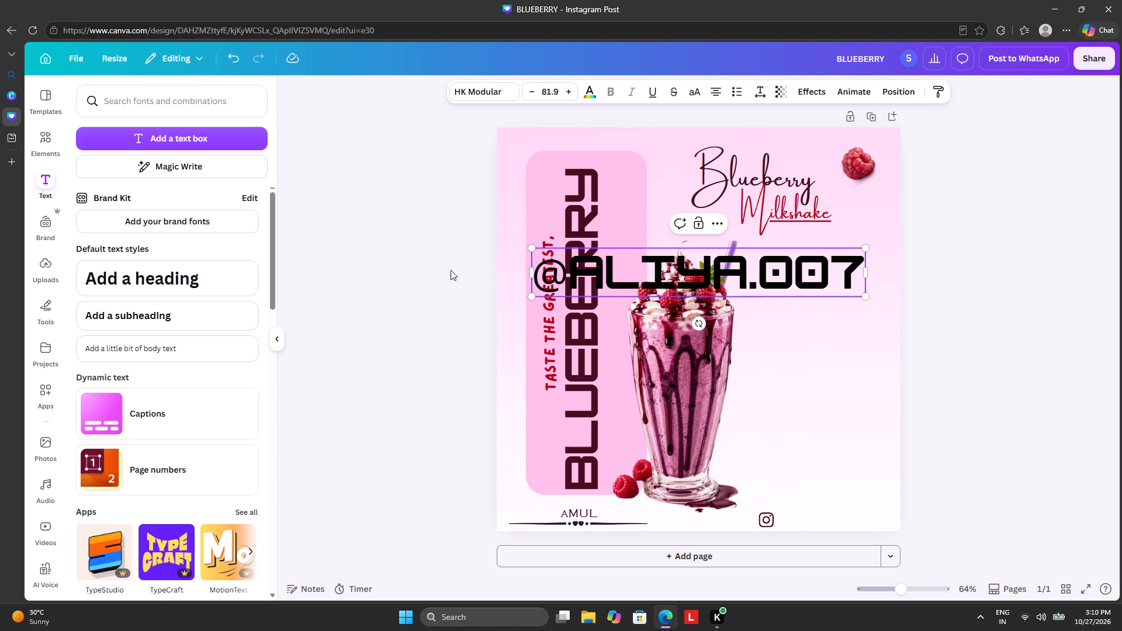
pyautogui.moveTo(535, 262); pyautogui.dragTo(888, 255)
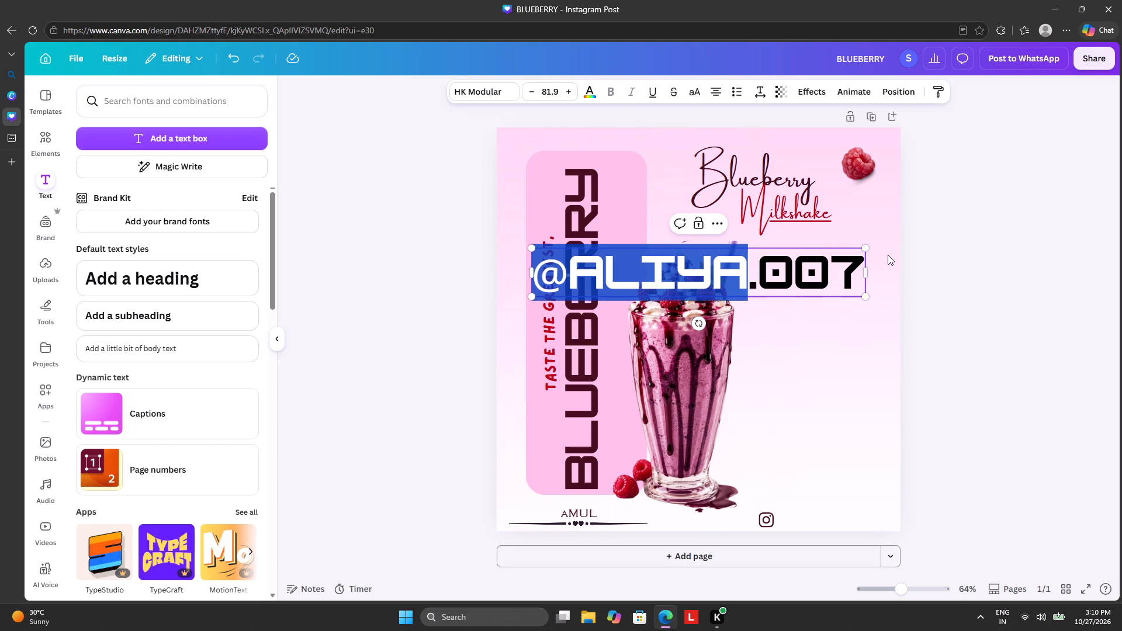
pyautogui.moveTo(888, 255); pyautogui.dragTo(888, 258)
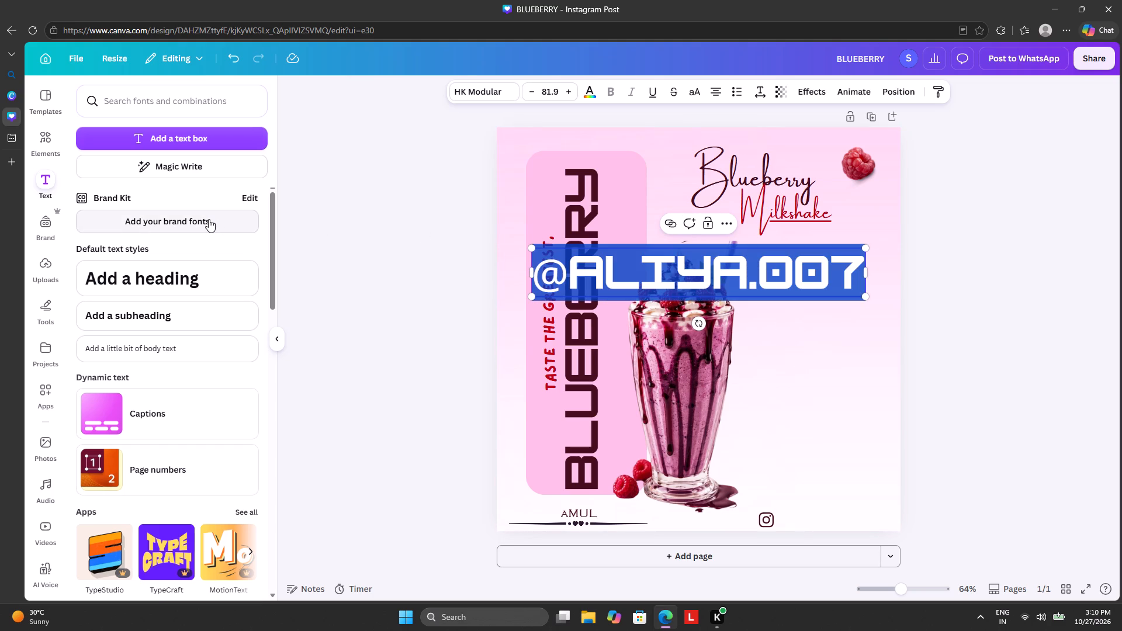
# Change the numeric ending of the Instagram handle text to ".0786", keeping the name part the same.
pyautogui.click(805, 278)
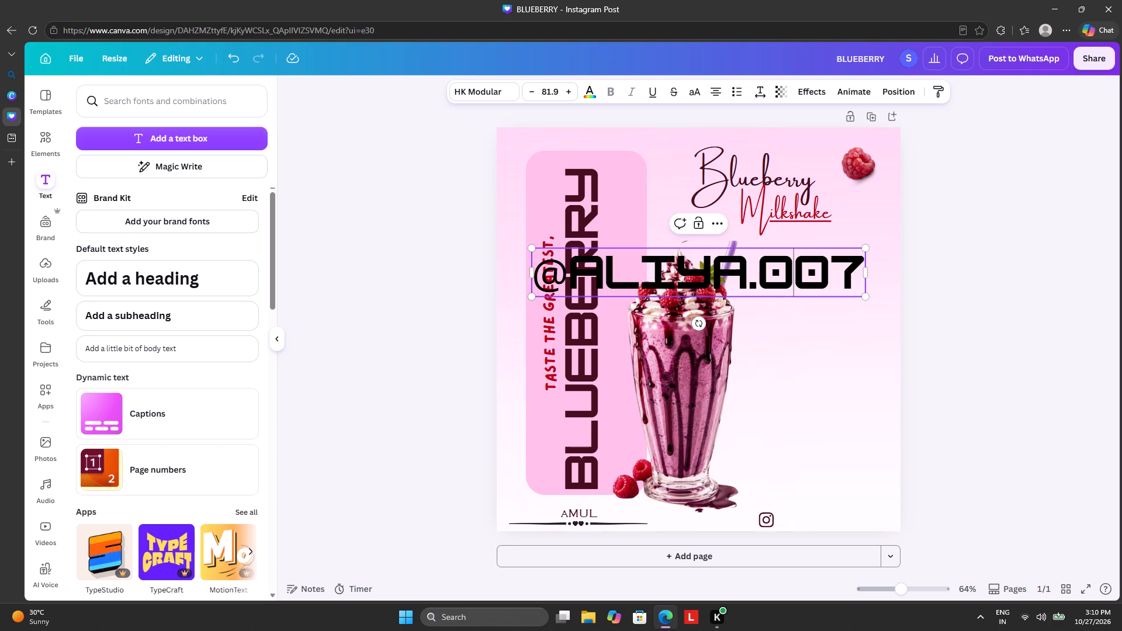
pyautogui.click(850, 271)
pyautogui.click(853, 277)
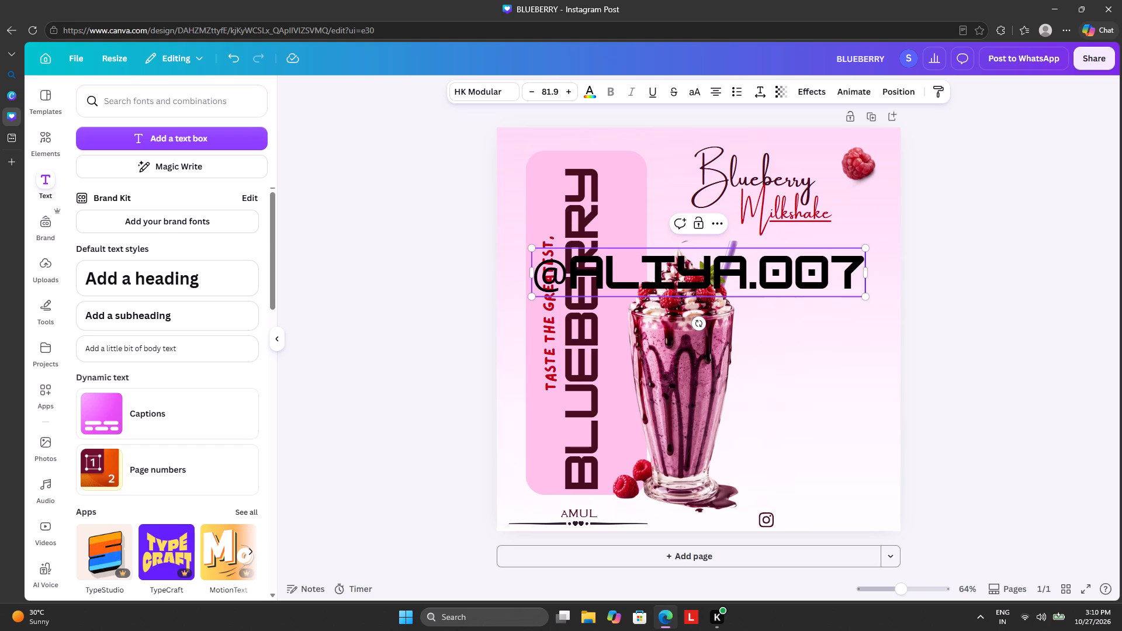
pyautogui.click(860, 265)
pyautogui.moveTo(860, 263); pyautogui.dragTo(827, 272)
pyautogui.click(845, 272)
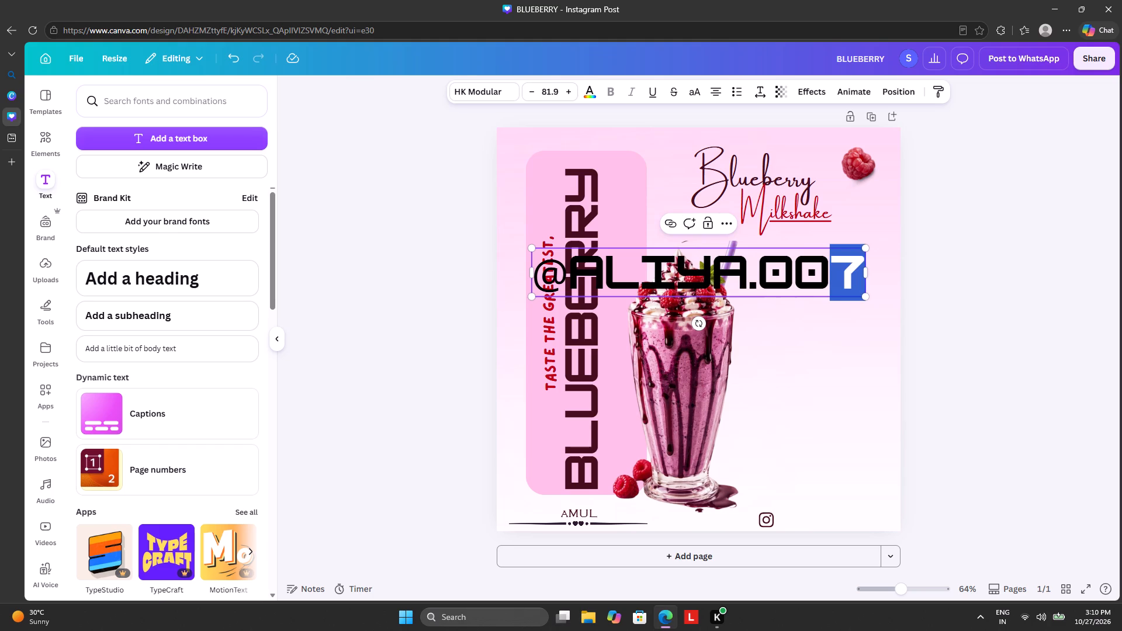
pyautogui.click(854, 273)
pyautogui.click(854, 277)
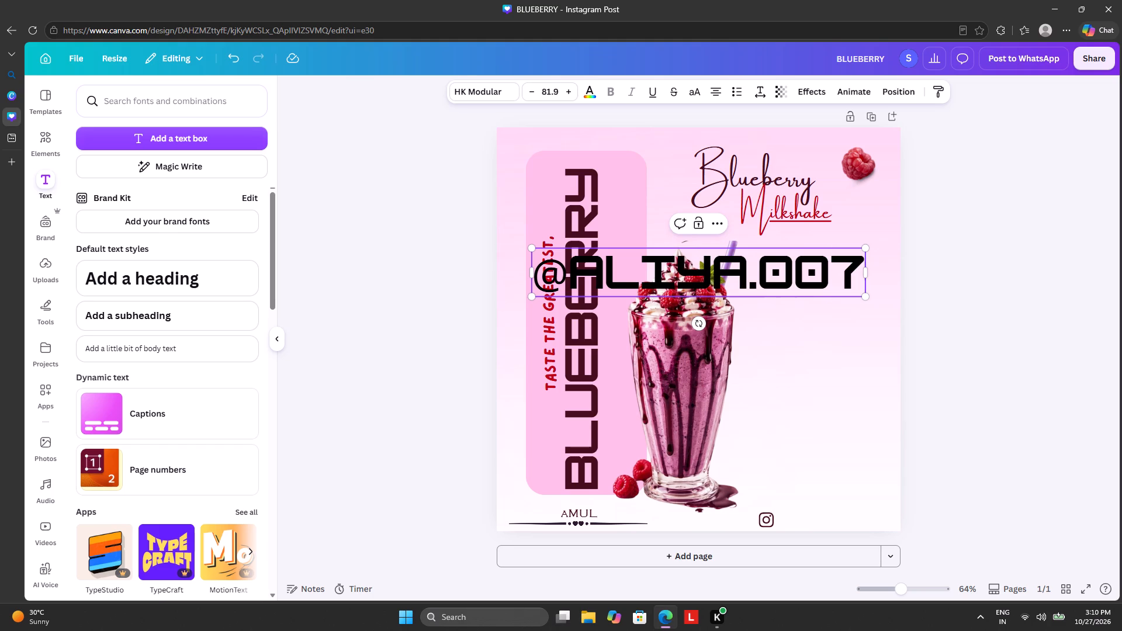
pyautogui.press('BackSpace')
pyautogui.press('BackSpace')
pyautogui.press('BackSpace')
pyautogui.press('BackSpace')
pyautogui.press('BackSpace')
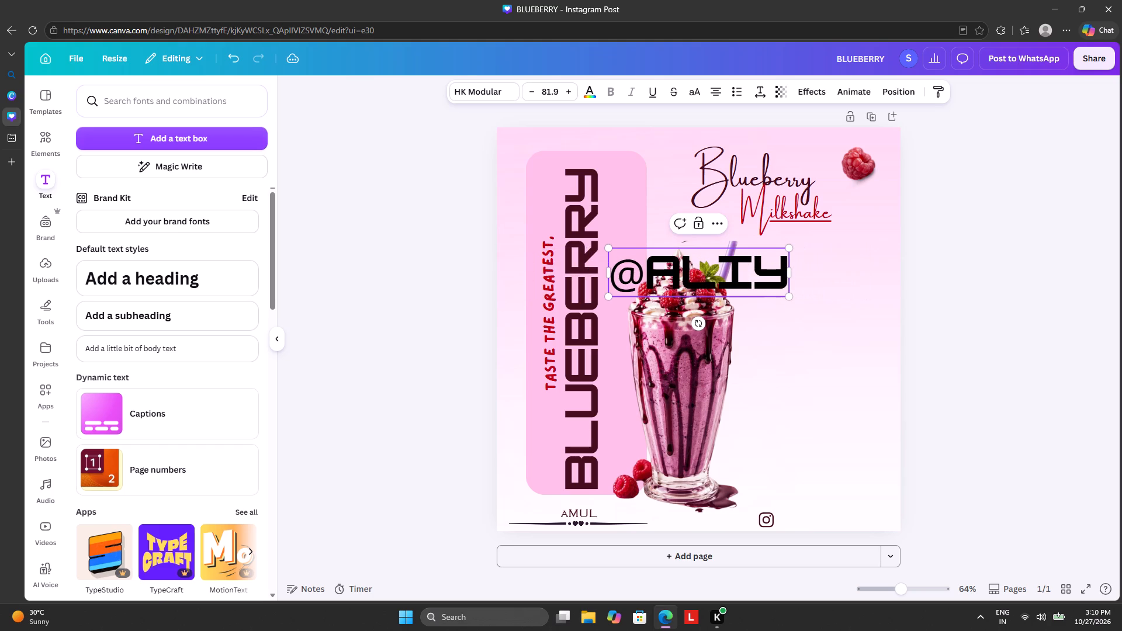
pyautogui.press('BackSpace')
pyautogui.press('BackSpace')
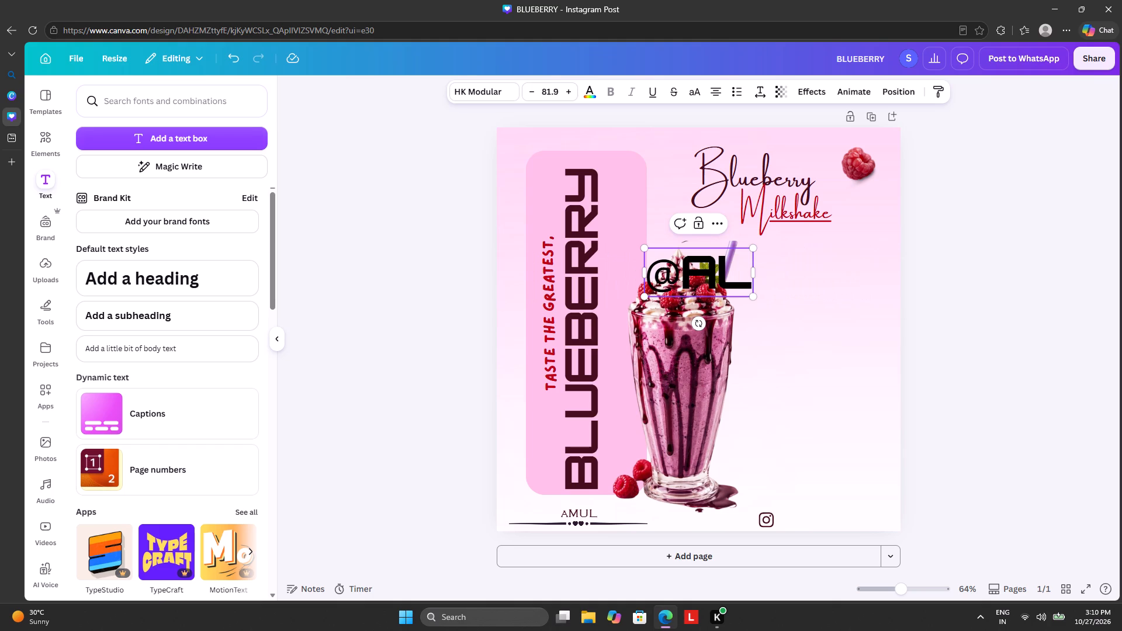
pyautogui.press('i')
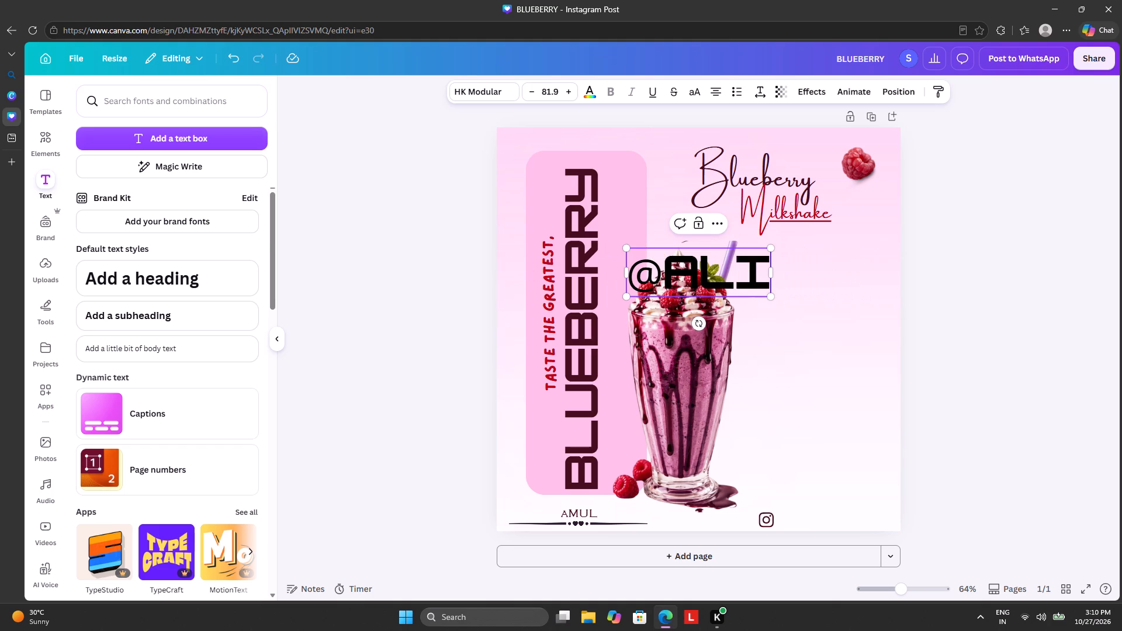
pyautogui.press('y')
pyautogui.write('a.')
pyautogui.write('0786')
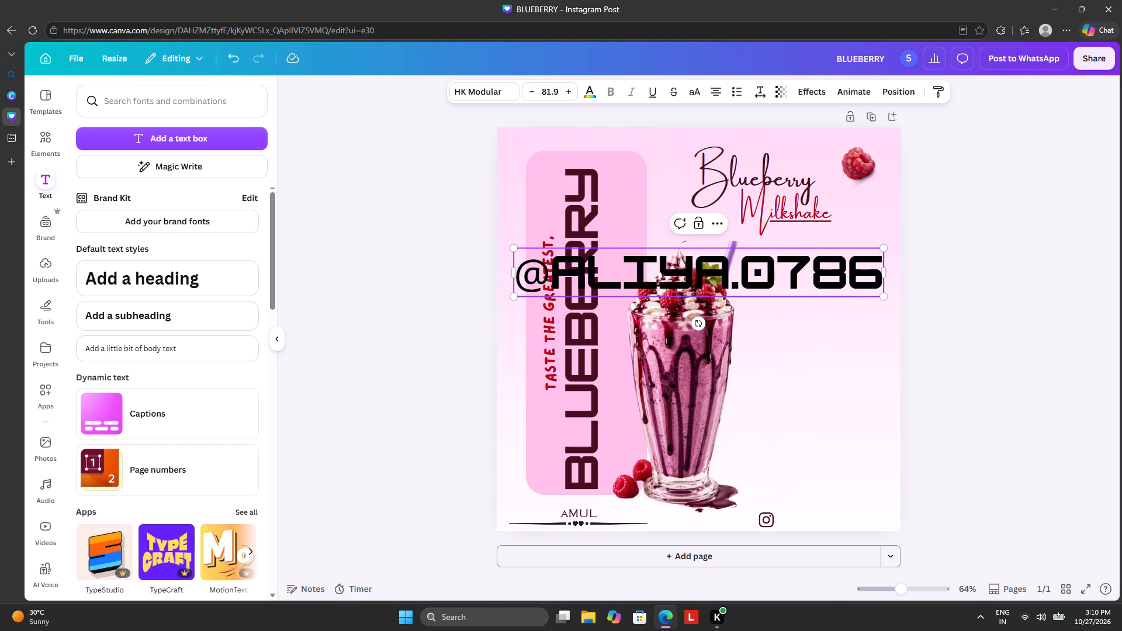
# Change the font of the entire Instagram handle text to a light, rounded lowercase typeface.
pyautogui.moveTo(520, 274); pyautogui.dragTo(845, 268)
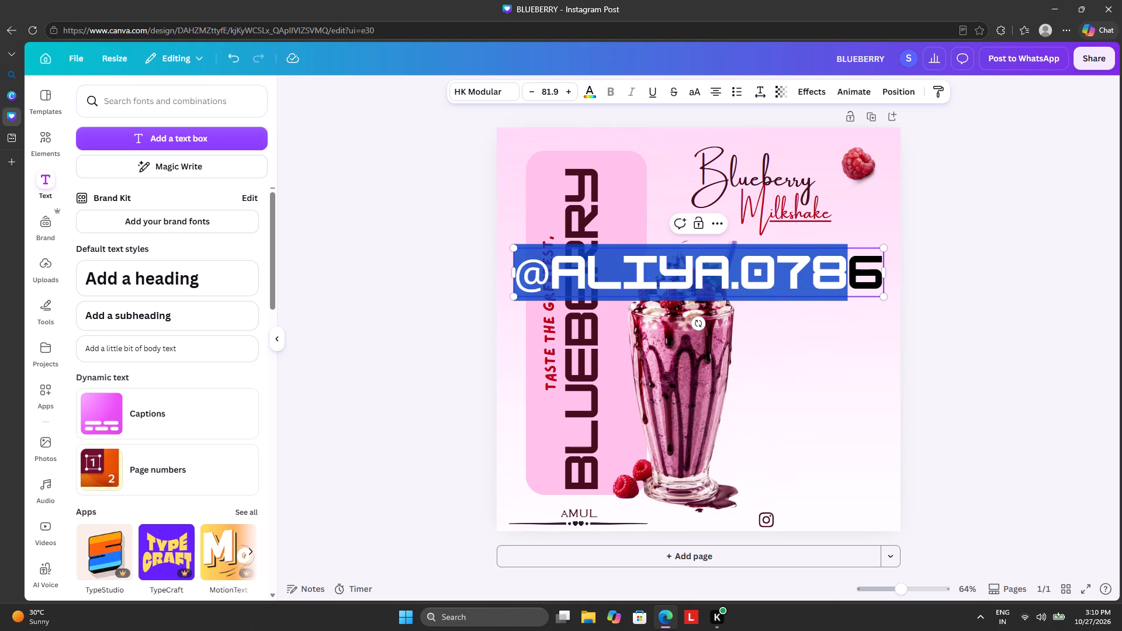
pyautogui.moveTo(845, 268); pyautogui.dragTo(877, 270)
pyautogui.click(459, 95)
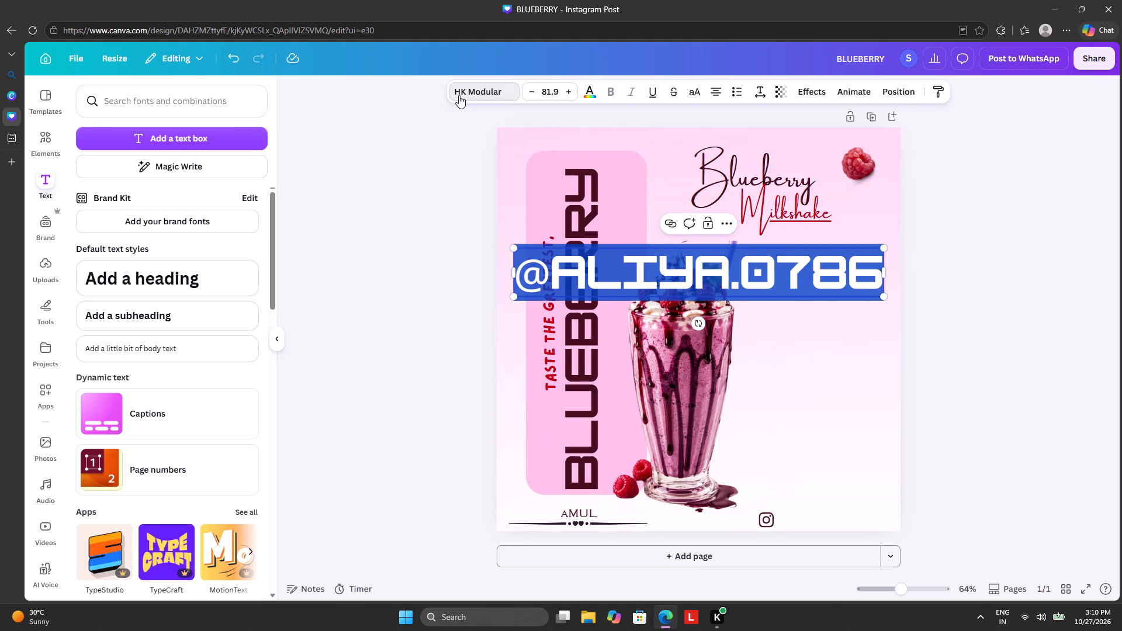
pyautogui.click(148, 196)
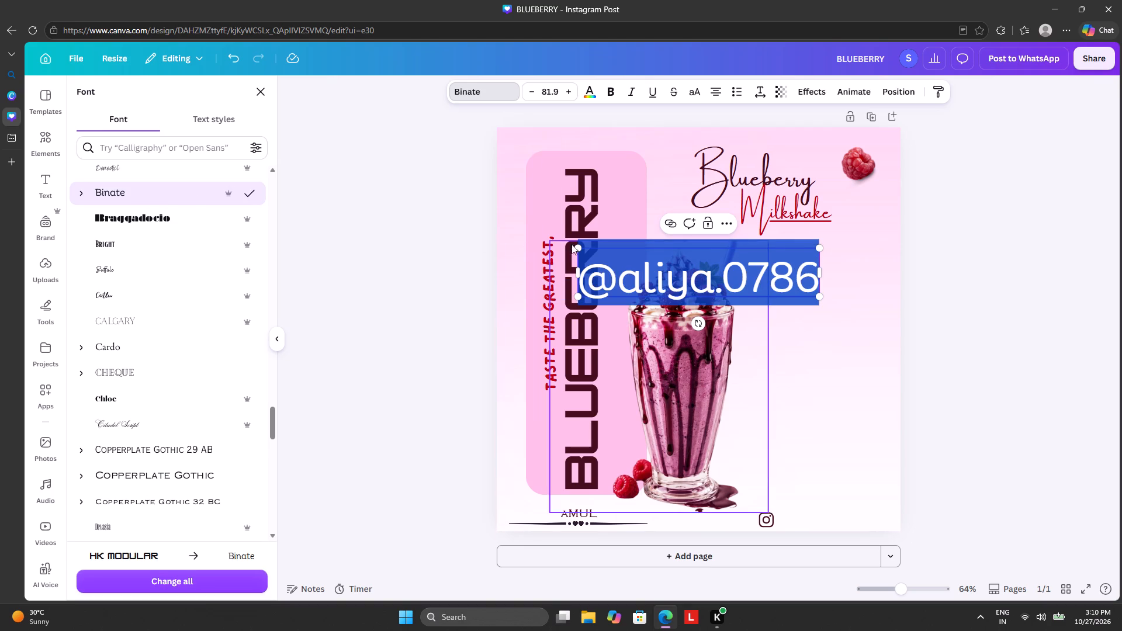
# Shrink the Instagram handle text to about size 17.3 and recolour it with the design's dark maroon.
pyautogui.moveTo(577, 249); pyautogui.dragTo(768, 284)
pyautogui.click(587, 91)
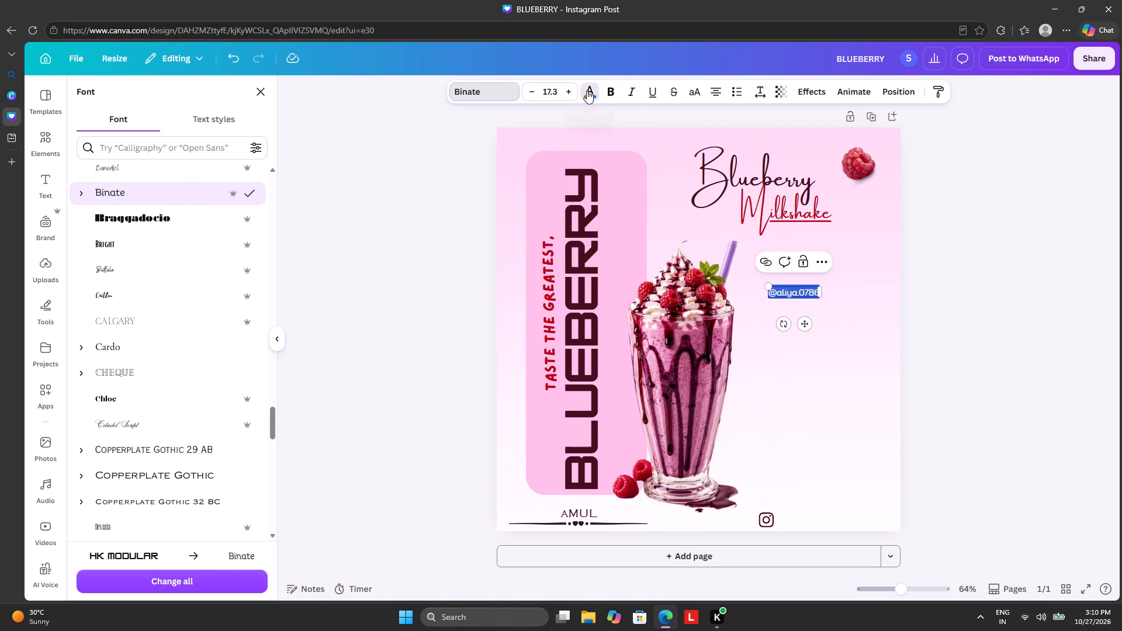
pyautogui.click(172, 181)
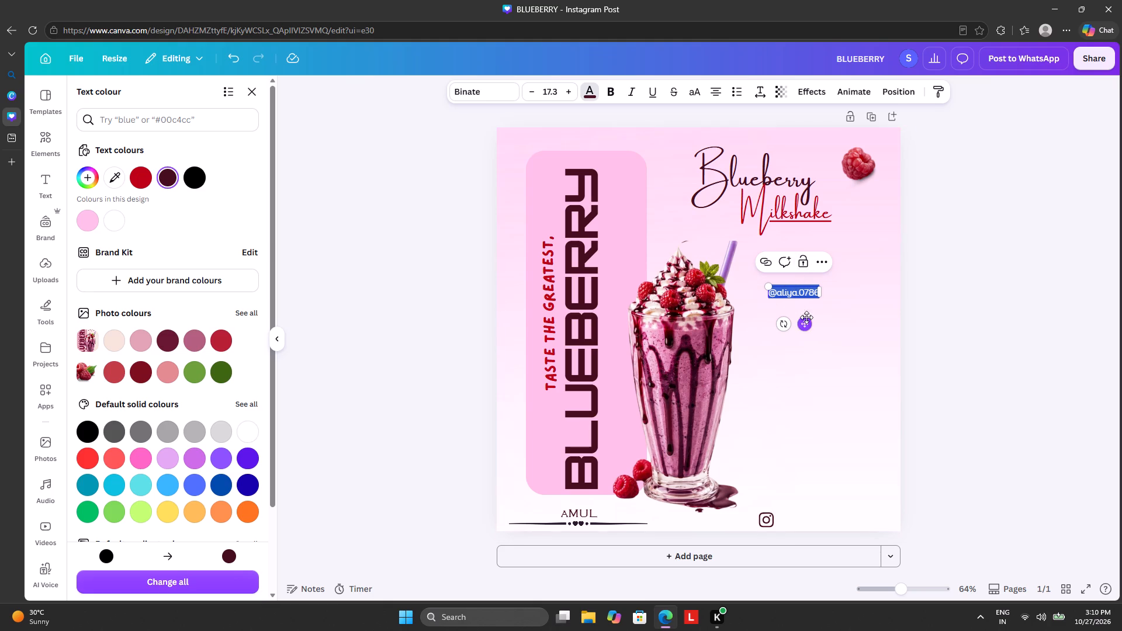
# Place the Instagram handle directly beside the Instagram icon at the bottom of the post, vertically aligned with it.
pyautogui.moveTo(806, 324); pyautogui.dragTo(818, 551)
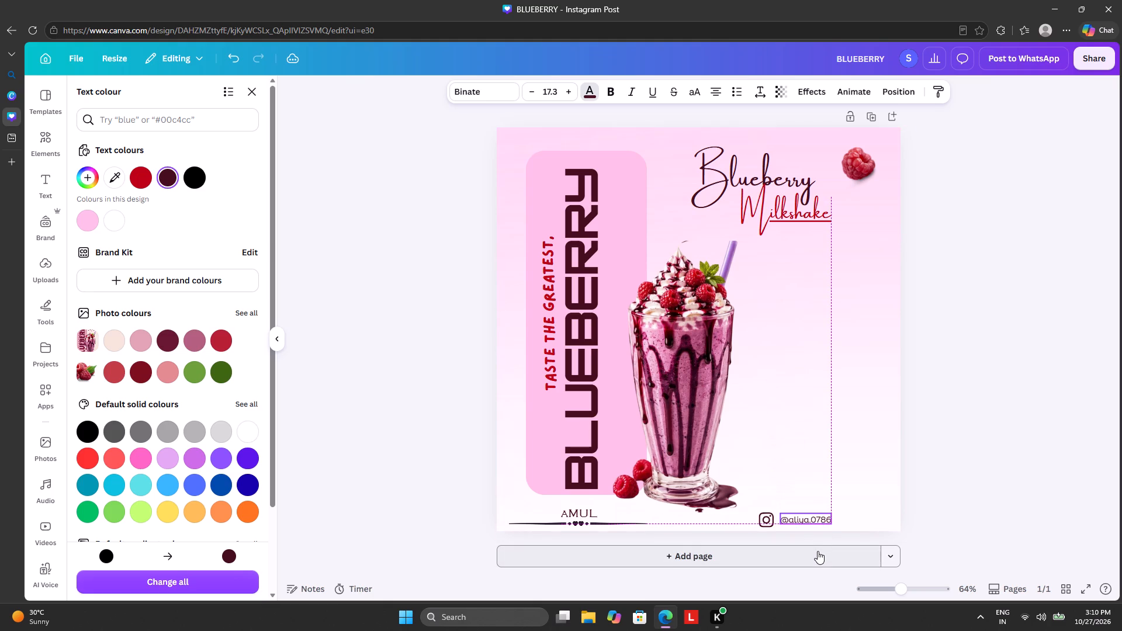
pyautogui.moveTo(818, 551); pyautogui.dragTo(815, 547)
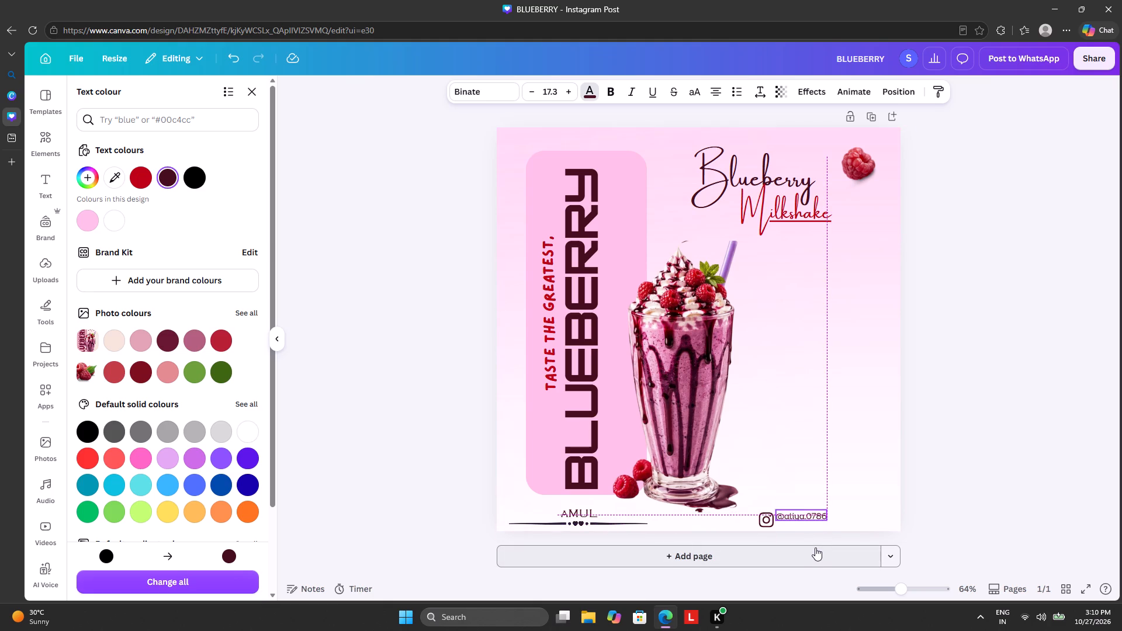
pyautogui.moveTo(815, 547); pyautogui.dragTo(815, 549)
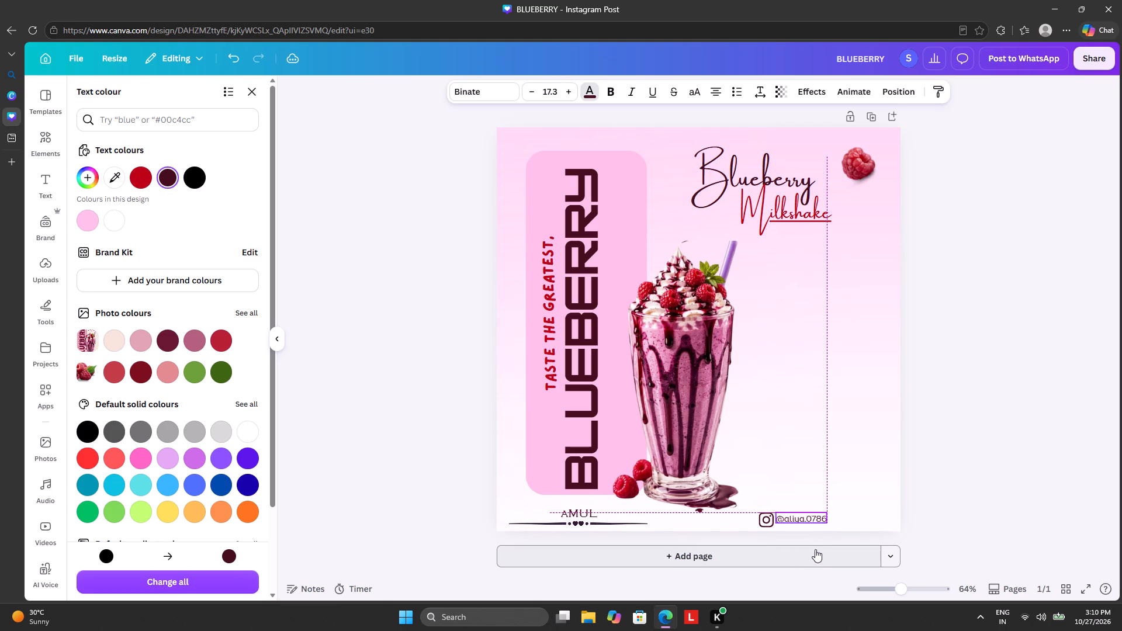
pyautogui.moveTo(815, 549); pyautogui.dragTo(815, 549)
pyautogui.click(812, 546)
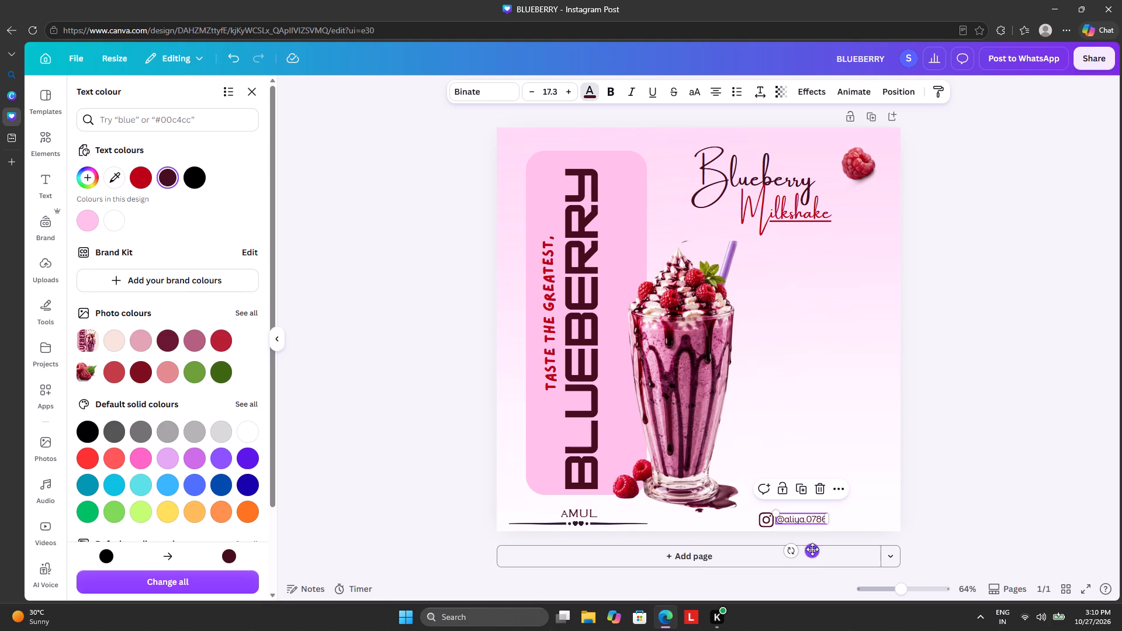
pyautogui.click(1009, 370)
pyautogui.doubleClick(996, 372)
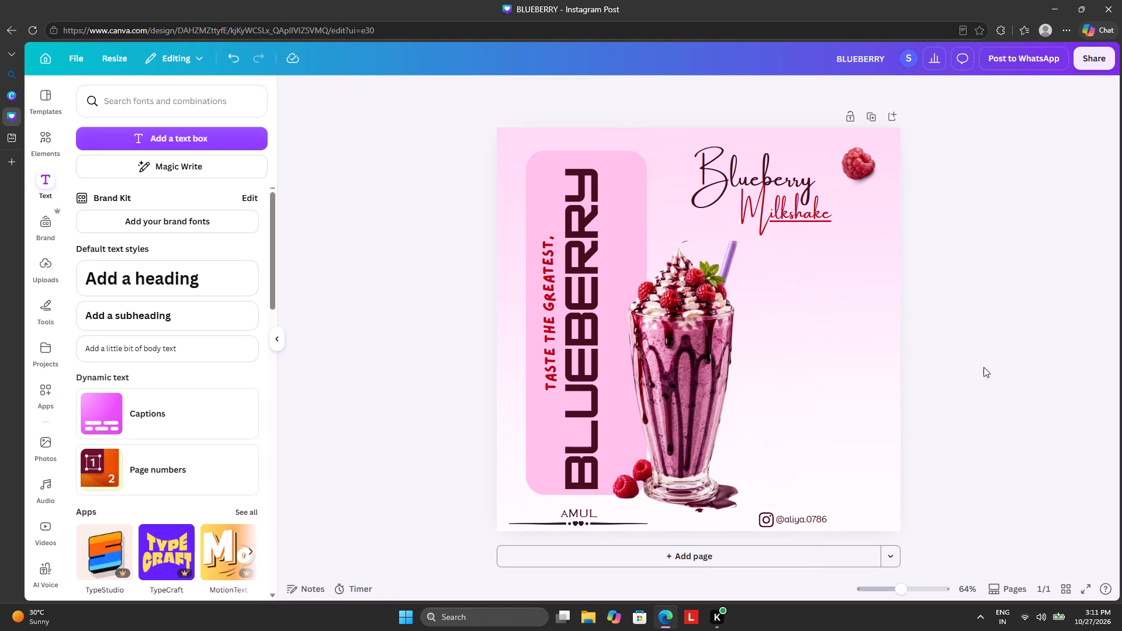
# Nudge the AMUL text slightly to the right above the ornamental divider.
pyautogui.moveTo(573, 507); pyautogui.dragTo(574, 507)
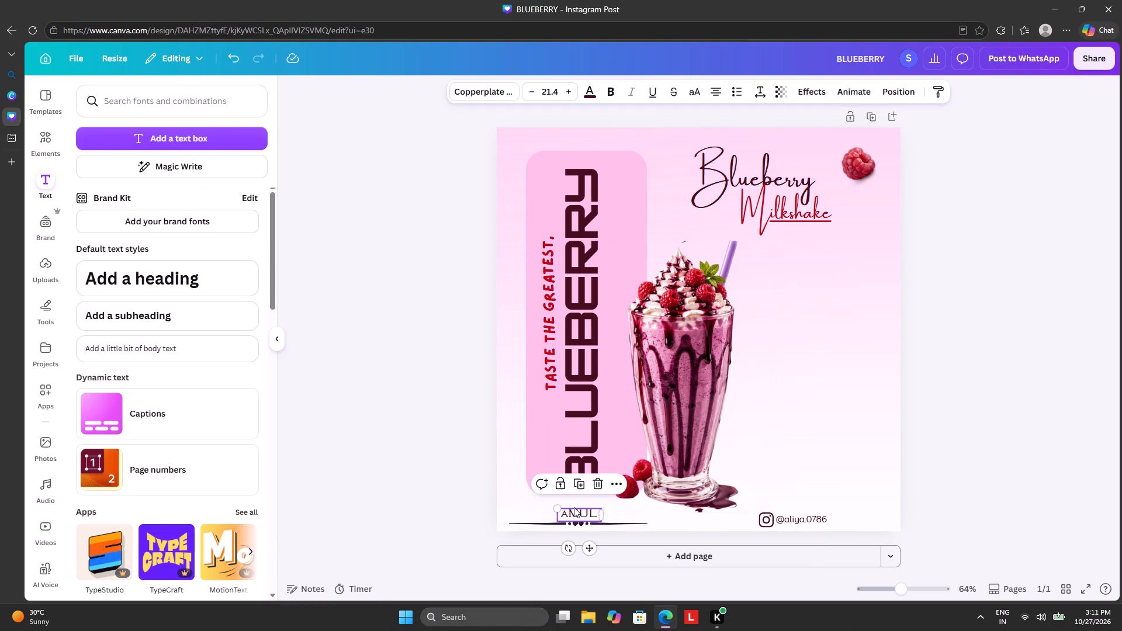
pyautogui.moveTo(574, 507); pyautogui.dragTo(581, 507)
pyautogui.click(430, 444)
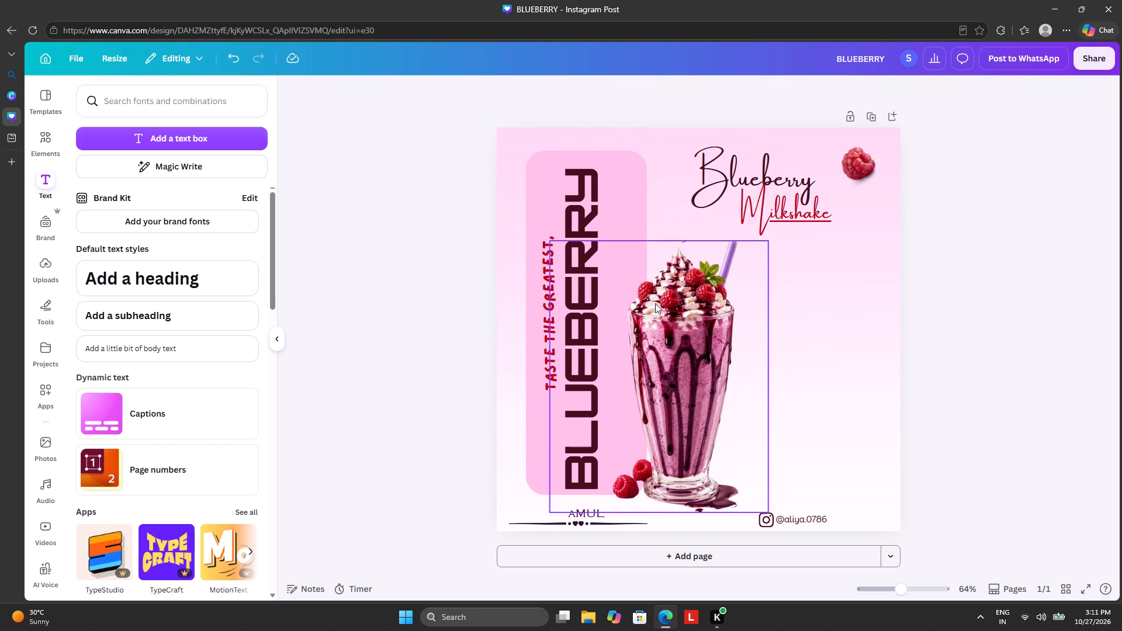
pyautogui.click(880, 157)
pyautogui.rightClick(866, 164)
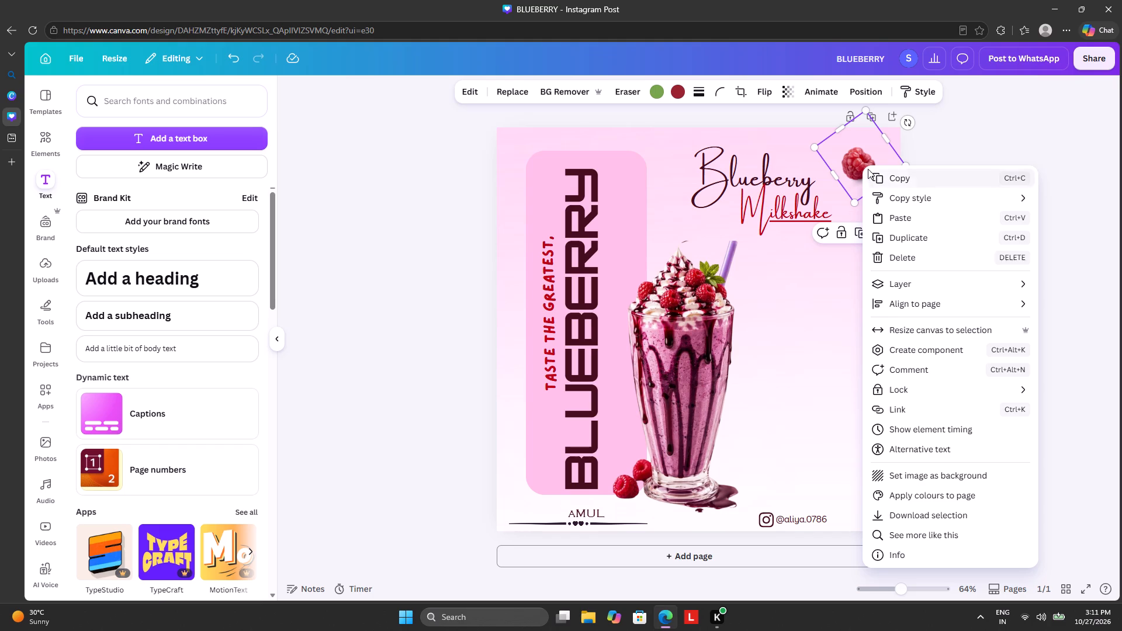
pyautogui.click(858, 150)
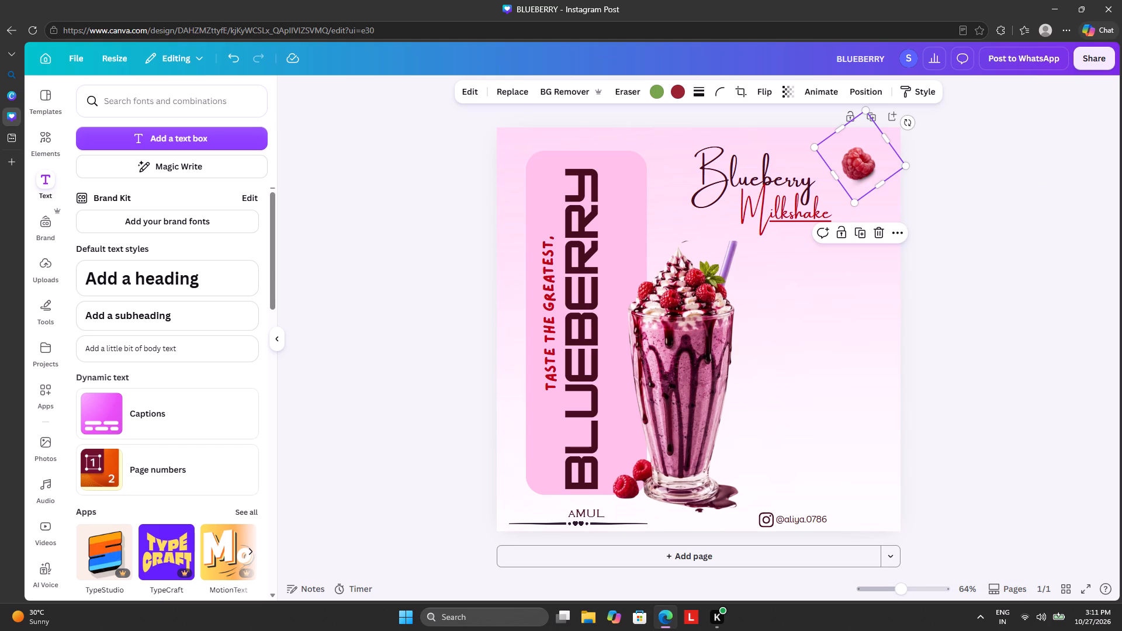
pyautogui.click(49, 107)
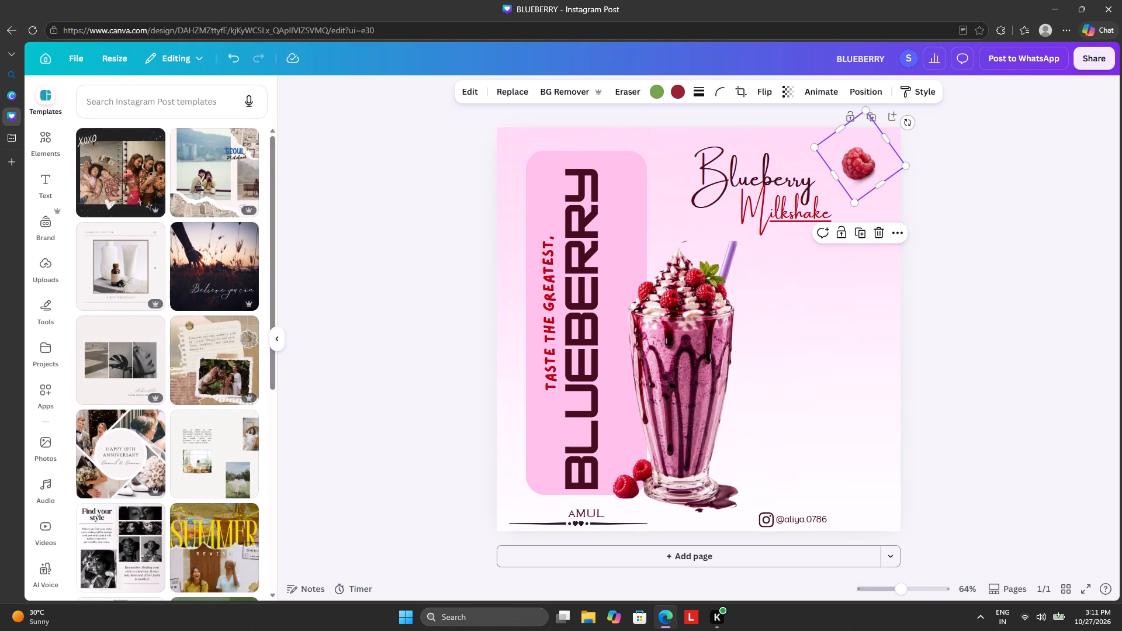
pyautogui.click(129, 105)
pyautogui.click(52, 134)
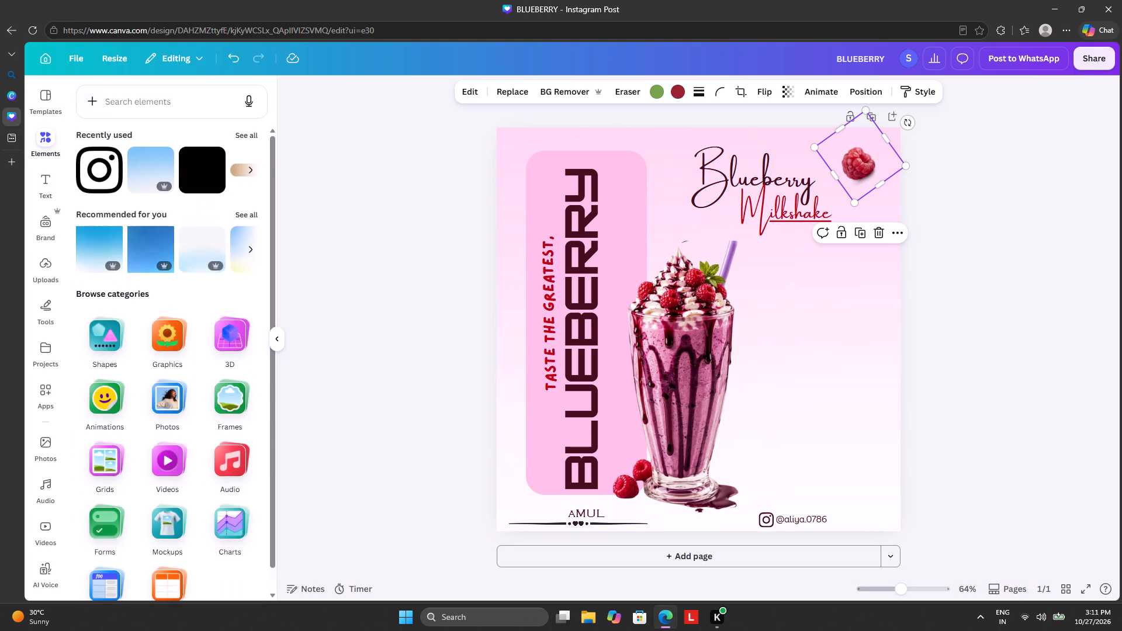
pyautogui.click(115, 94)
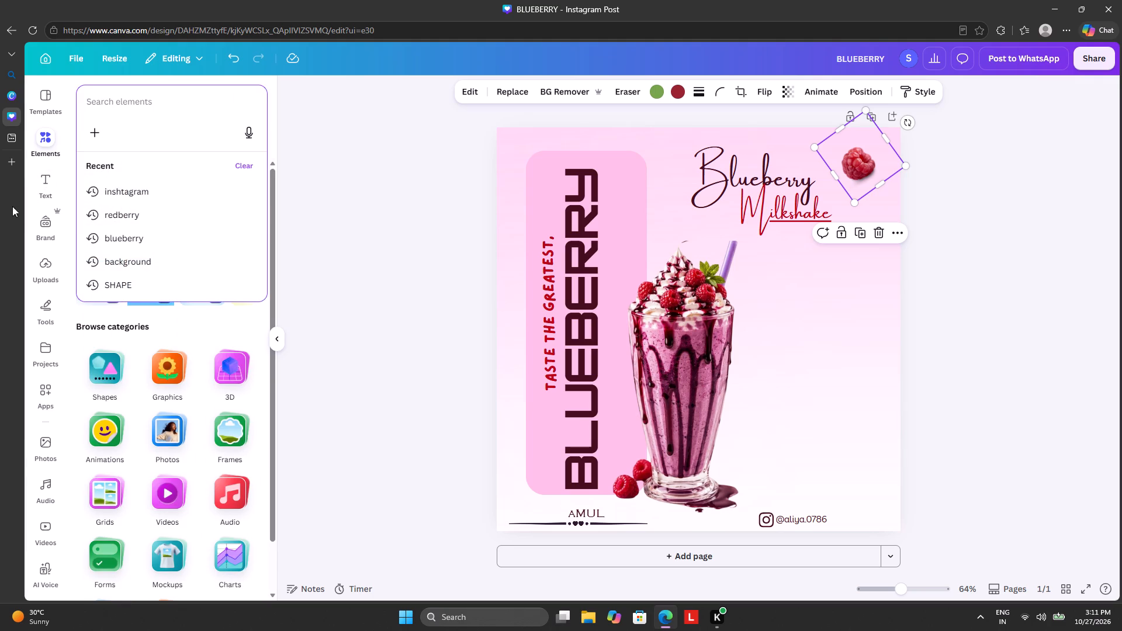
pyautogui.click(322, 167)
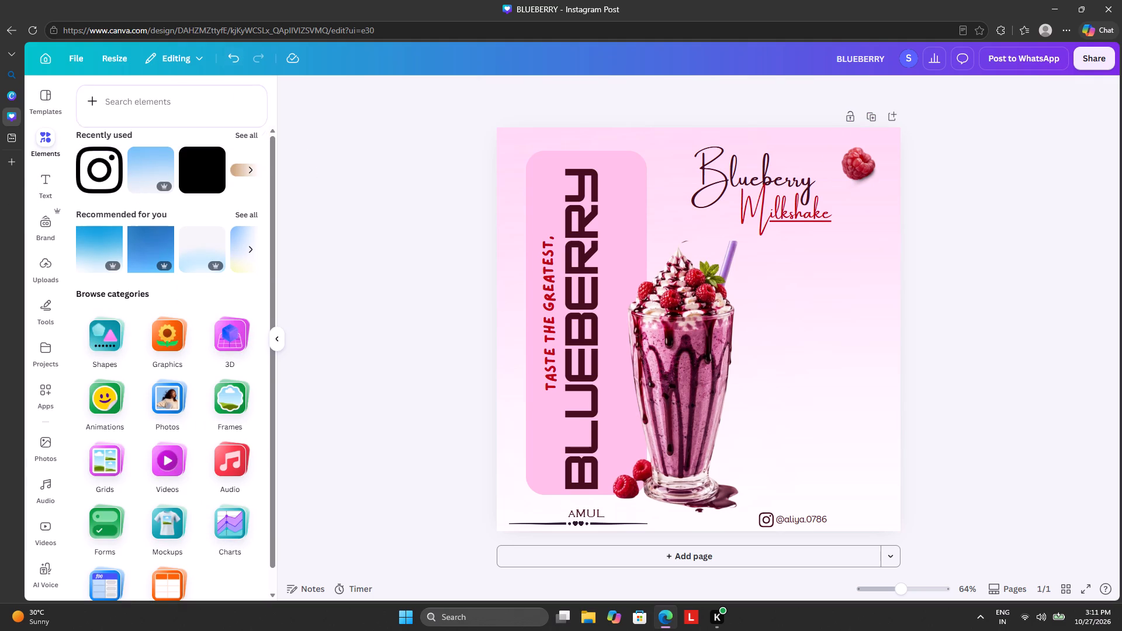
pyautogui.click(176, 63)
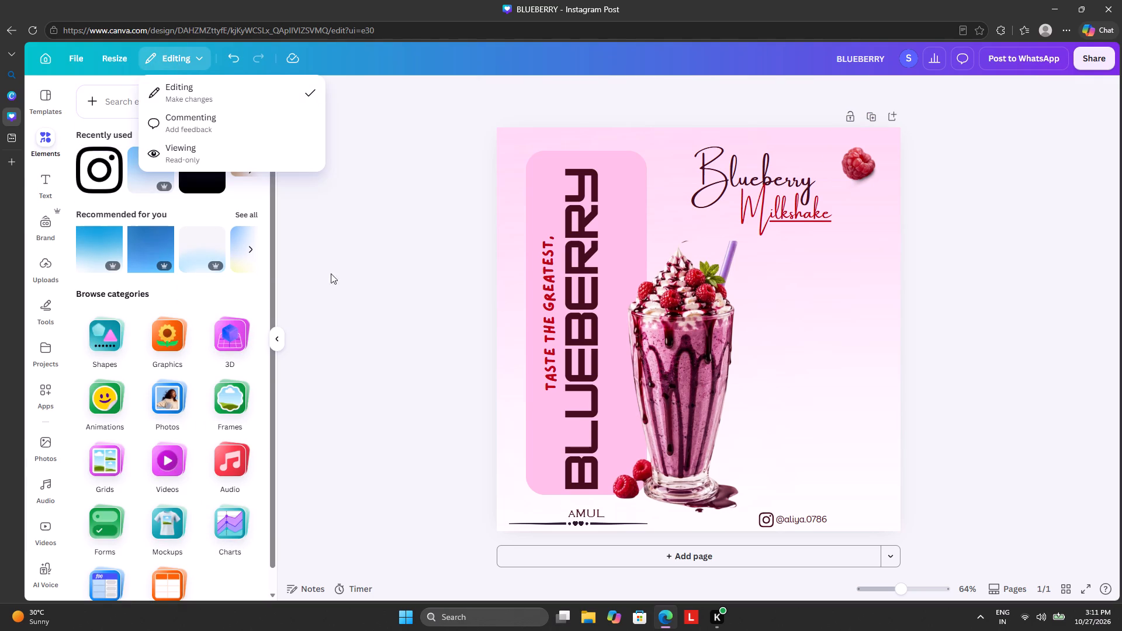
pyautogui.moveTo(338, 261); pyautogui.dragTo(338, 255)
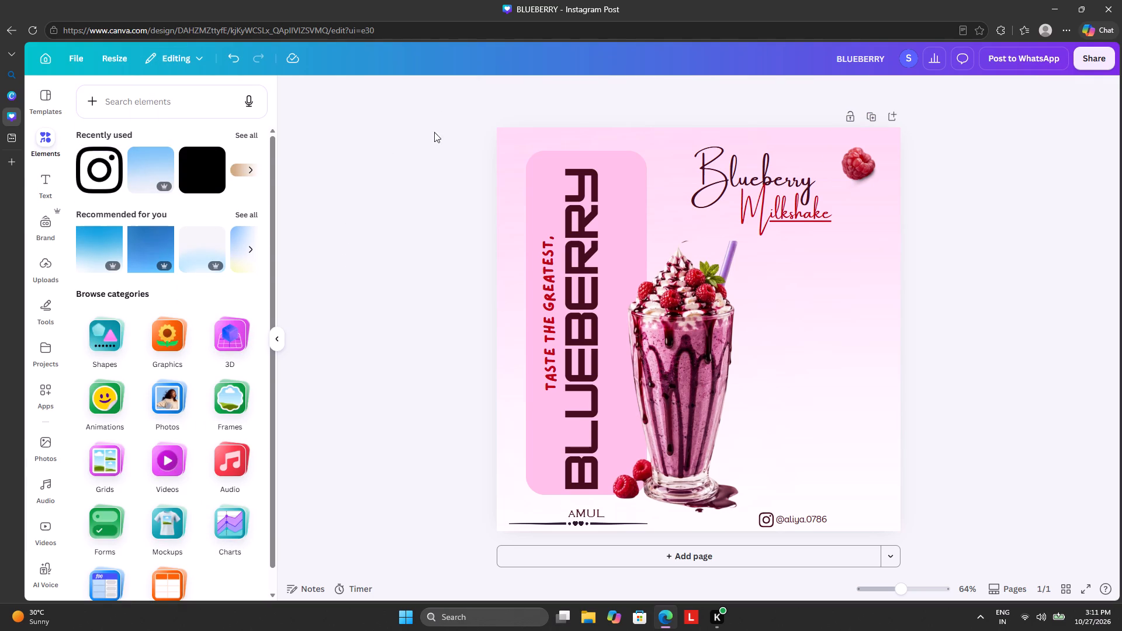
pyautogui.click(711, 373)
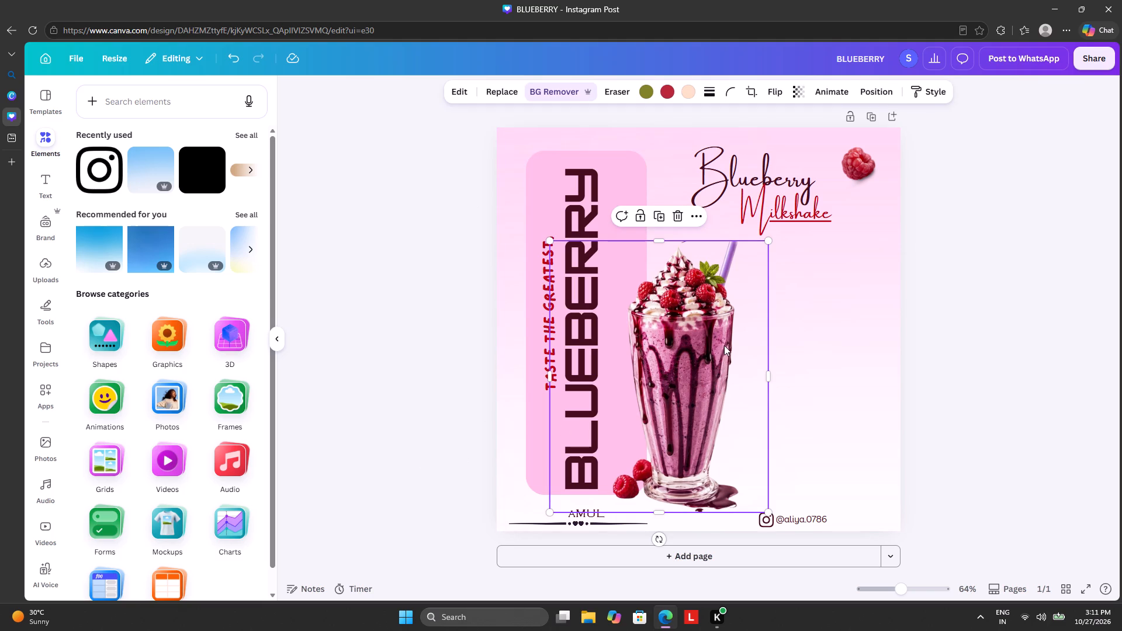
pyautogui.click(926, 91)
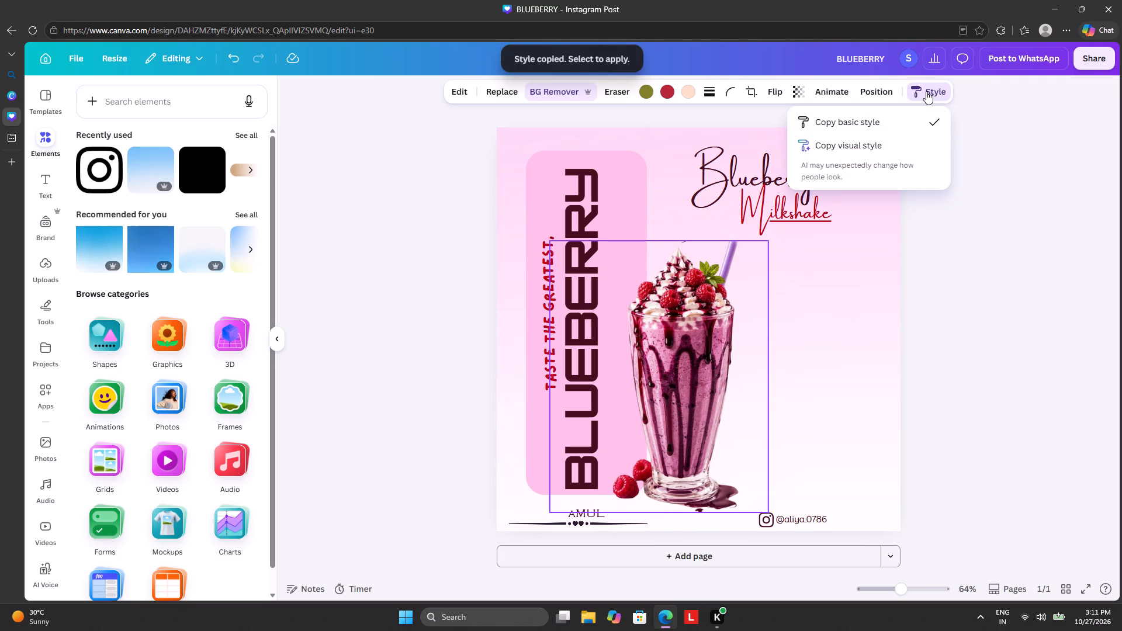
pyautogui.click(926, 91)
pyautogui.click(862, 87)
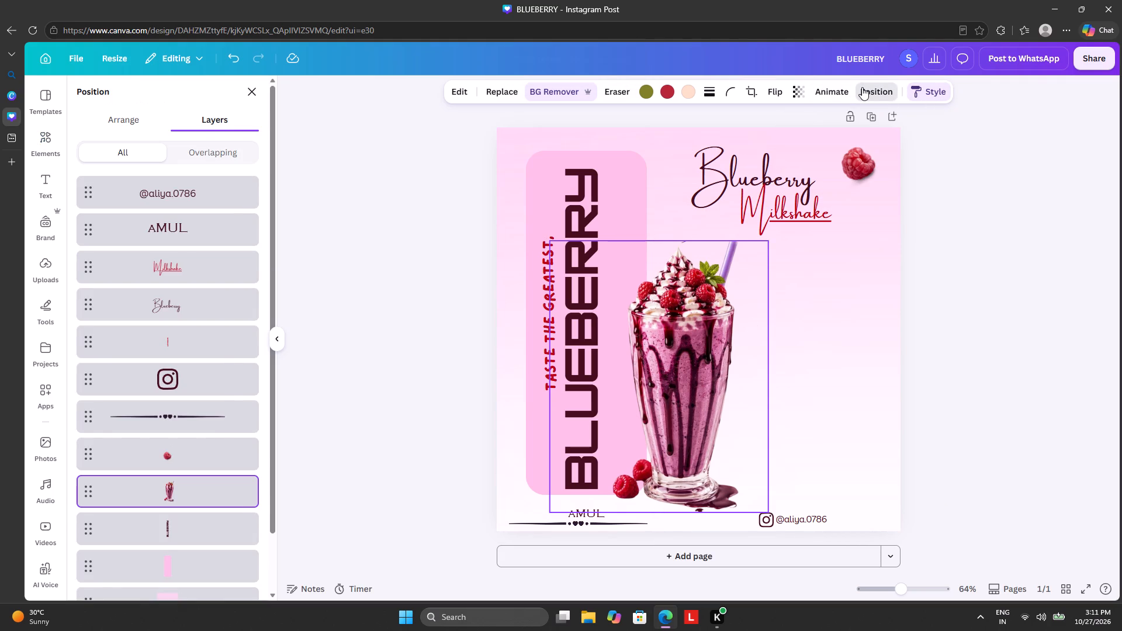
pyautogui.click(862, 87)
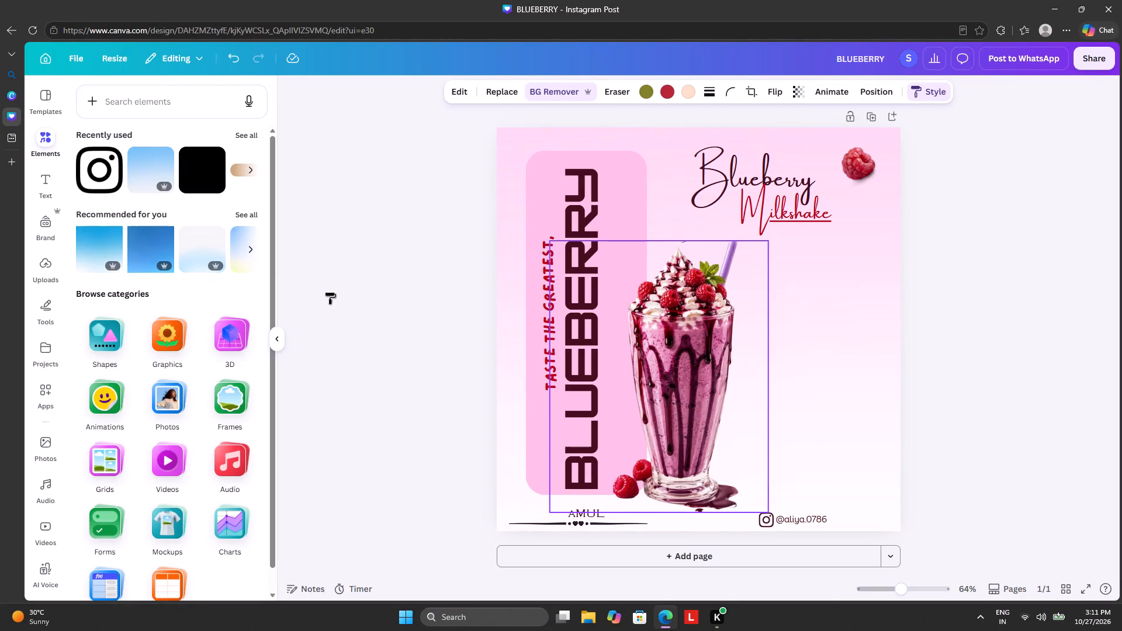
# Search the Instagram Post templates for "shedo".
pyautogui.scroll(-5, 199, 370)
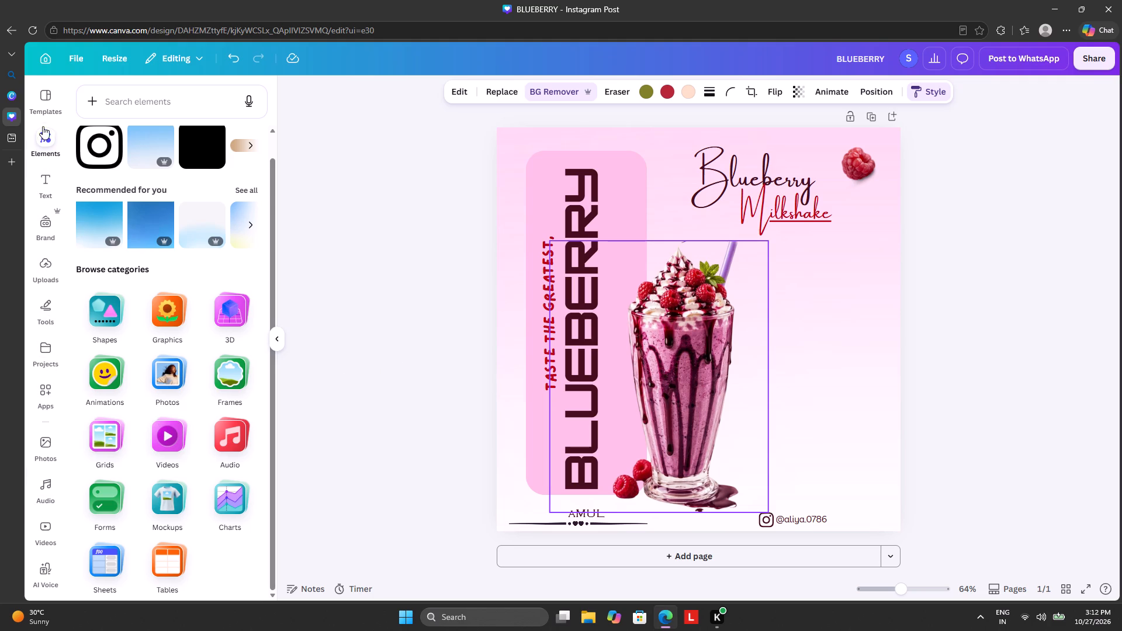
pyautogui.click(47, 100)
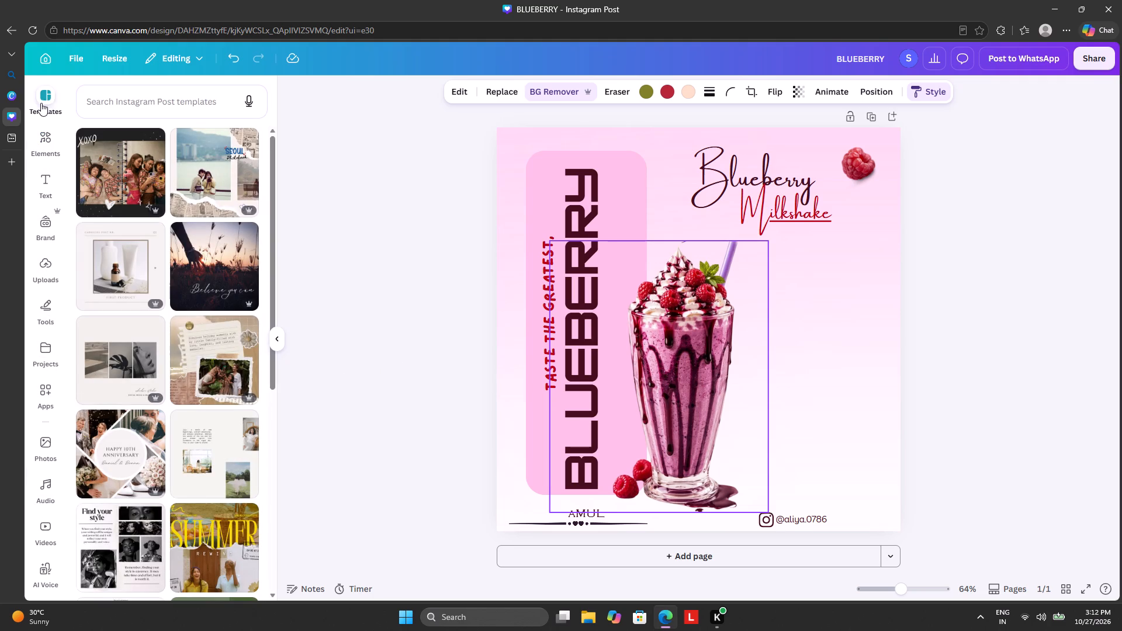
pyautogui.click(169, 104)
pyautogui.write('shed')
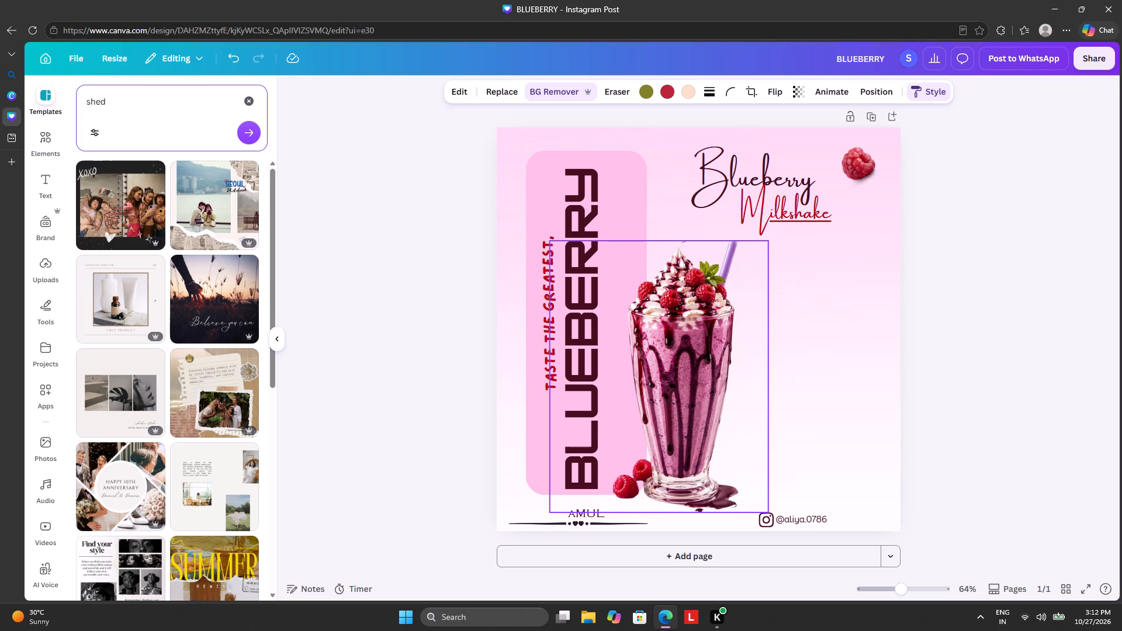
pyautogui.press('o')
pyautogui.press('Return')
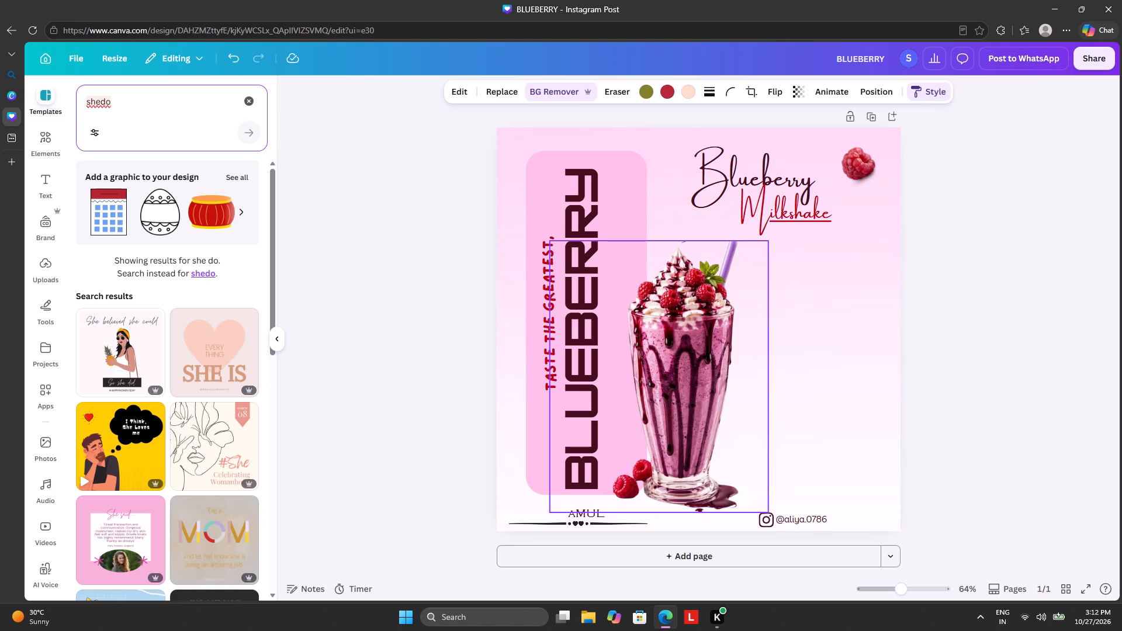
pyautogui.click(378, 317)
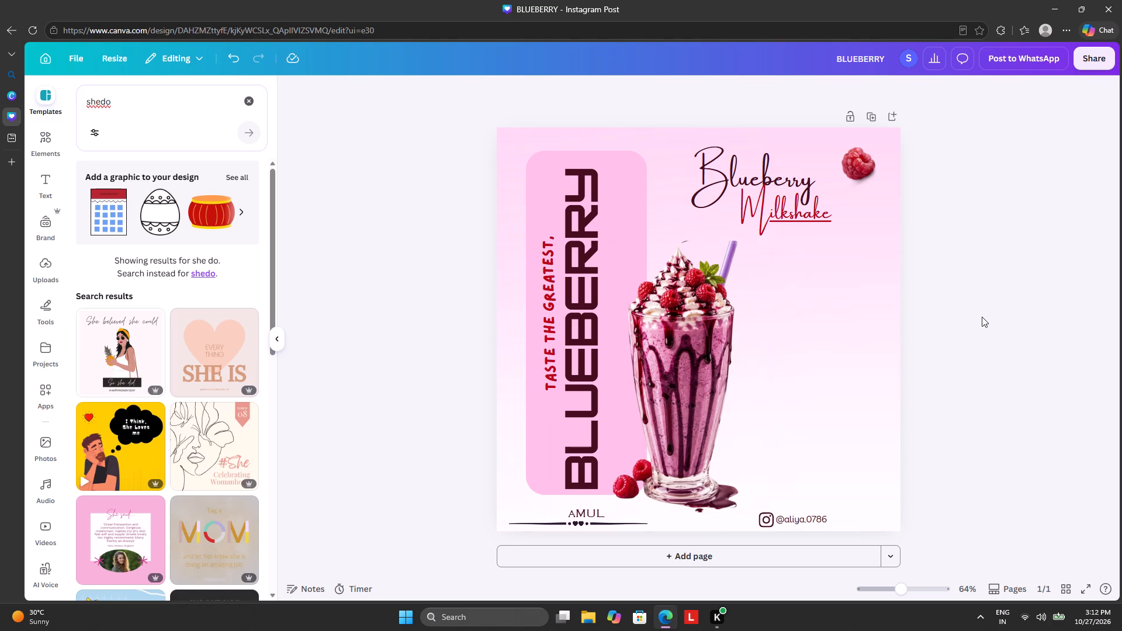
# Recolour the red part of the raspberry beside the Blueberry Milkshake script to the dark maroon from the milkshake's photo colours.
pyautogui.click(850, 163)
pyautogui.click(683, 86)
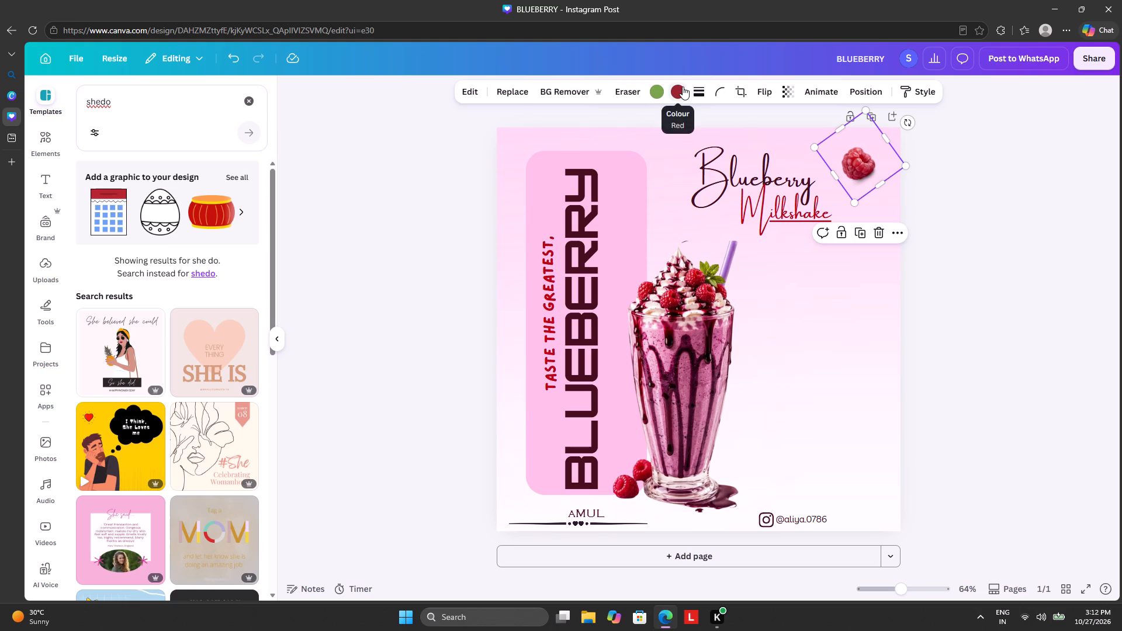
pyautogui.click(227, 177)
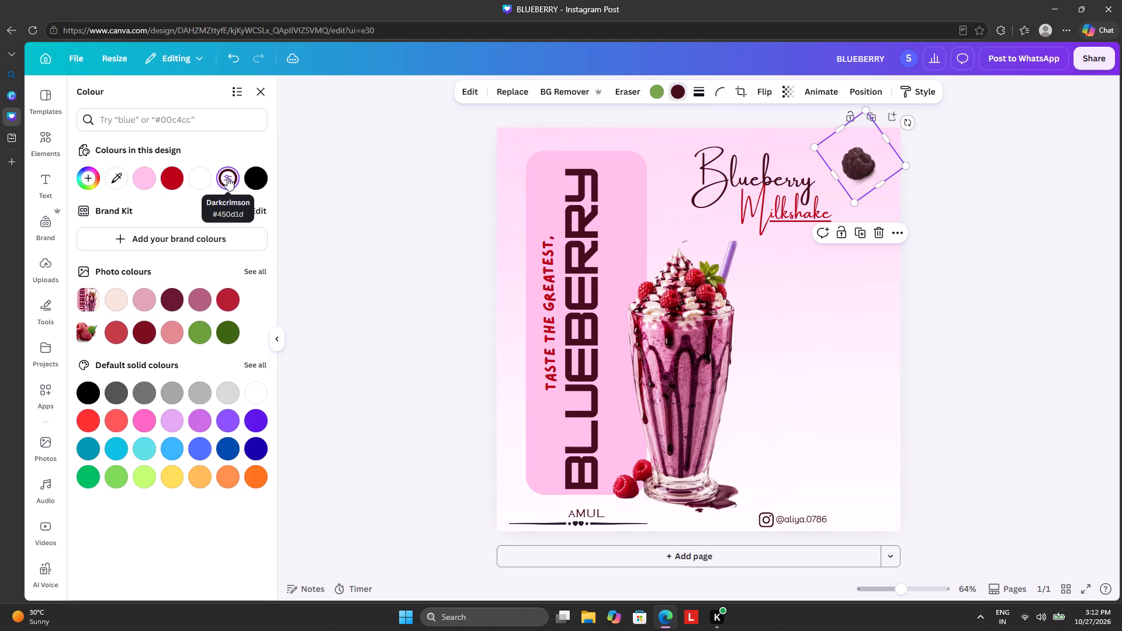
pyautogui.click(170, 298)
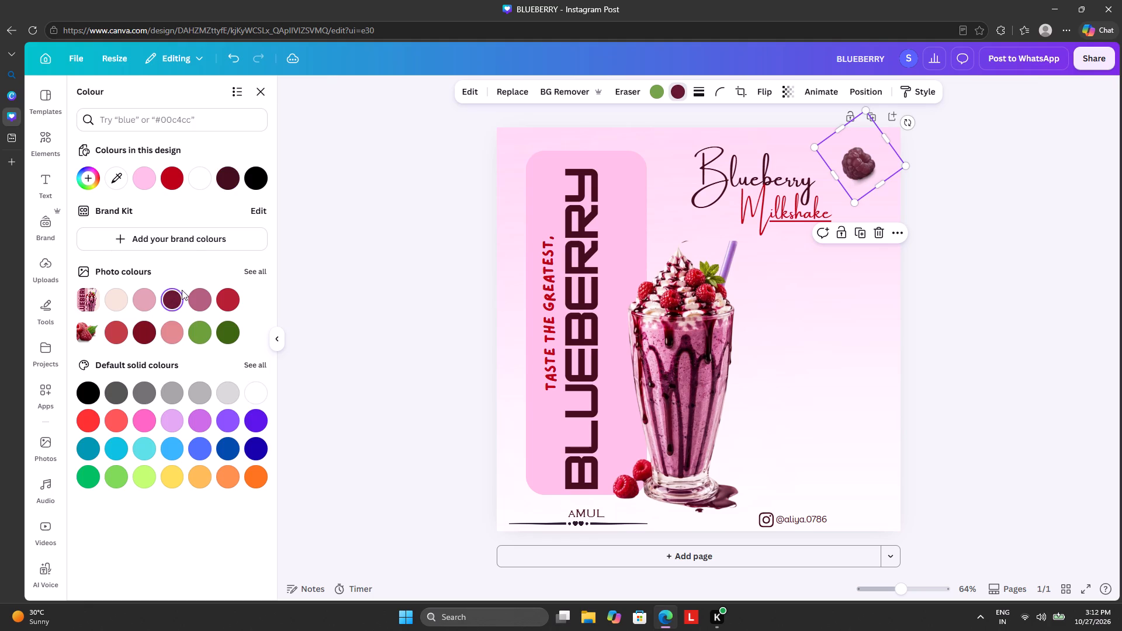
pyautogui.click(181, 181)
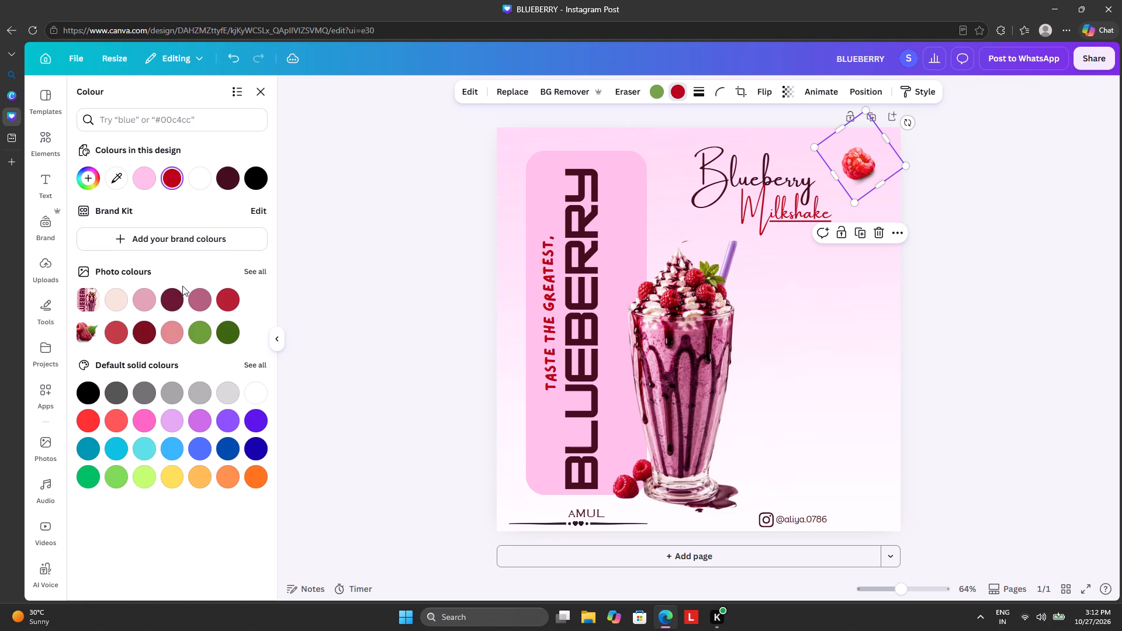
pyautogui.click(174, 294)
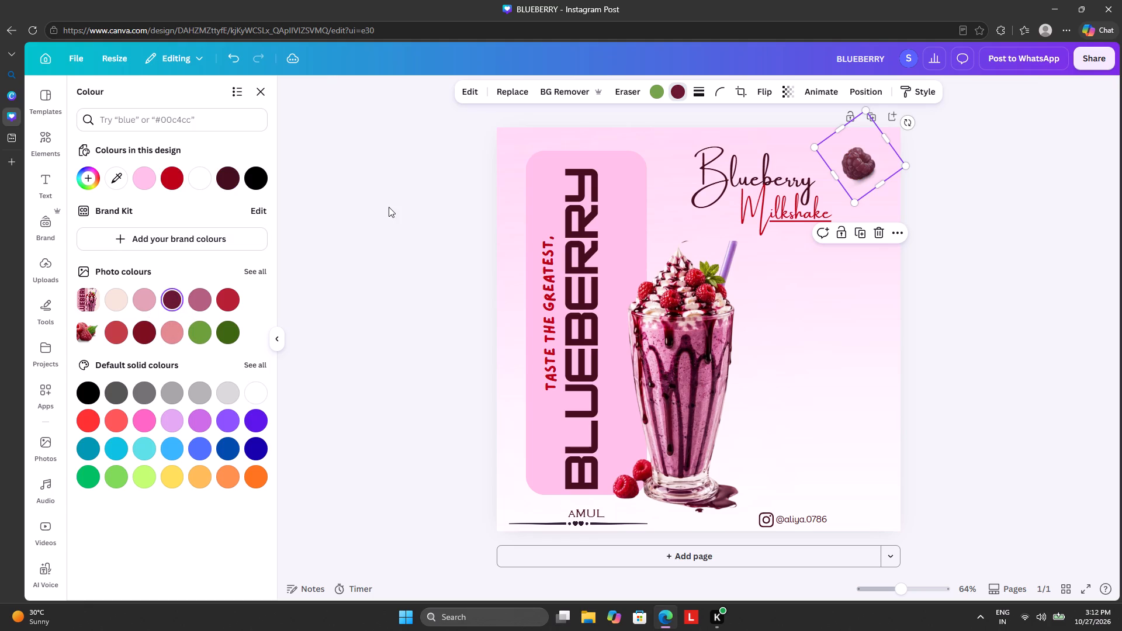
pyautogui.click(390, 206)
pyautogui.click(390, 206)
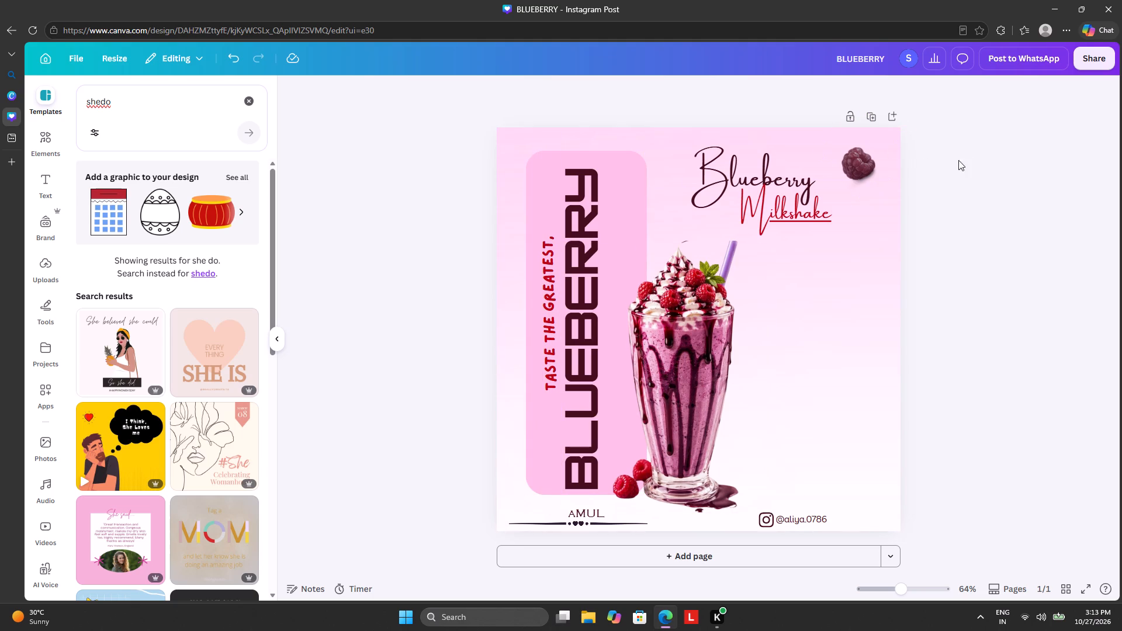
# Open the sharing and download options for the finished design.
pyautogui.click(1095, 60)
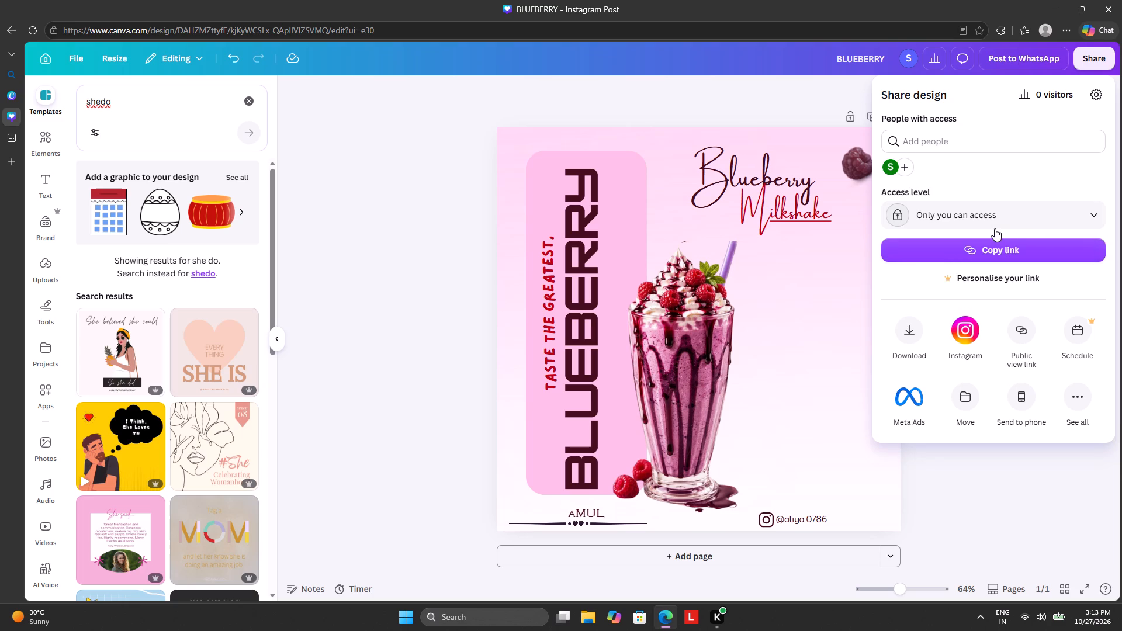
# Copy the design's share link and allow anyone with the link to view it.
pyautogui.click(965, 252)
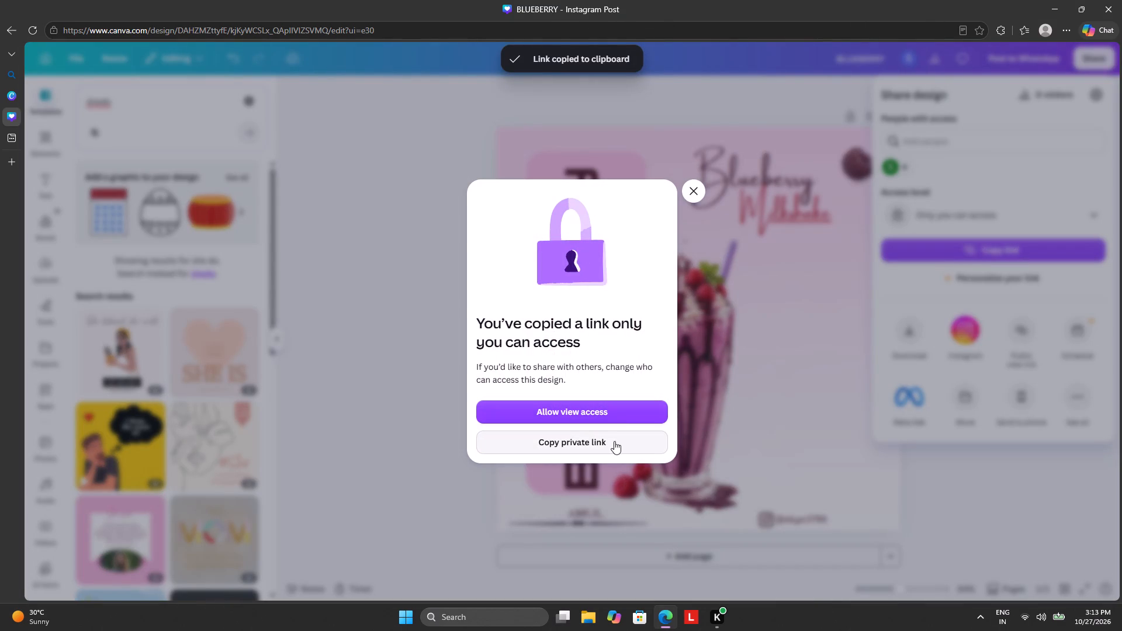
pyautogui.click(622, 411)
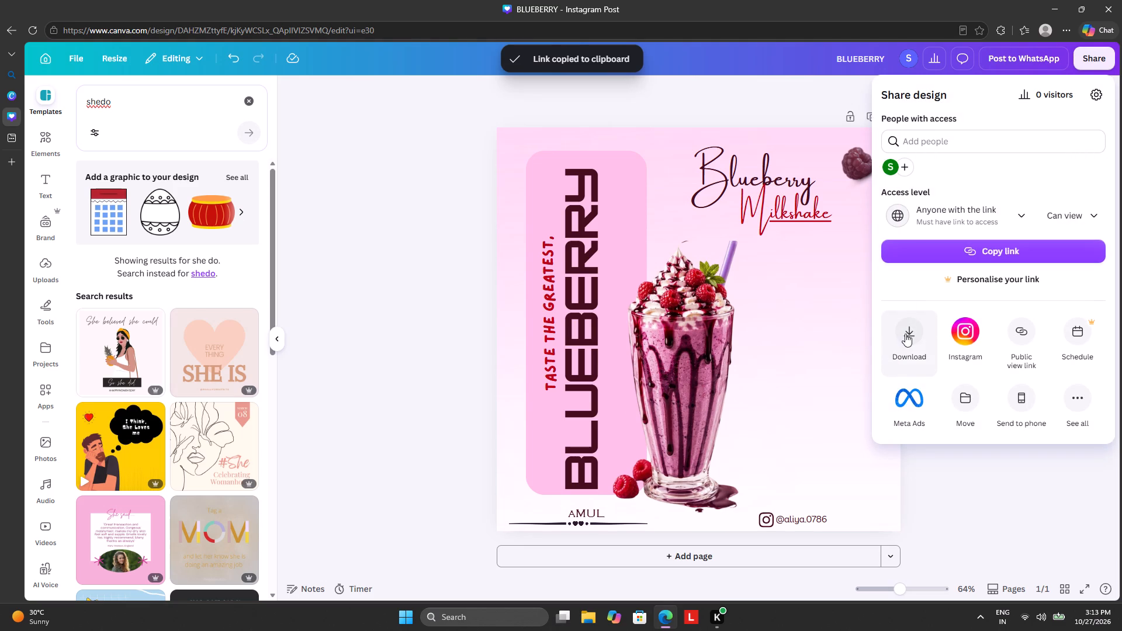
# Download the finished milkshake post as a high-quality PNG at 1,080 × 1,080 px.
pyautogui.click(906, 333)
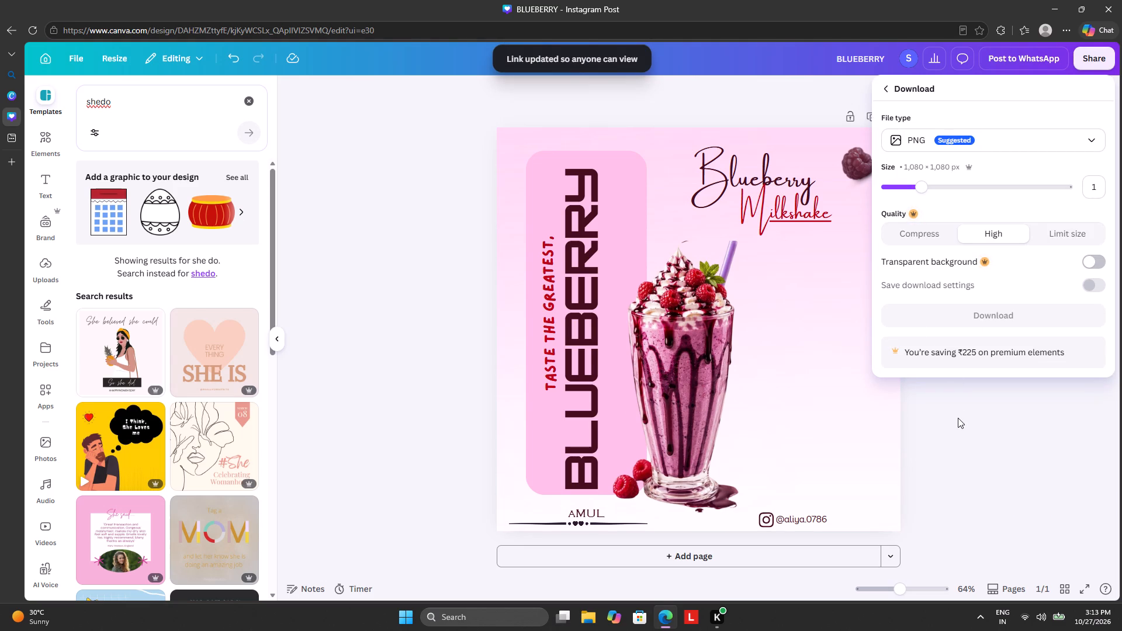
pyautogui.click(956, 303)
pyautogui.click(958, 313)
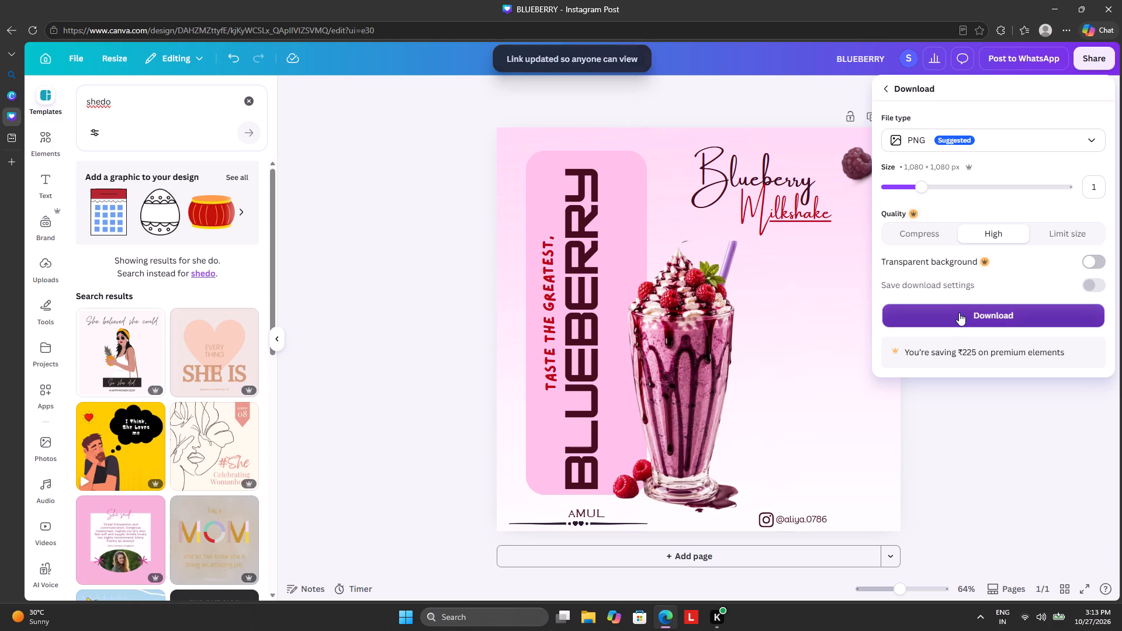
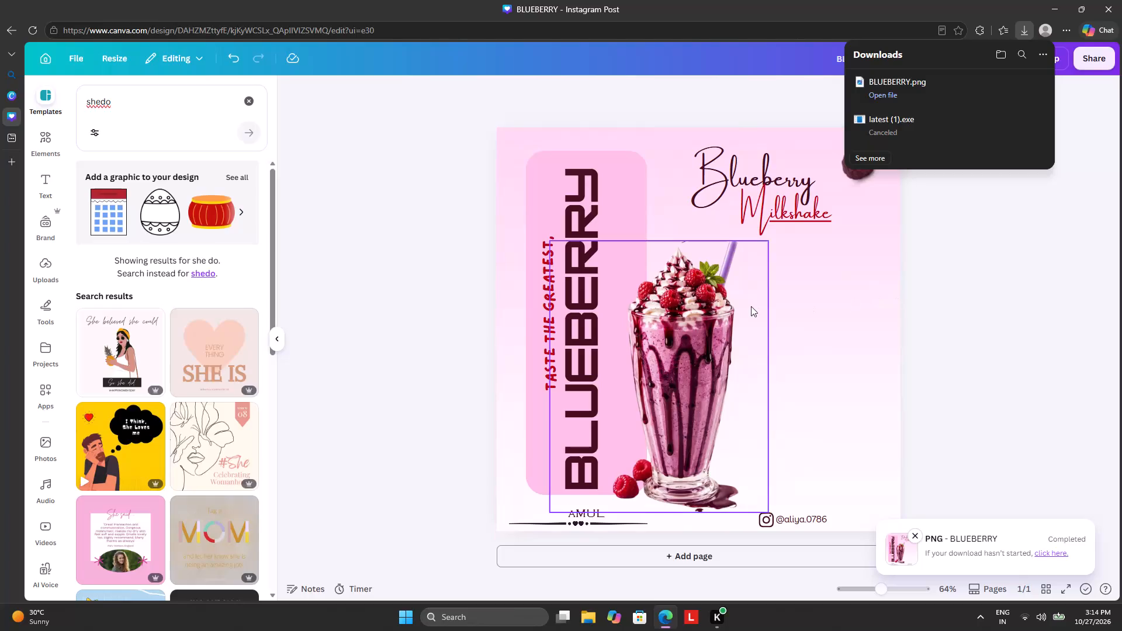
# Apply a Drop shadow to the milkshake glass image.
pyautogui.click(718, 320)
pyautogui.click(456, 89)
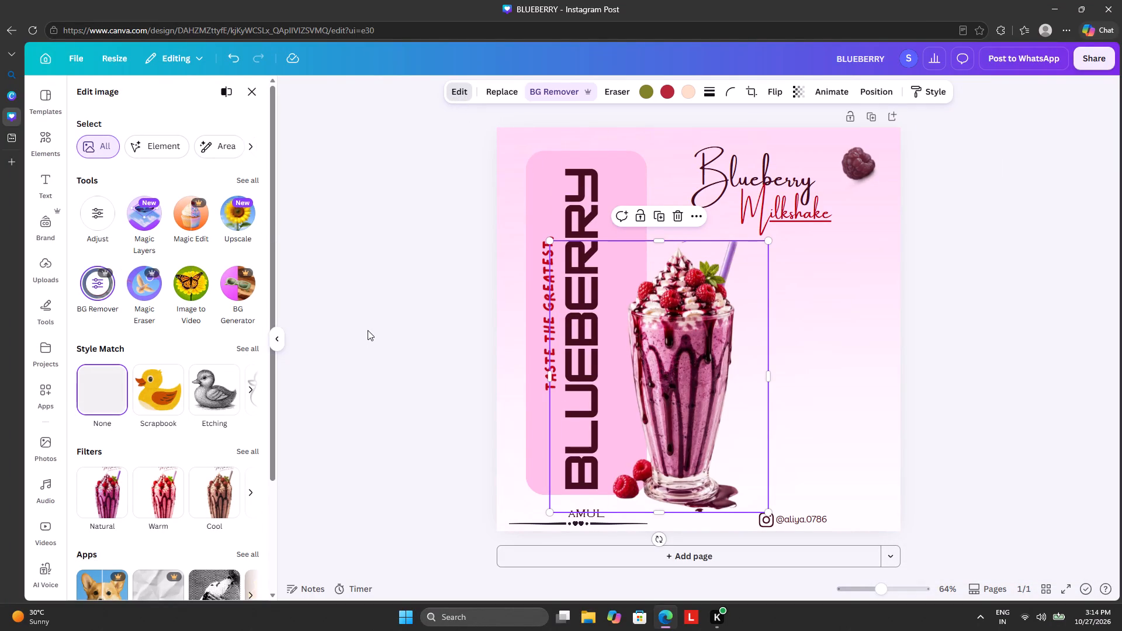
pyautogui.scroll(-7, 236, 344)
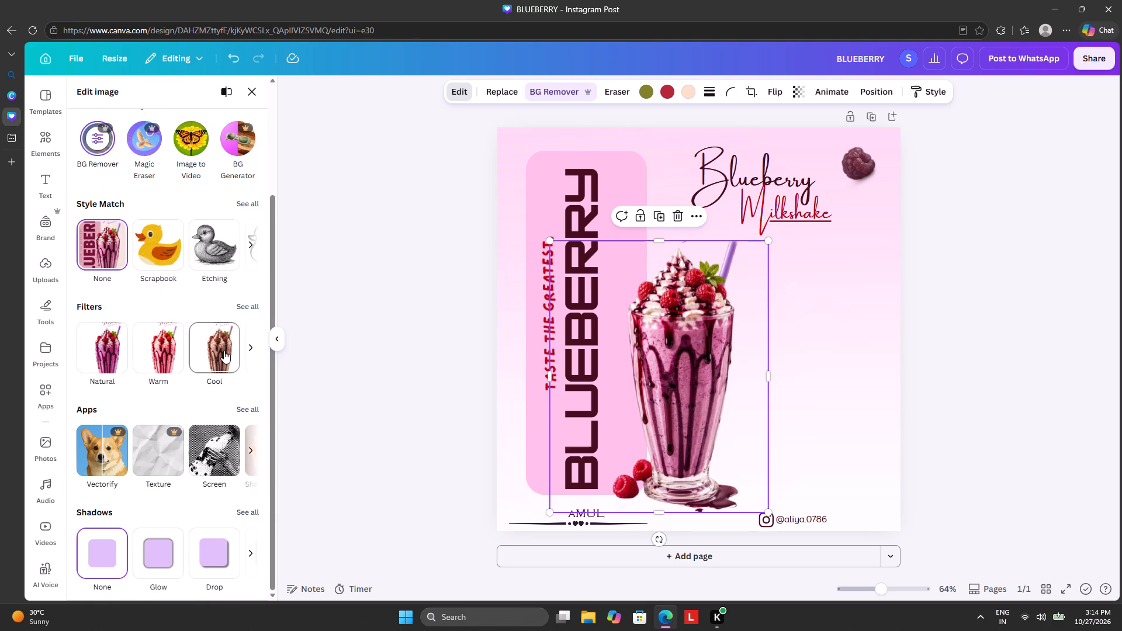
pyautogui.click(207, 556)
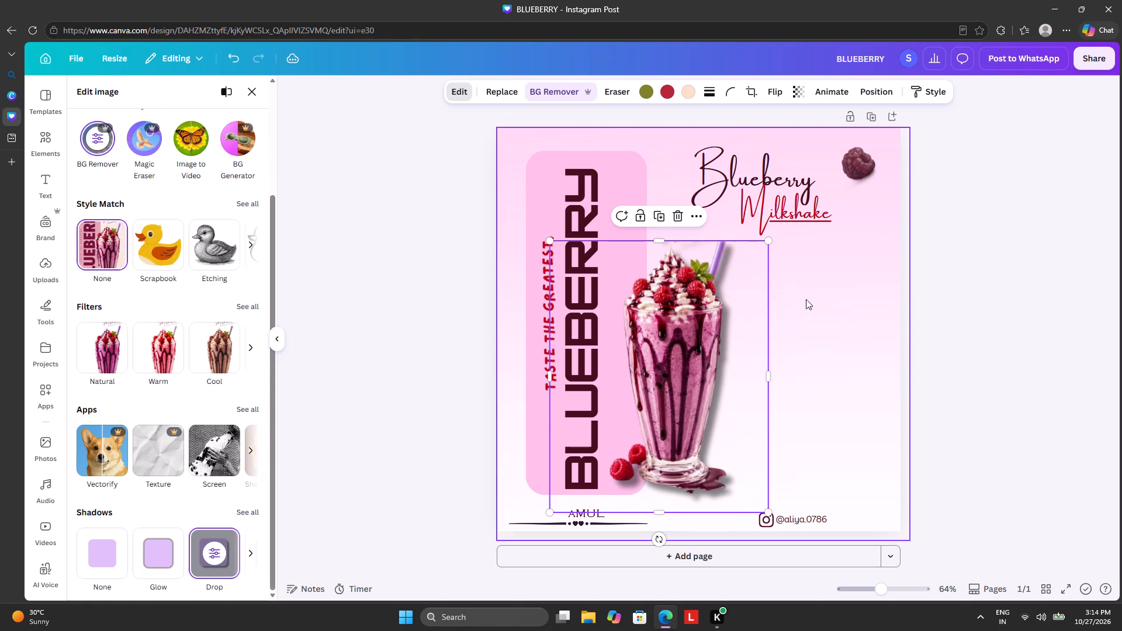
# Apply the same Drop shadow to the single berry image in the post's upper corner, then deselect it.
pyautogui.click(864, 163)
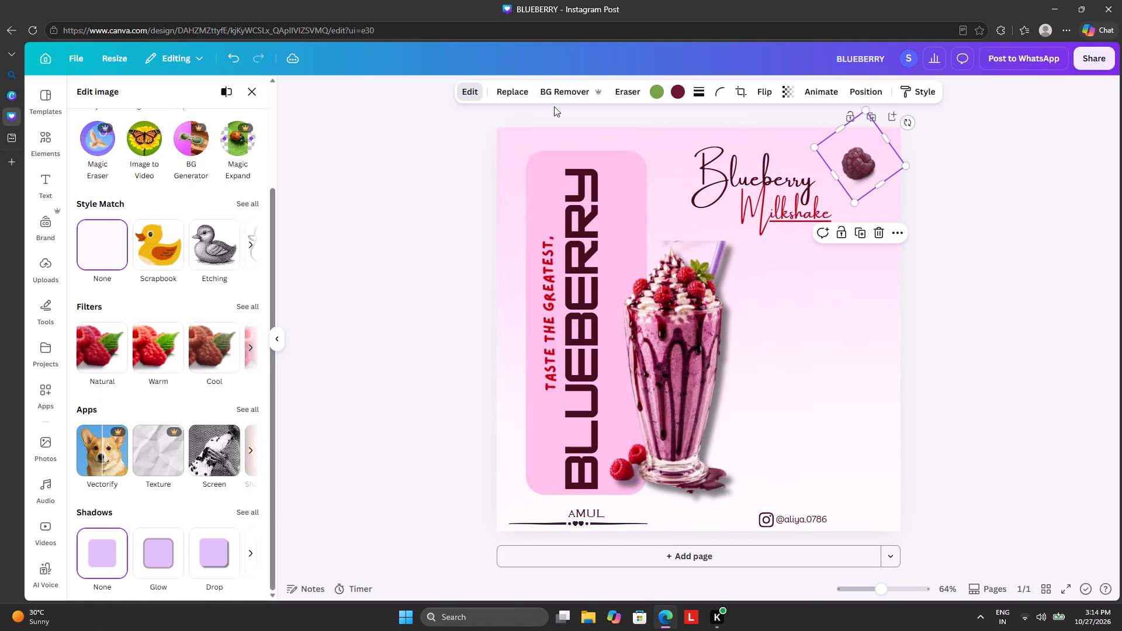
pyautogui.click(463, 85)
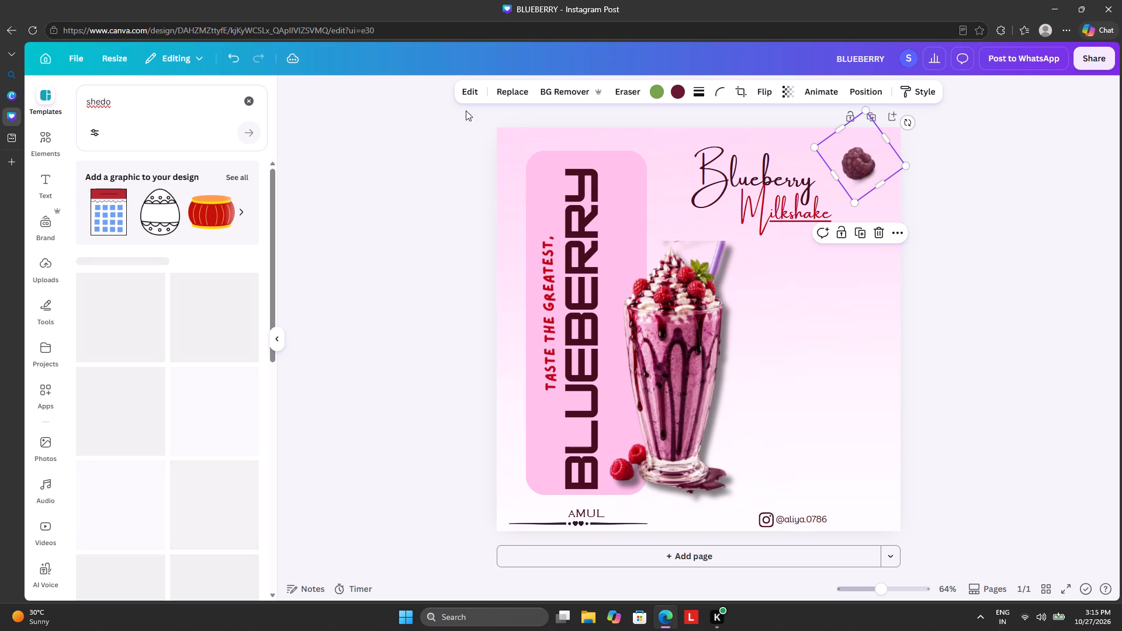
pyautogui.click(472, 95)
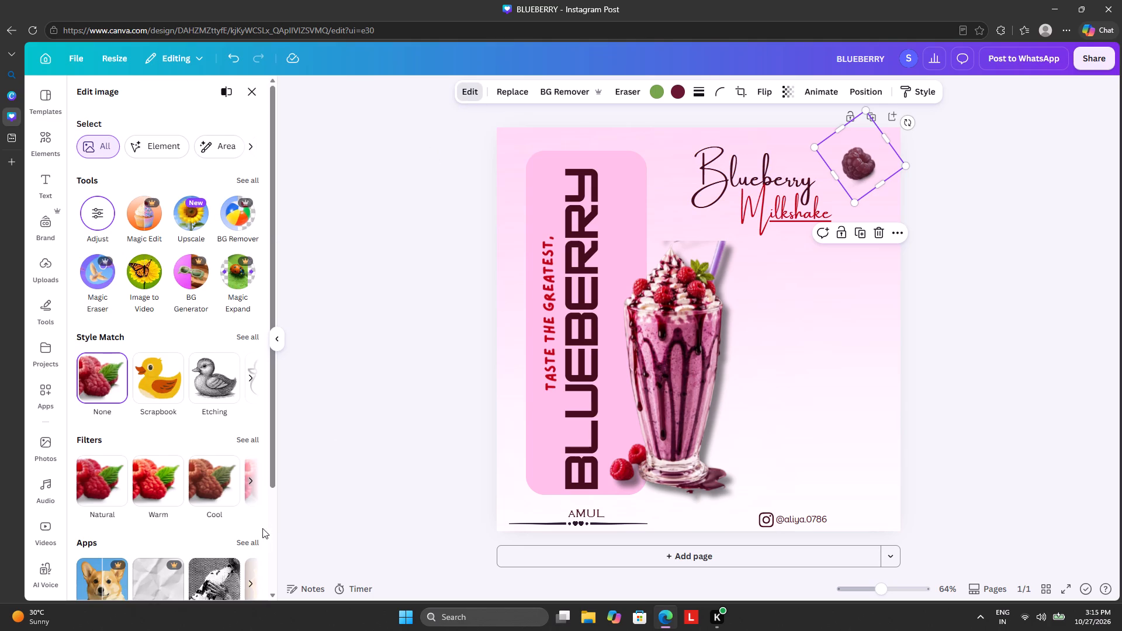
pyautogui.scroll(-5, 250, 463)
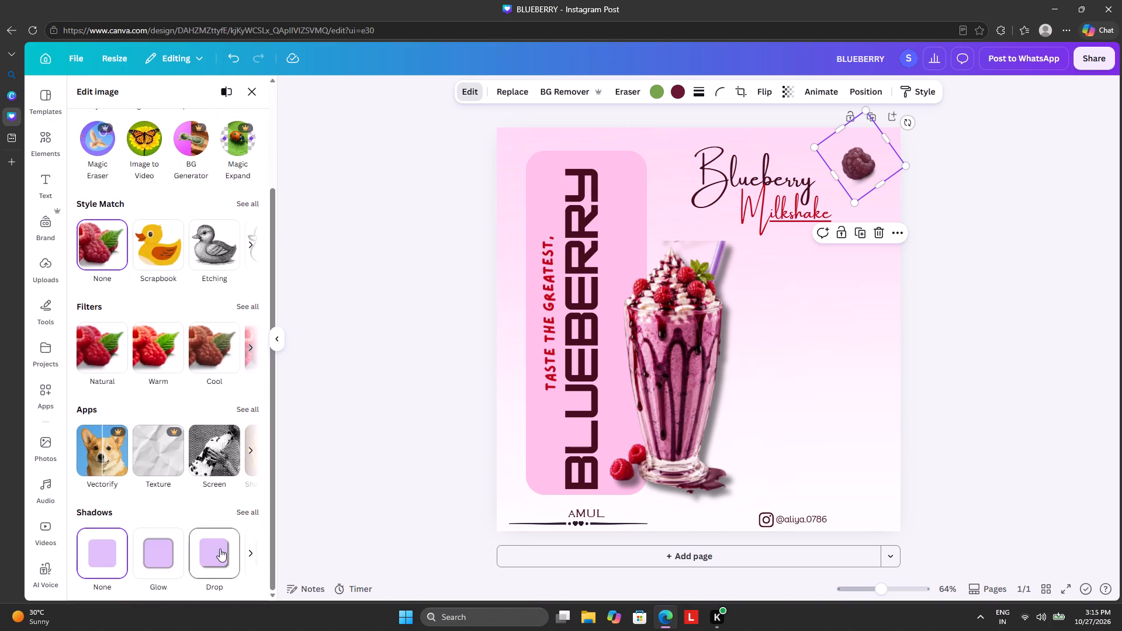
pyautogui.click(220, 549)
pyautogui.click(394, 411)
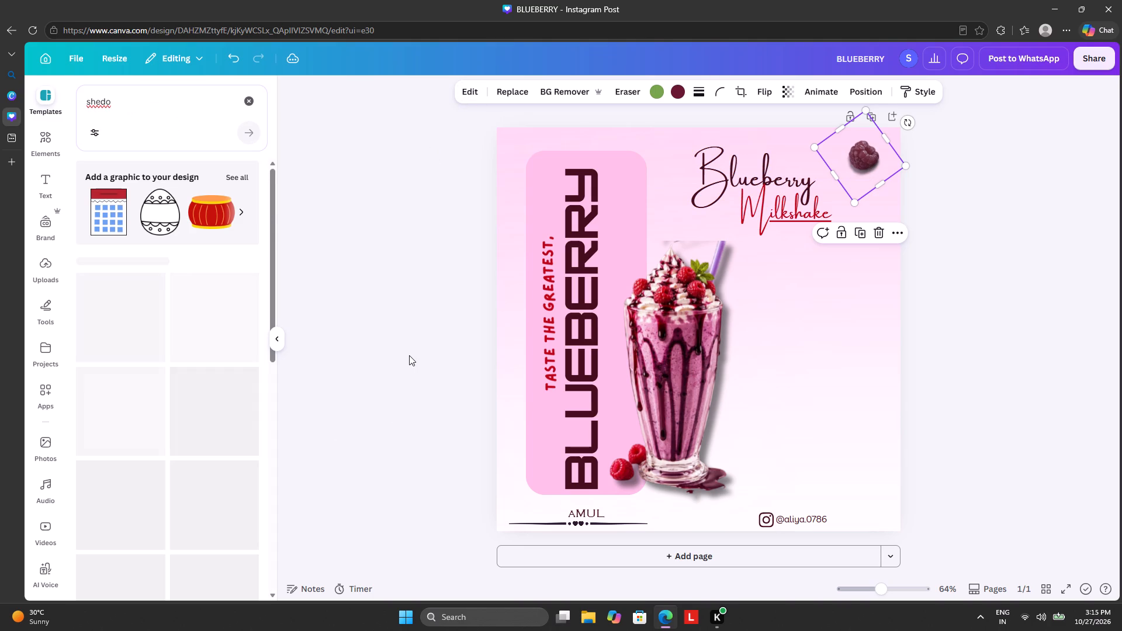
pyautogui.click(409, 355)
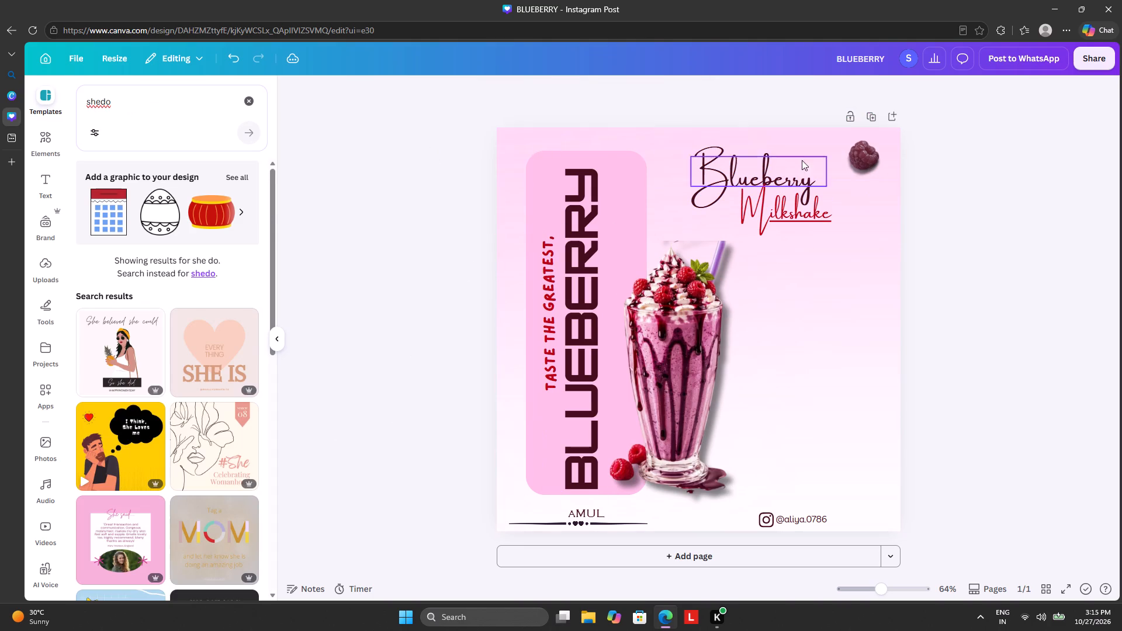
# Crop the milkshake image slightly along its top edge, just above the straw and whipped cream.
pyautogui.click(1097, 48)
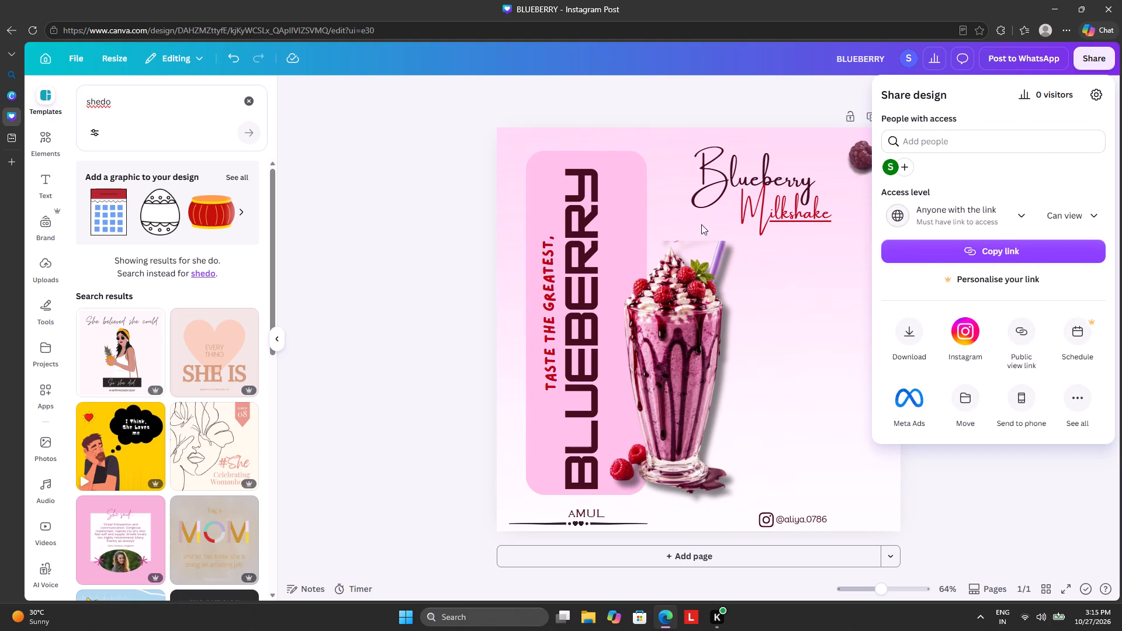
pyautogui.click(674, 280)
pyautogui.click(684, 280)
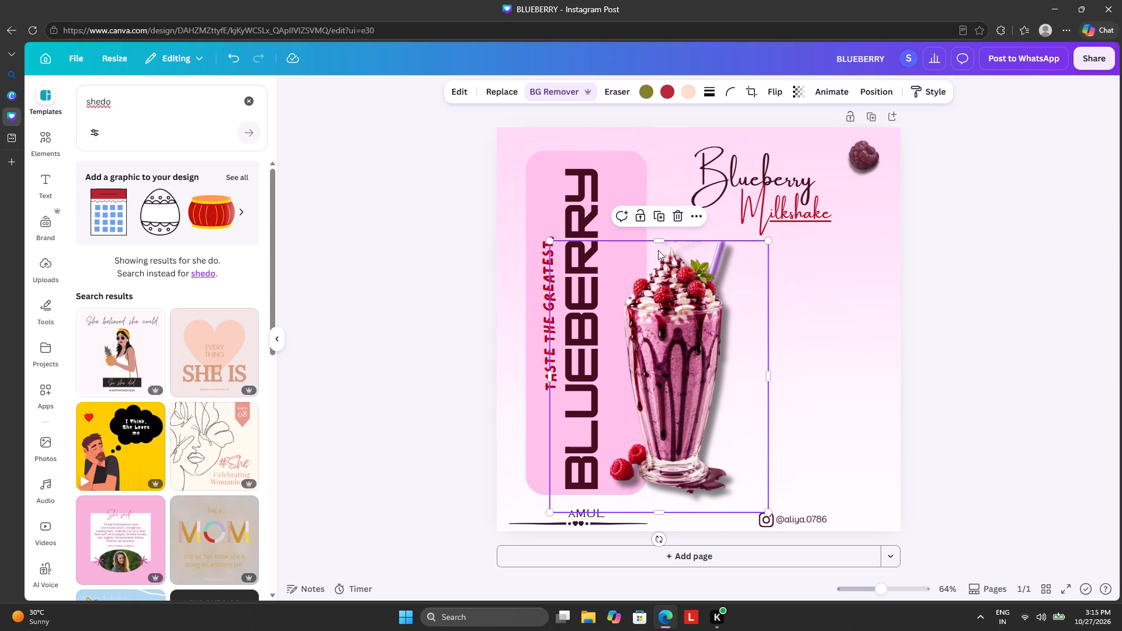
pyautogui.click(660, 241)
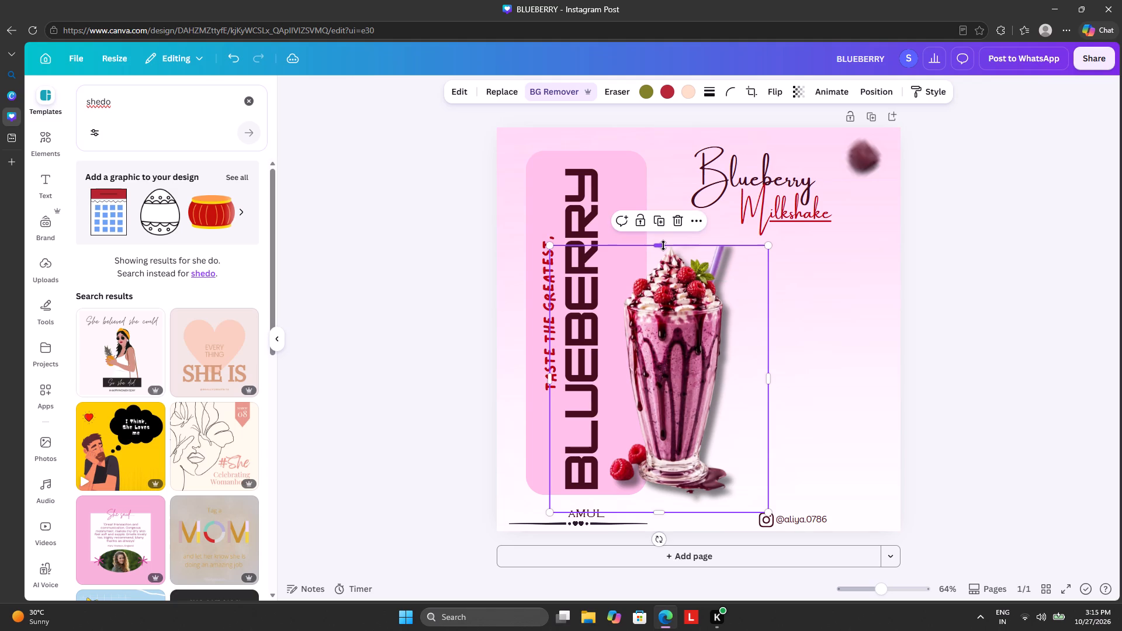
# Open the sharing and export options for the updated milkshake post.
pyautogui.click(1090, 55)
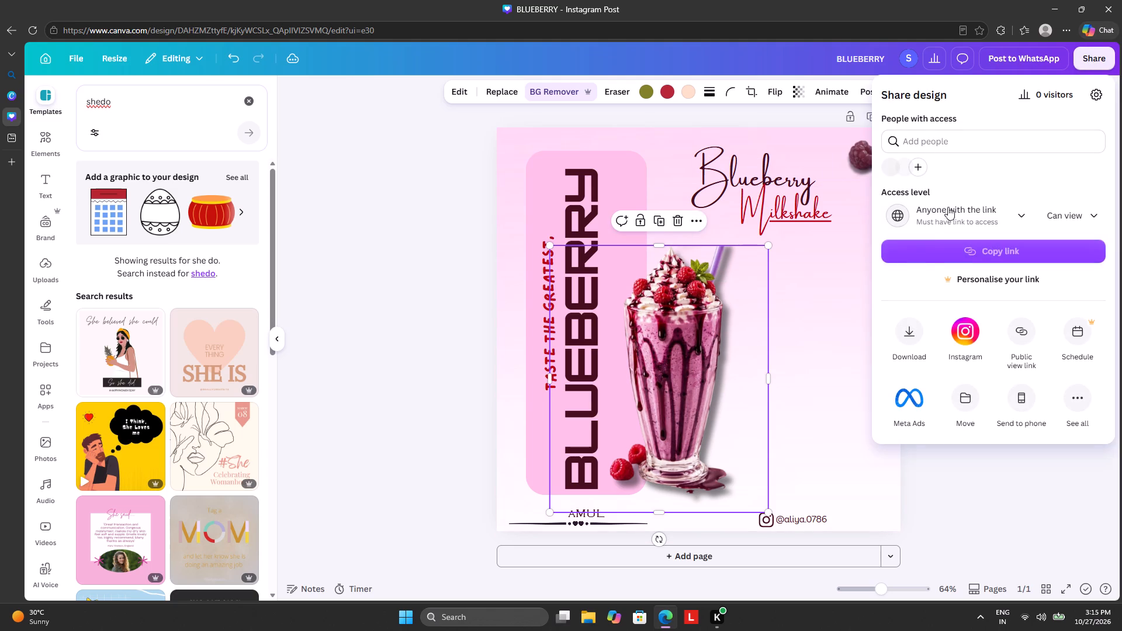
# Download another copy of the milkshake post as a high-quality PNG at 1,080 × 1,080 px and deselect the milkshake image.
pyautogui.click(901, 328)
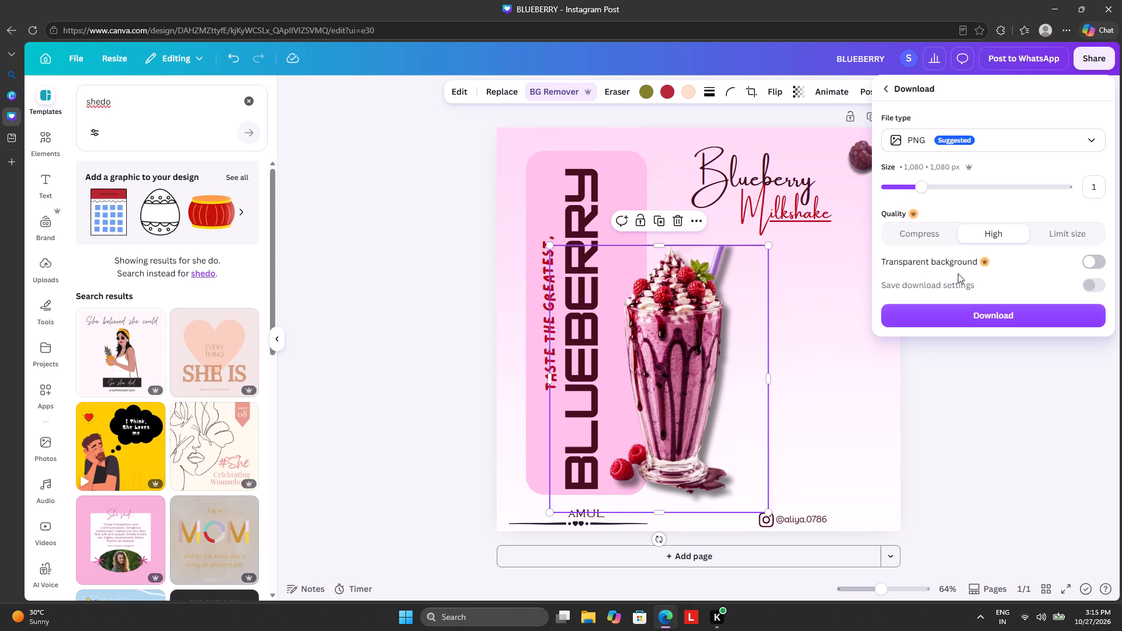
pyautogui.click(968, 315)
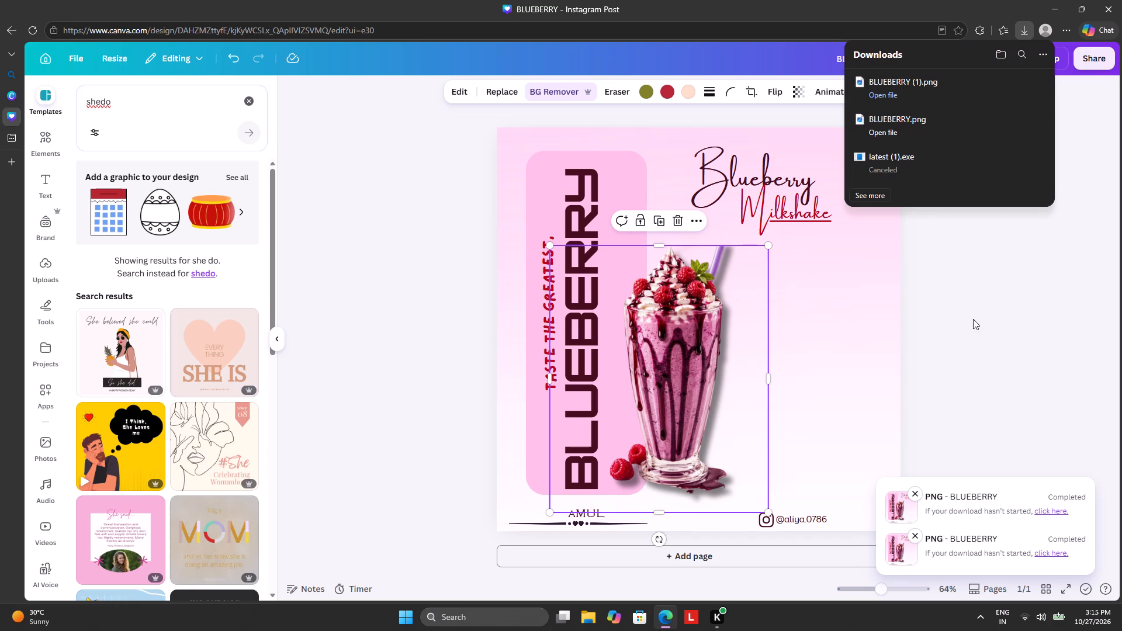
pyautogui.click(971, 324)
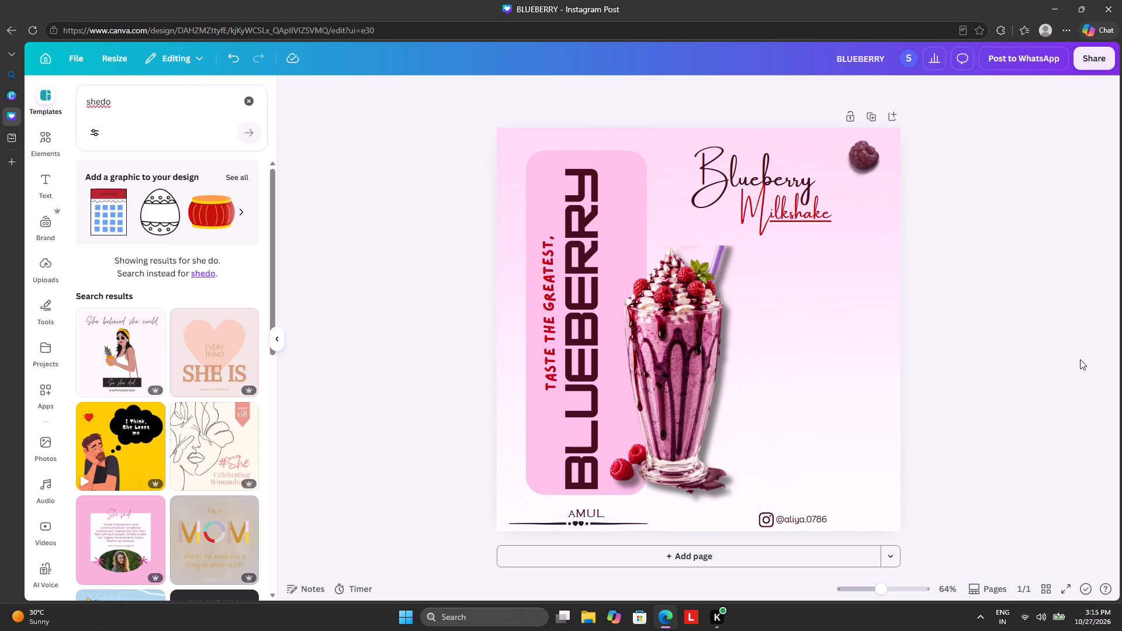
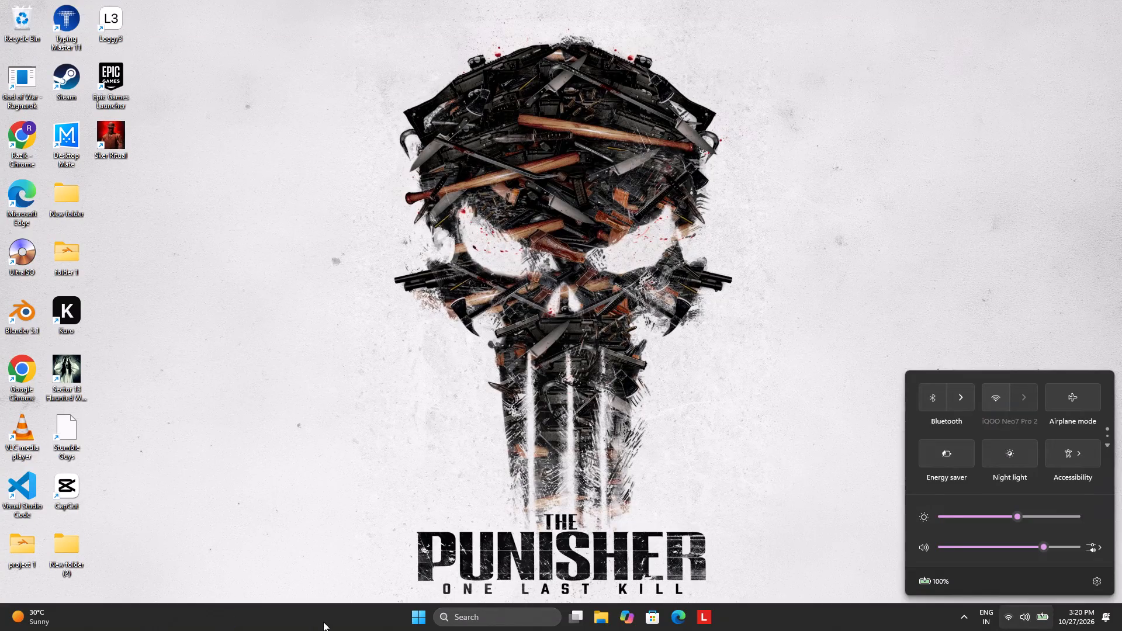
# Bring up the Windows power options to shut down the computer.
pyautogui.click(411, 623)
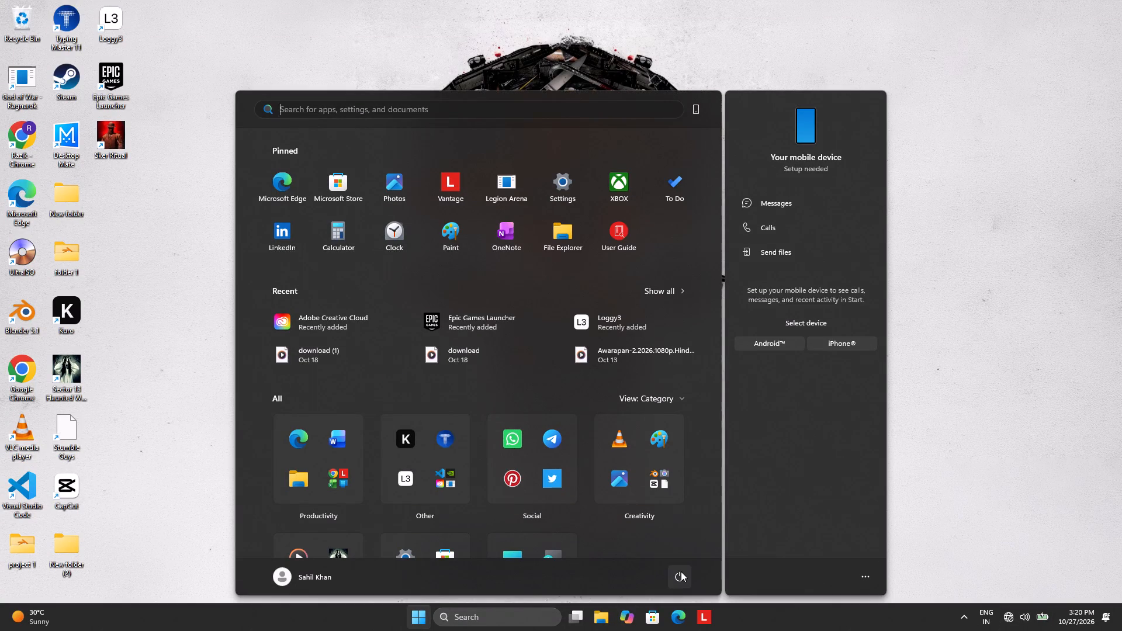
pyautogui.click(681, 571)
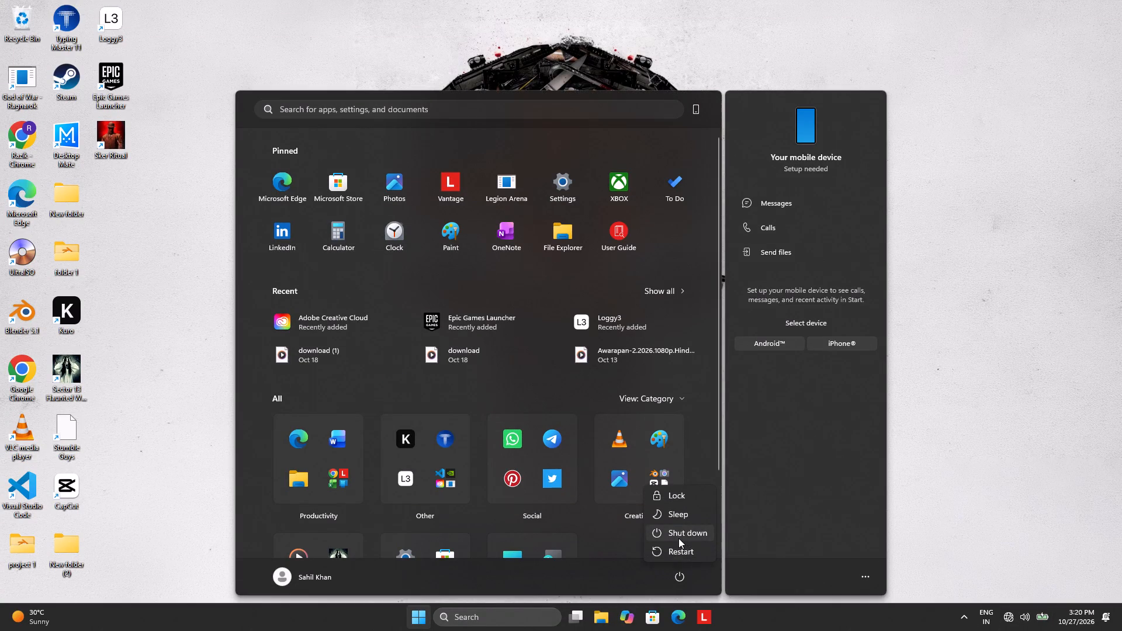